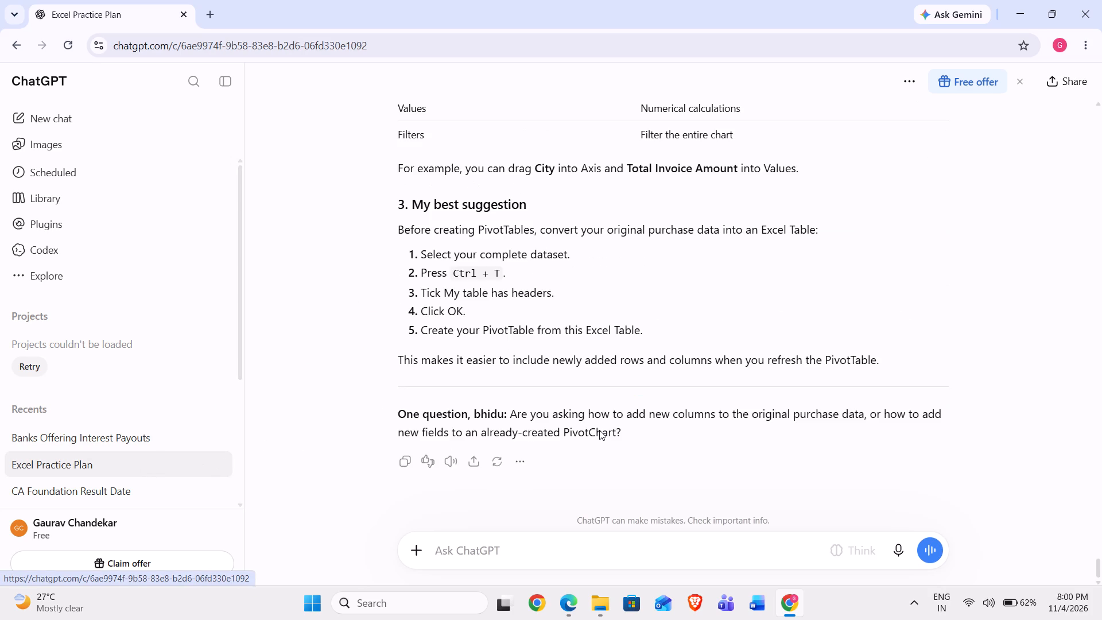
Find the Purchase Register Dataset under the "give me a large data" request and copy all 100 records.
{"action": "scroll", "coordinate": [599, 430], "scroll_direction": "up", "scroll_amount": 7}
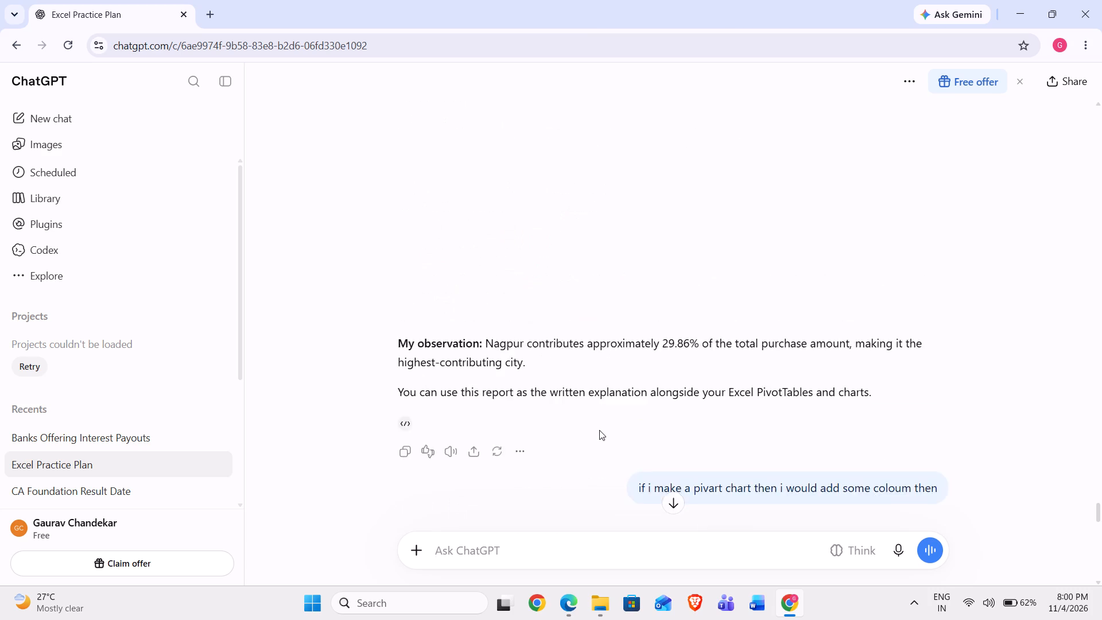
{"action": "scroll", "coordinate": [599, 430], "scroll_direction": "up", "scroll_amount": 5}
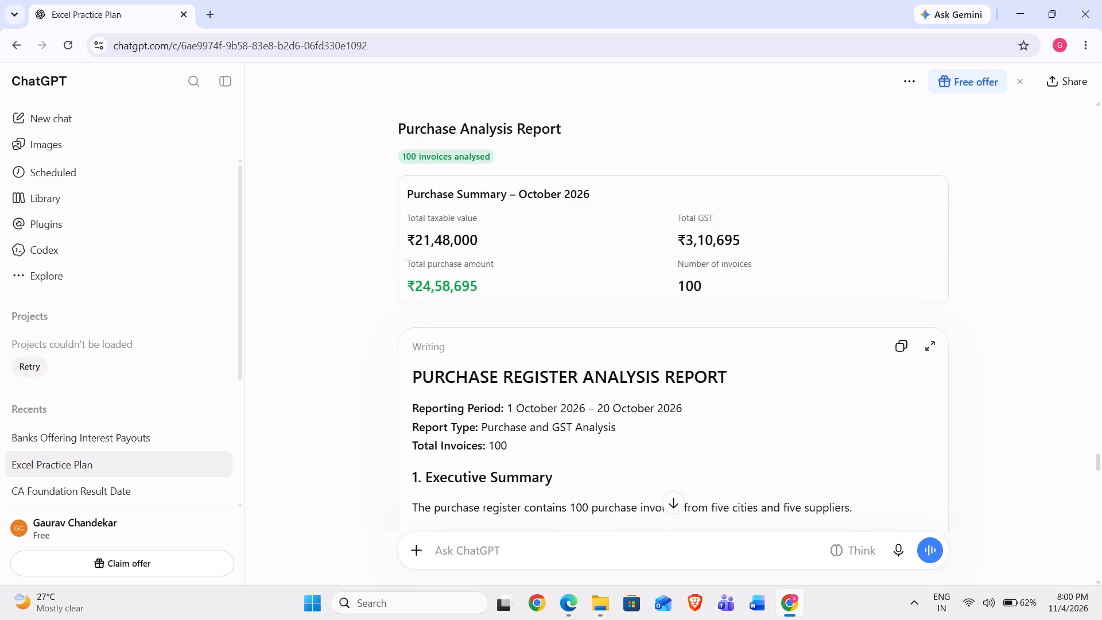
{"action": "scroll", "coordinate": [599, 430], "scroll_direction": "up", "scroll_amount": 6}
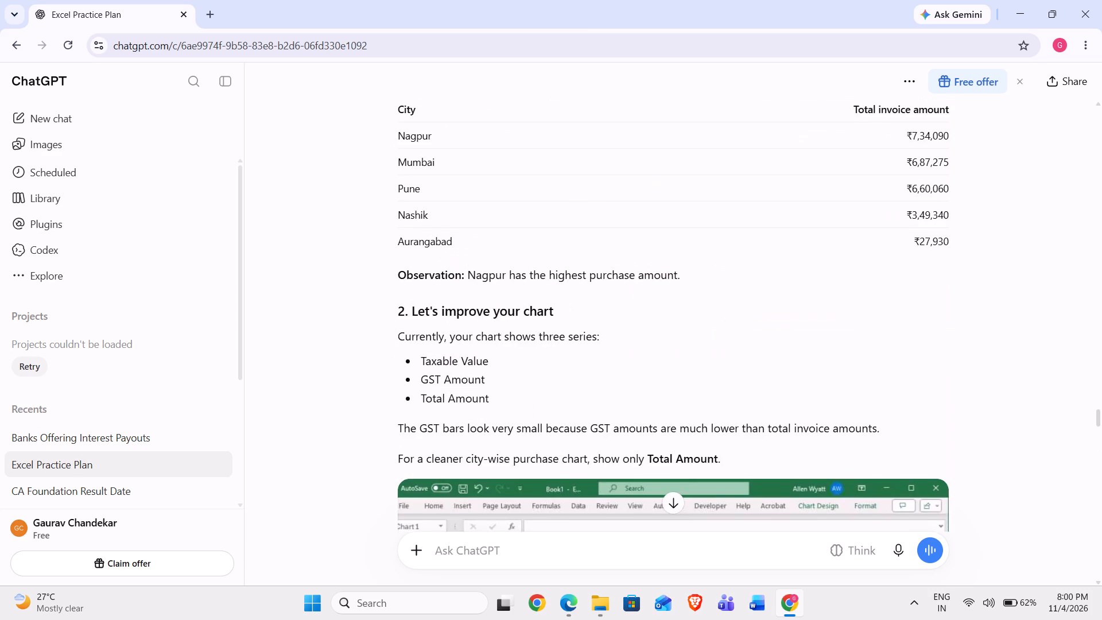
{"action": "scroll", "coordinate": [599, 430], "scroll_direction": "up", "scroll_amount": 5}
{"action": "scroll", "coordinate": [584, 466], "scroll_direction": "down", "scroll_amount": 2}
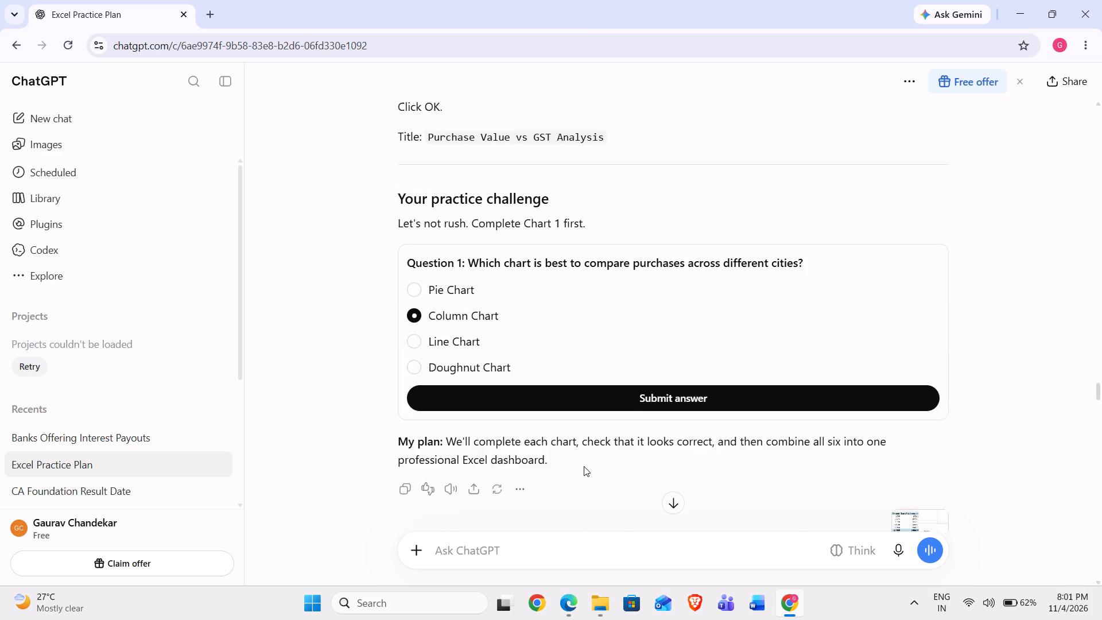
{"action": "scroll", "coordinate": [581, 399], "scroll_direction": "up", "scroll_amount": 4}
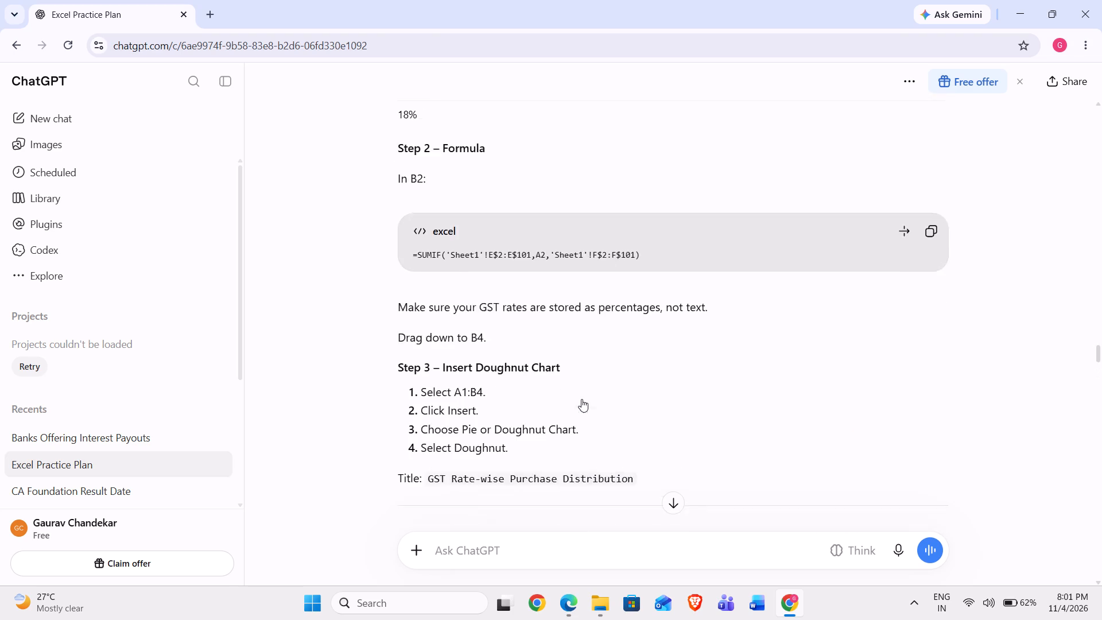
{"action": "scroll", "coordinate": [581, 399], "scroll_direction": "up", "scroll_amount": 8}
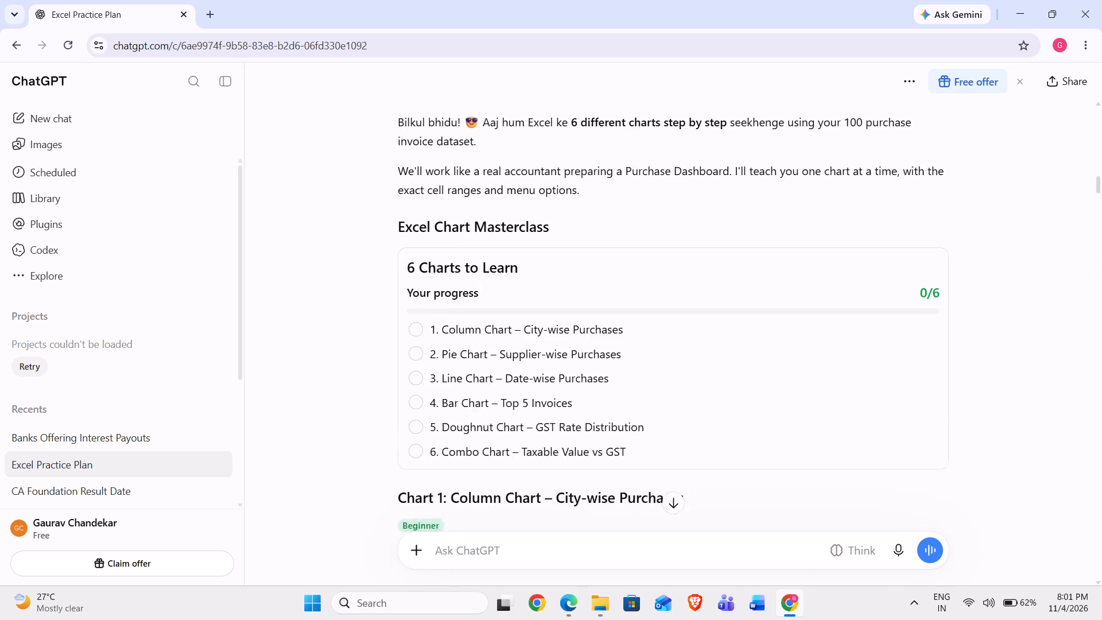
{"action": "scroll", "coordinate": [581, 399], "scroll_direction": "up", "scroll_amount": 8}
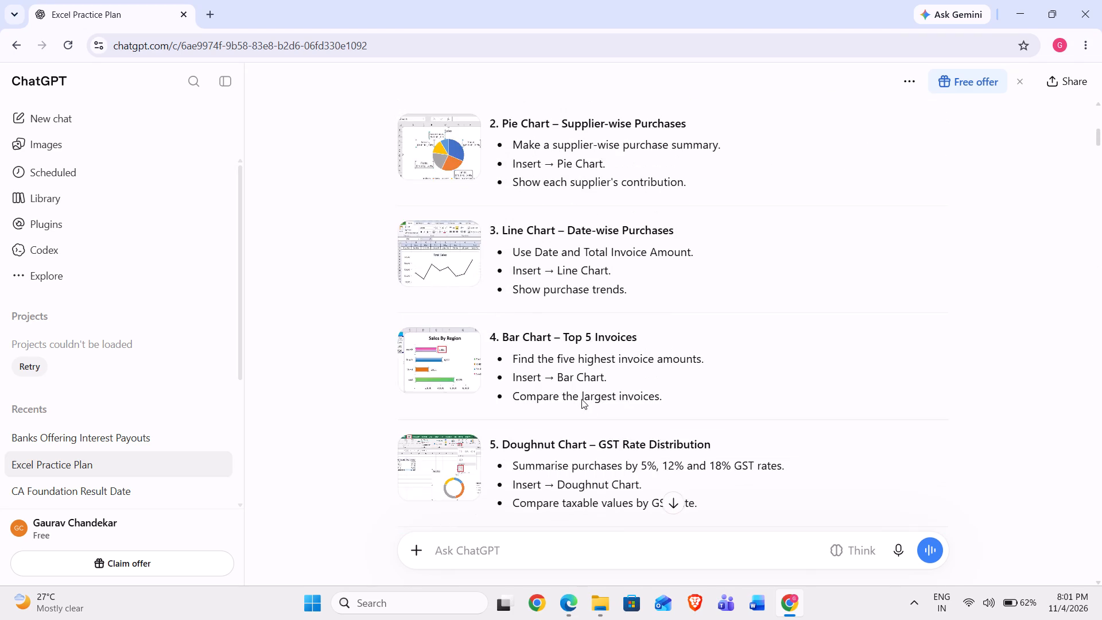
{"action": "scroll", "coordinate": [581, 399], "scroll_direction": "up", "scroll_amount": 5}
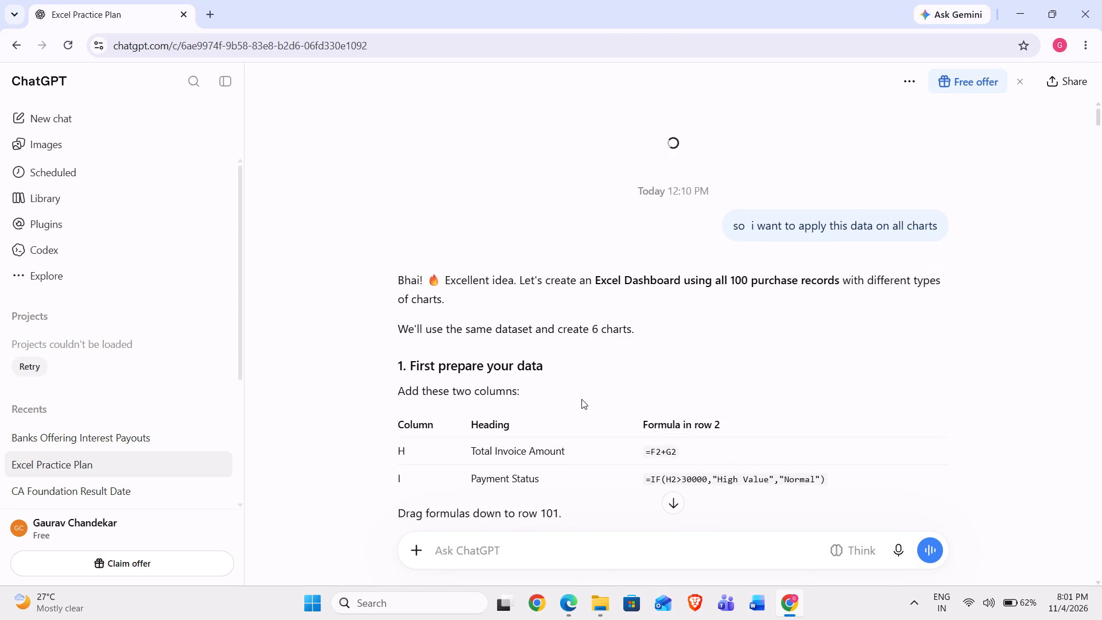
{"action": "scroll", "coordinate": [608, 290], "scroll_direction": "up", "scroll_amount": 3}
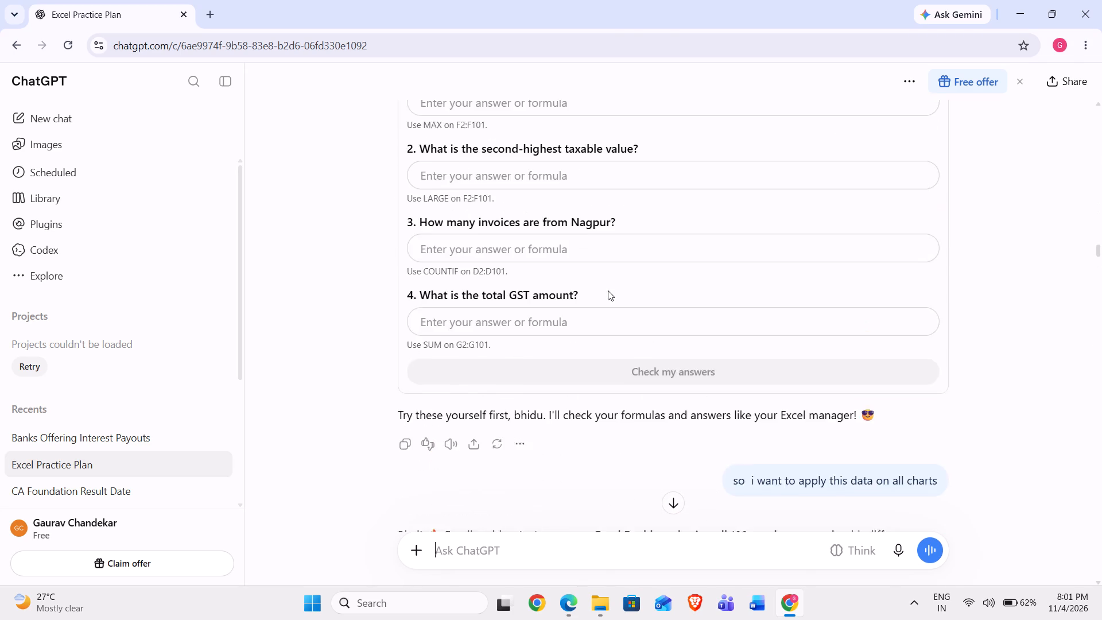
{"action": "scroll", "coordinate": [608, 290], "scroll_direction": "up", "scroll_amount": 5}
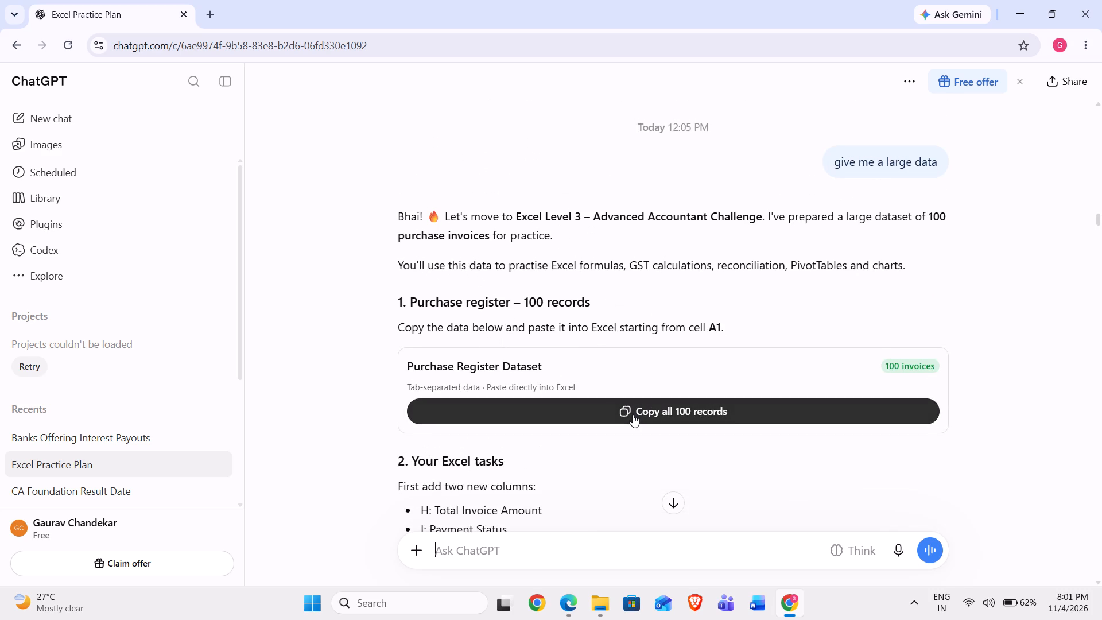
{"action": "left_click", "coordinate": [633, 415]}
Open the New Microsoft Excel Worksheet file from the desktop and paste the copied records into Sheet1 starting at cell A1.
{"action": "key", "text": "super+d"}
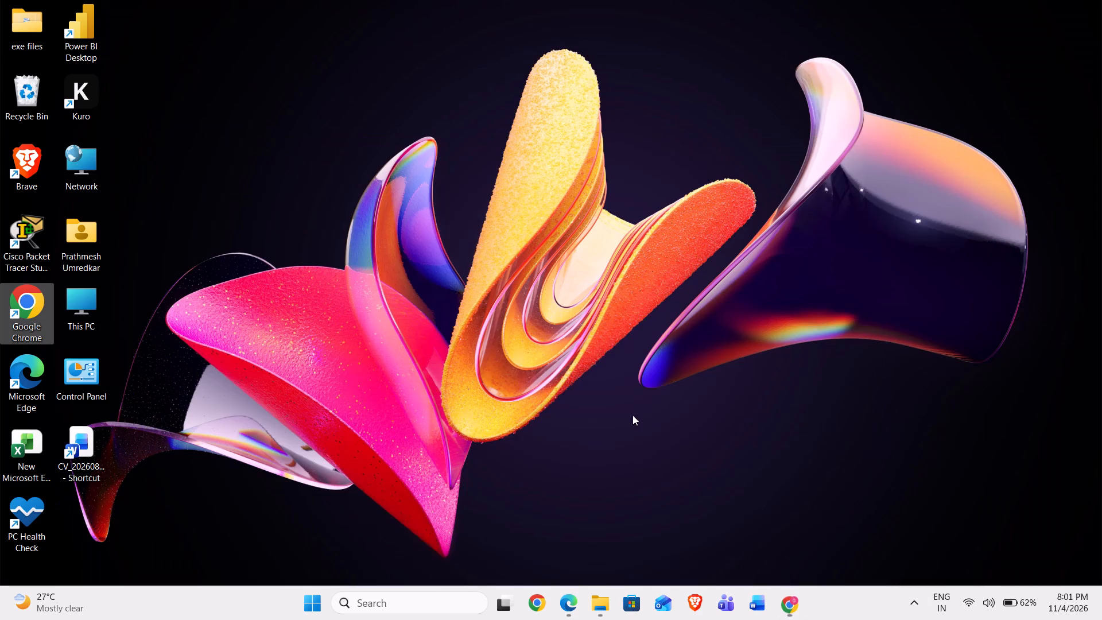
{"action": "double_click", "coordinate": [32, 433]}
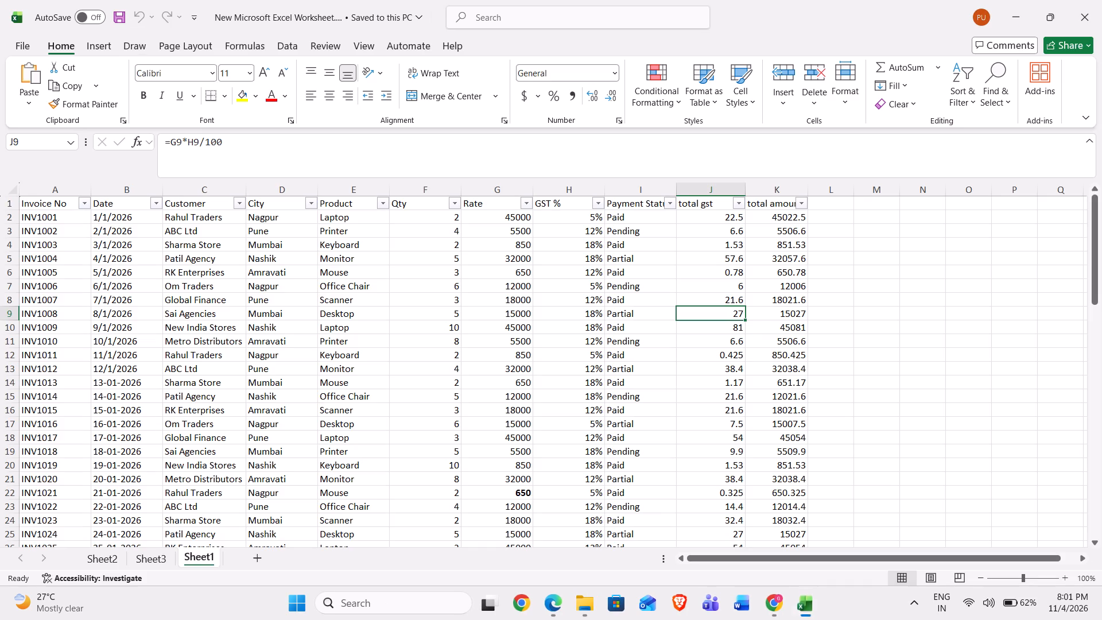
{"action": "left_click", "coordinate": [31, 203]}
{"action": "key", "text": "ctrl+v"}
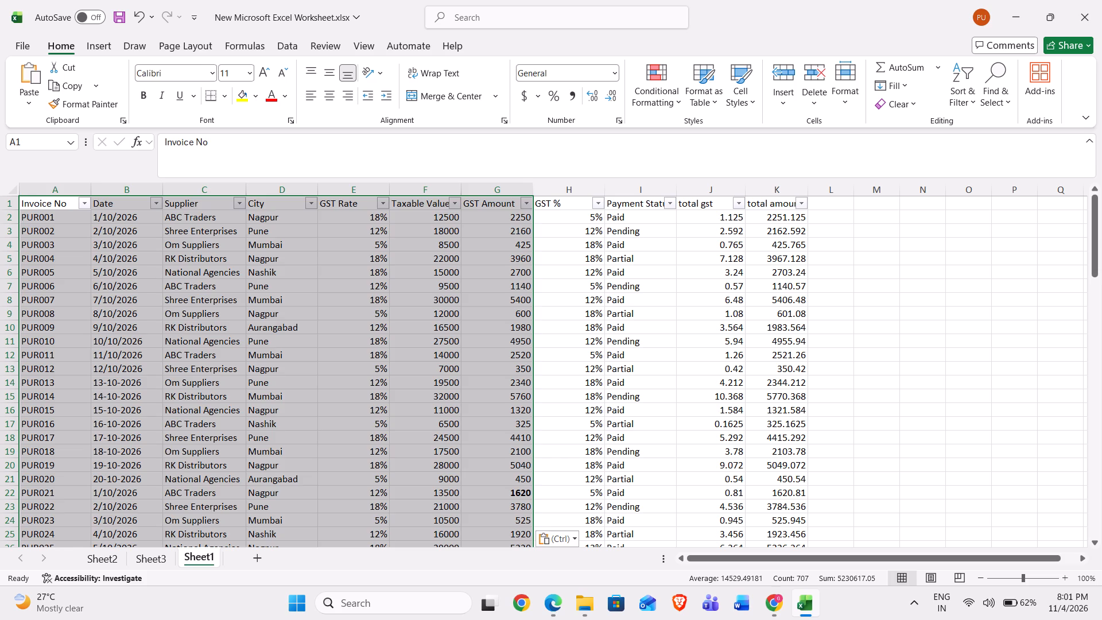
Clear the leftover GST %, Payment Status, total gst and total amount data in columns H to K of Sheet1.
{"action": "left_click", "coordinate": [575, 203]}
{"action": "key", "text": "ctrl+shift+Down"}
{"action": "key", "text": "ctrl+shift+Right"}
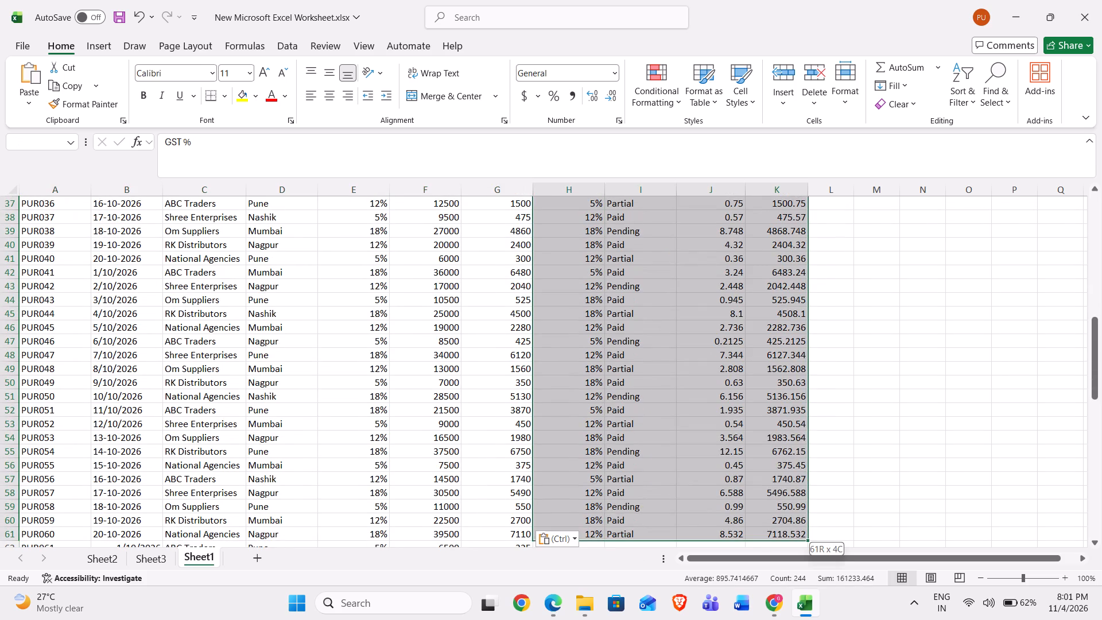
{"action": "key", "text": "Delete"}
{"action": "key", "text": "Up"}
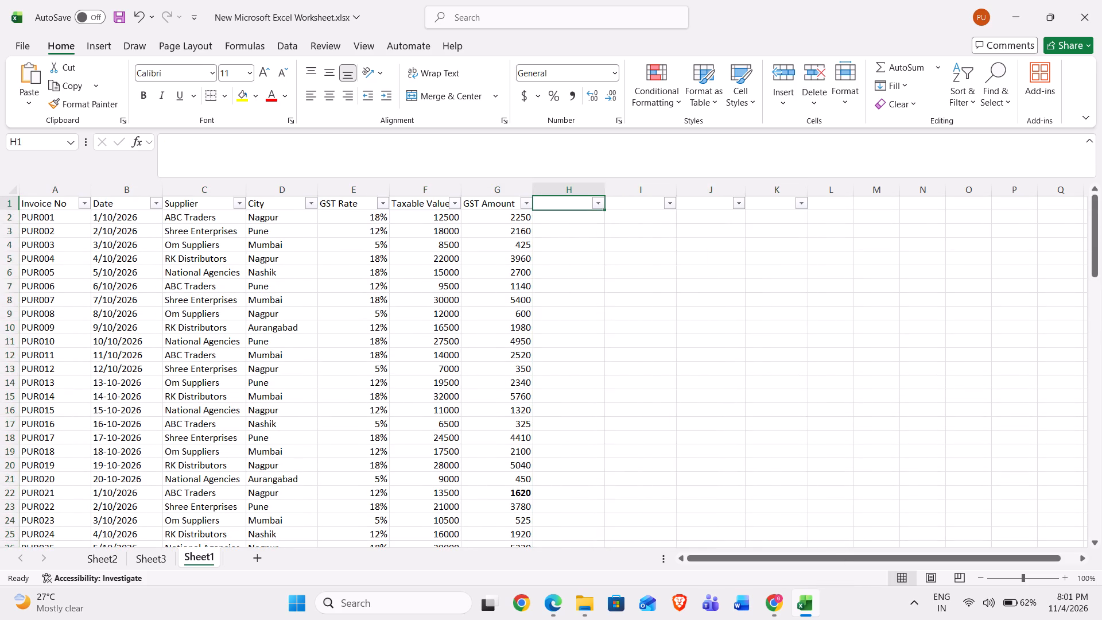
Remove the filters from the header row of Sheet1.
{"action": "left_click", "coordinate": [6, 204]}
{"action": "key", "text": "ctrl+shift+l"}
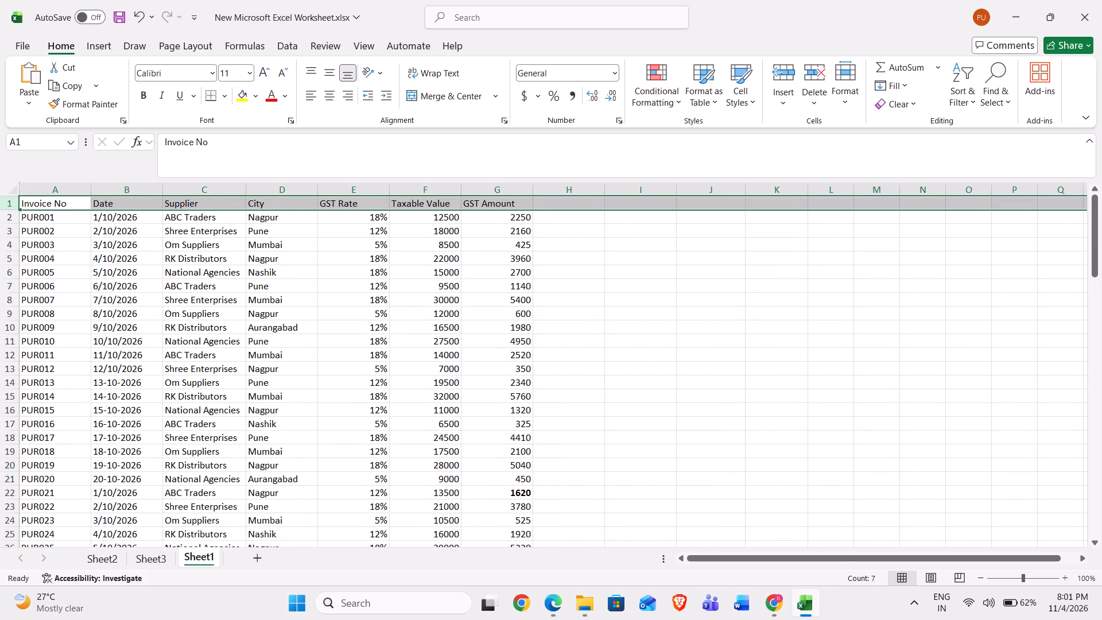
Clear the leftover total amount and largest amount labels and values in cells J63:K65.
{"action": "scroll", "coordinate": [509, 266], "scroll_direction": "down", "scroll_amount": 5}
{"action": "scroll", "coordinate": [509, 266], "scroll_direction": "up", "scroll_amount": 1}
{"action": "scroll", "coordinate": [509, 266], "scroll_direction": "down", "scroll_amount": 5}
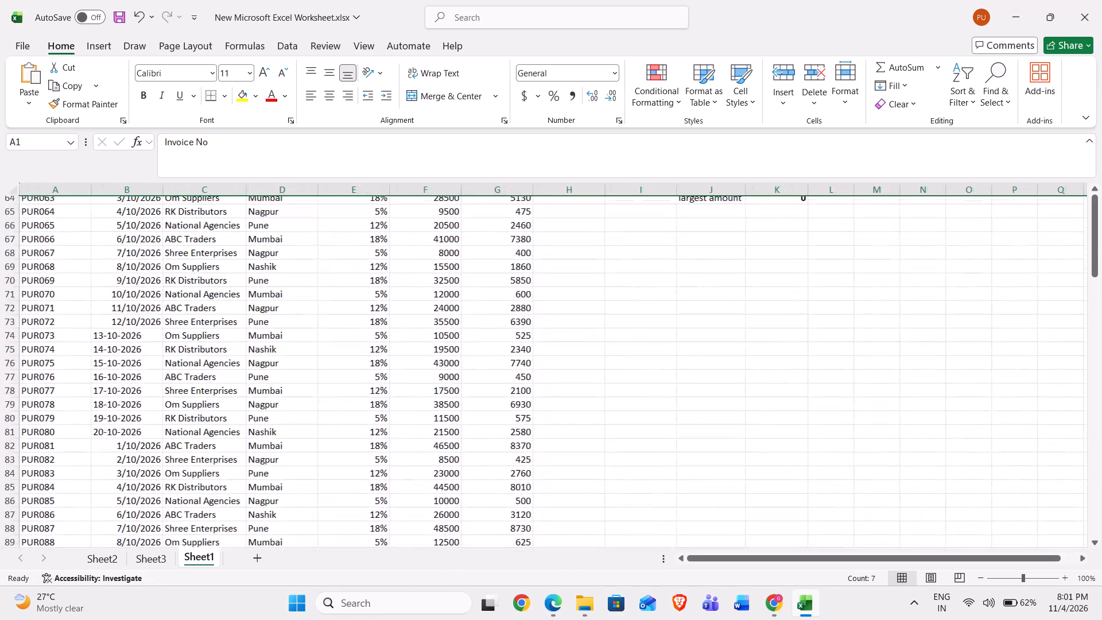
{"action": "scroll", "coordinate": [509, 266], "scroll_direction": "down", "scroll_amount": 1}
{"action": "scroll", "coordinate": [509, 266], "scroll_direction": "up", "scroll_amount": 1}
{"action": "scroll", "coordinate": [684, 259], "scroll_direction": "up", "scroll_amount": 1}
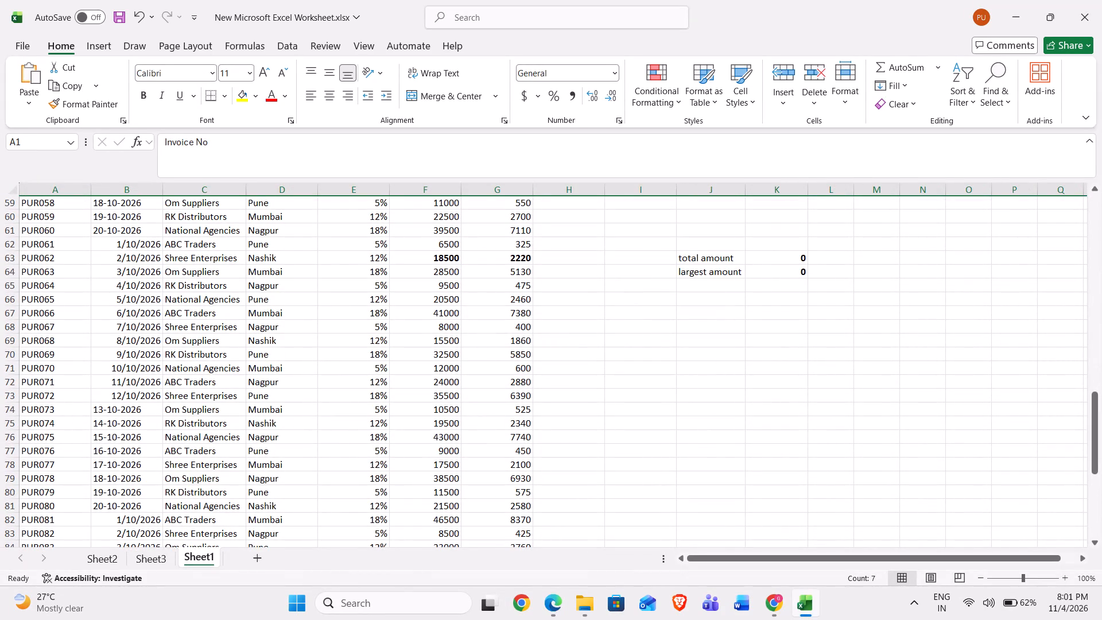
{"action": "left_click_drag", "start_coordinate": [680, 253], "coordinate": [766, 286]}
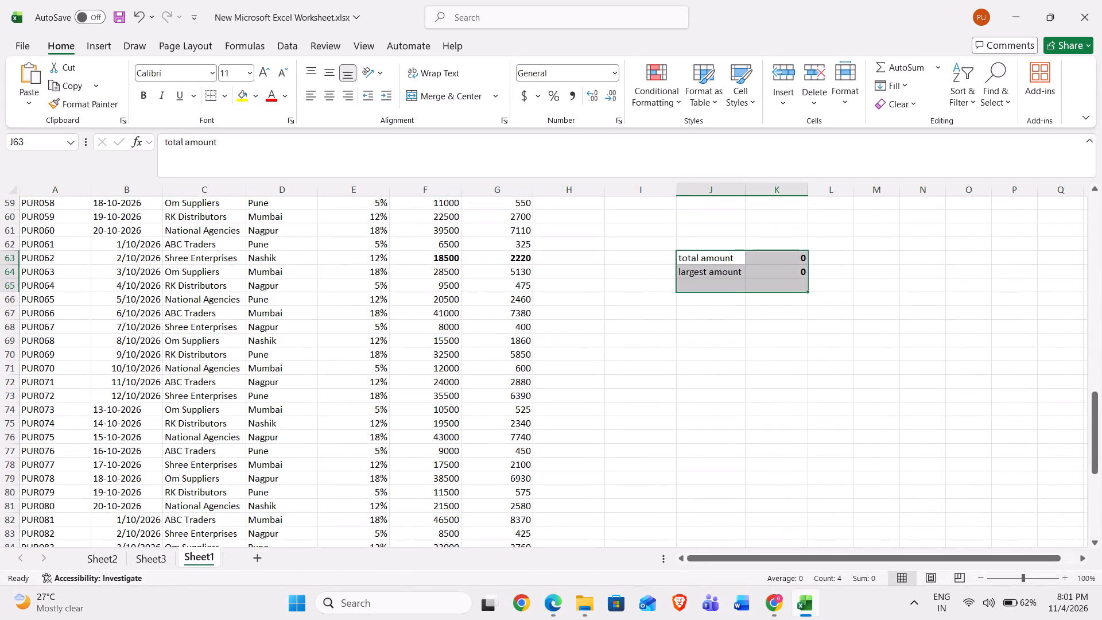
{"action": "key", "text": "Delete"}
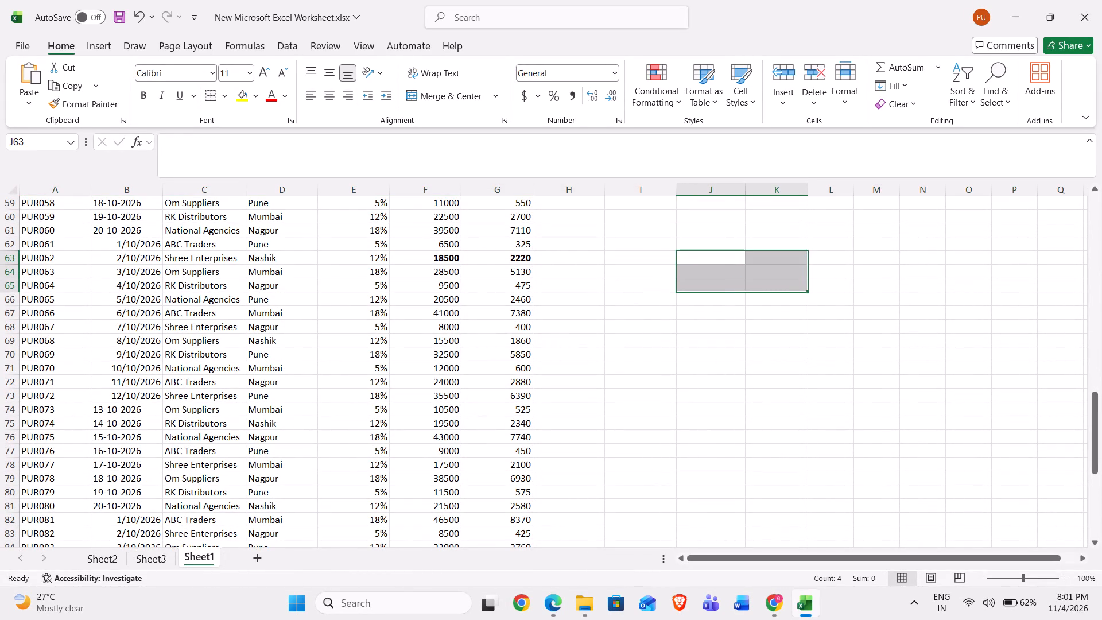
Remove the bold formatting from the taxable value and GST amount of invoice PUR062 in row 63.
{"action": "left_click_drag", "start_coordinate": [344, 258], "coordinate": [515, 271]}
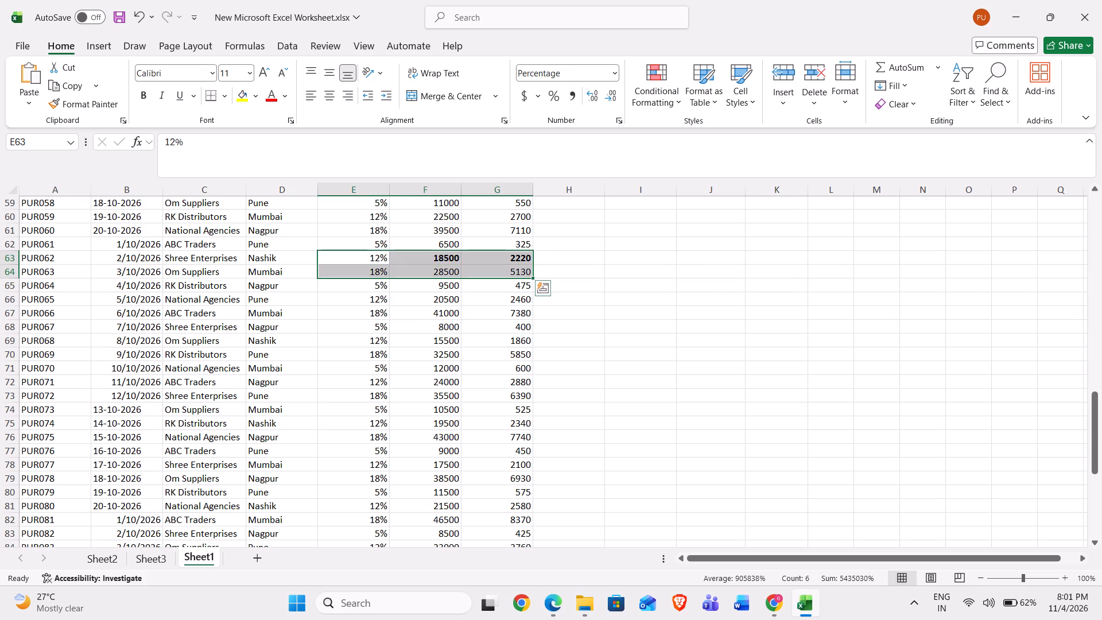
{"action": "left_click", "coordinate": [440, 265]}
{"action": "key", "text": "Up"}
{"action": "key", "text": "shift+Right"}
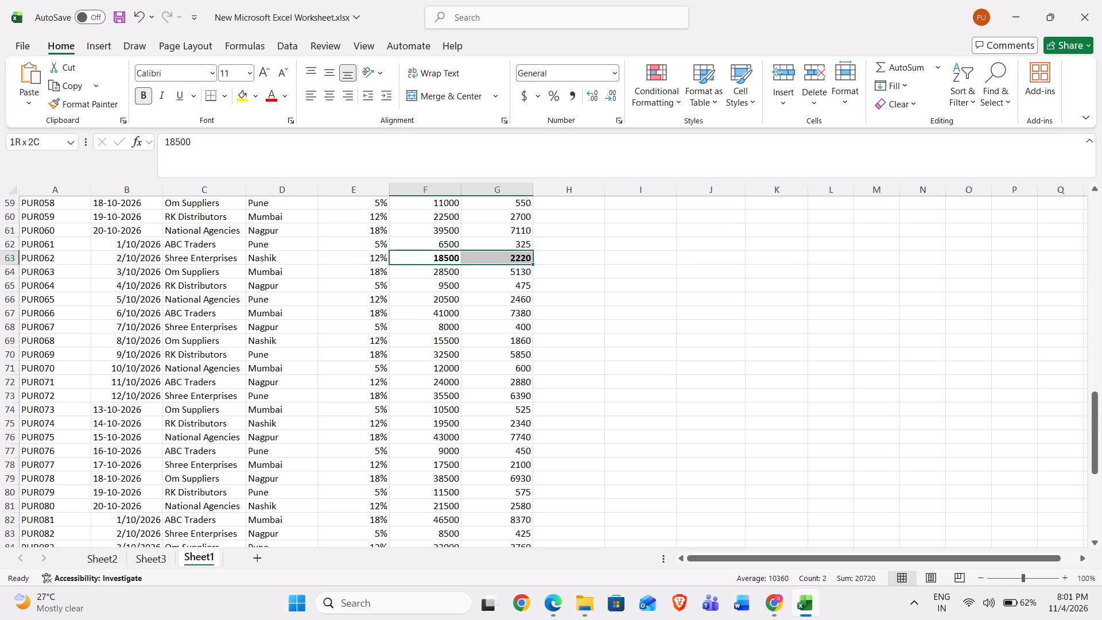
{"action": "key", "text": "shift+Right"}
{"action": "key", "text": "ctrl+b"}
{"action": "key", "text": "Left"}
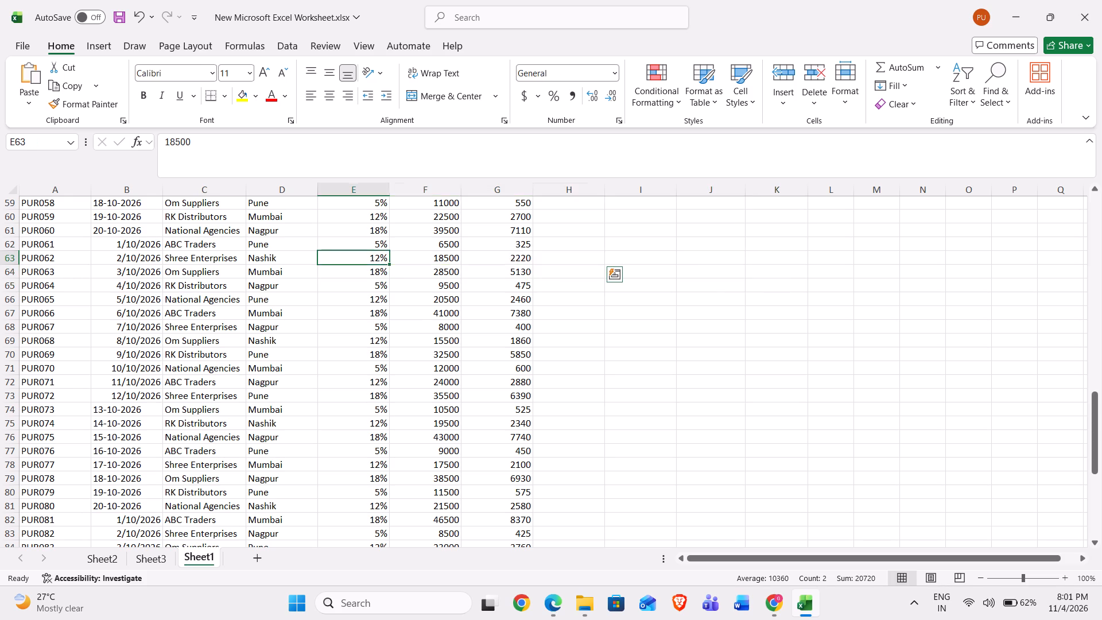
Delete the old pivot table summing Qty and total amount by product from Sheet3.
{"action": "key", "text": "ctrl+Down"}
{"action": "key", "text": "Down"}
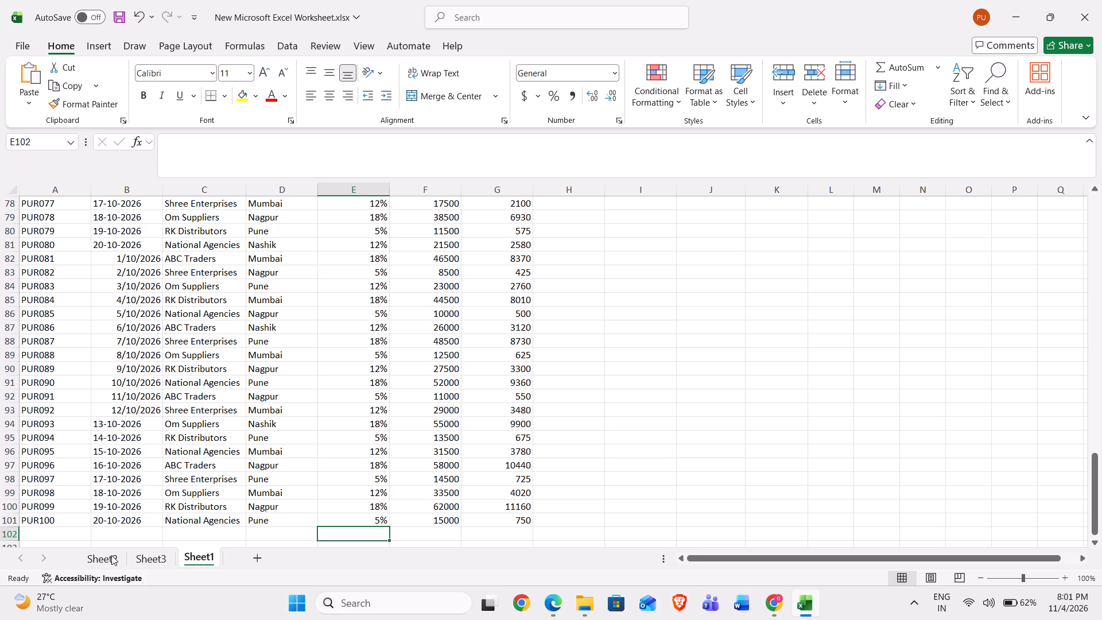
{"action": "left_click", "coordinate": [111, 555]}
{"action": "left_click", "coordinate": [160, 568]}
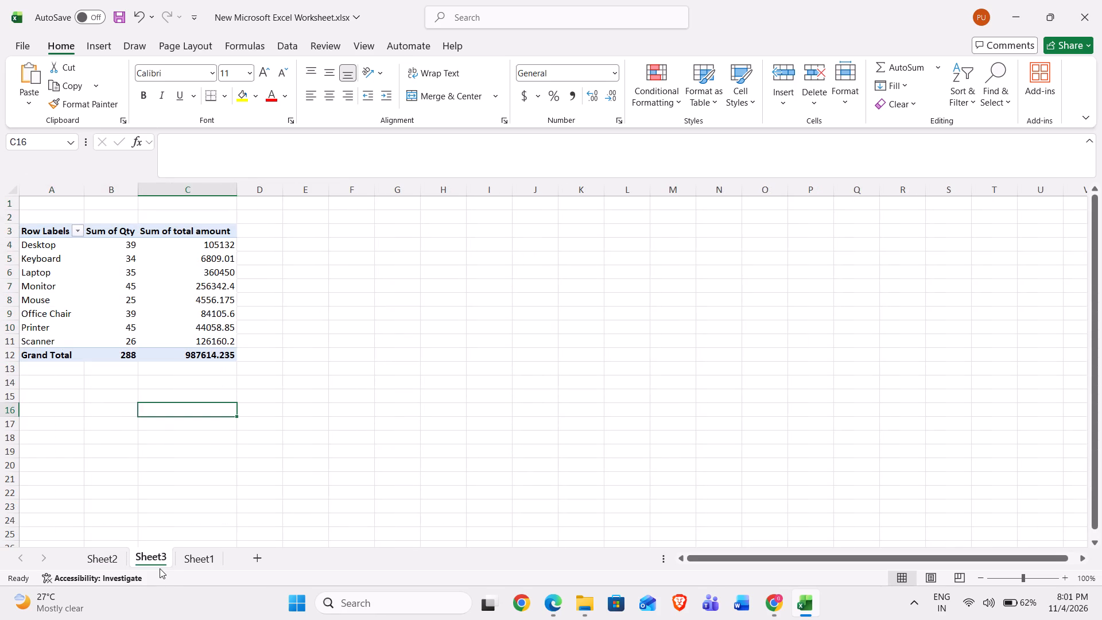
{"action": "left_click_drag", "start_coordinate": [42, 219], "coordinate": [205, 368]}
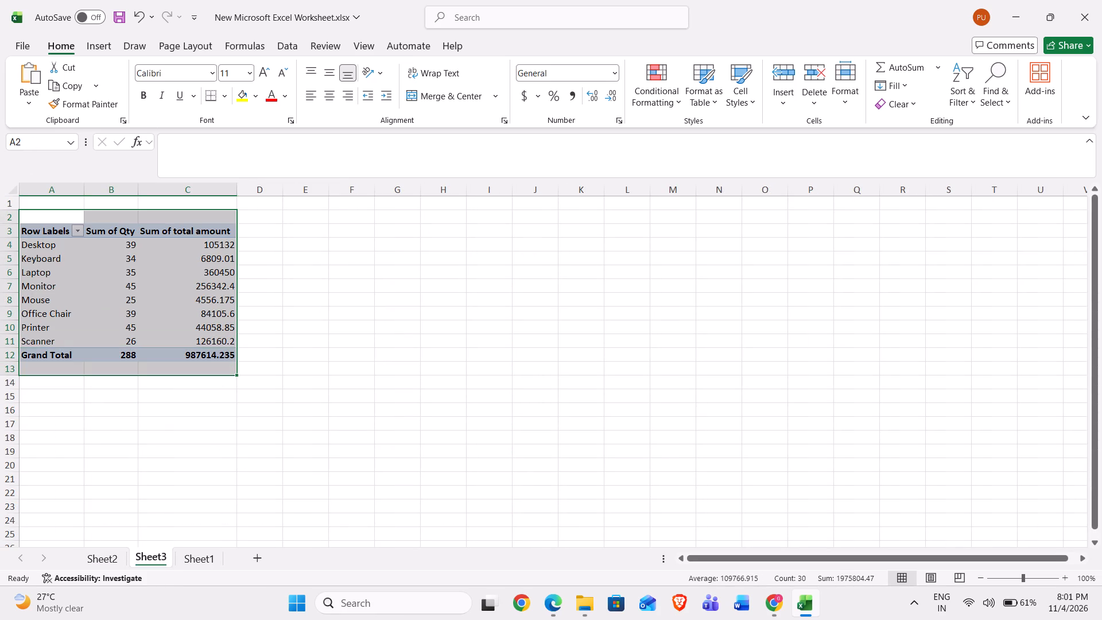
{"action": "key", "text": "Delete"}
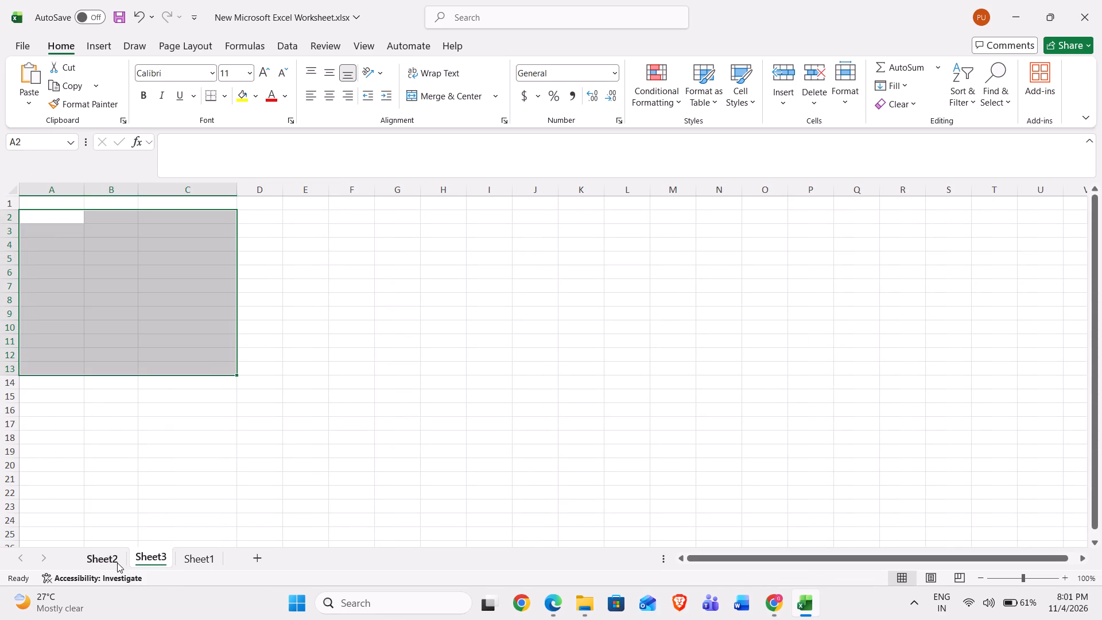
Move Sheet1 ahead of Sheet2 so it is the first sheet, and return to the start of its data.
{"action": "left_click", "coordinate": [115, 561]}
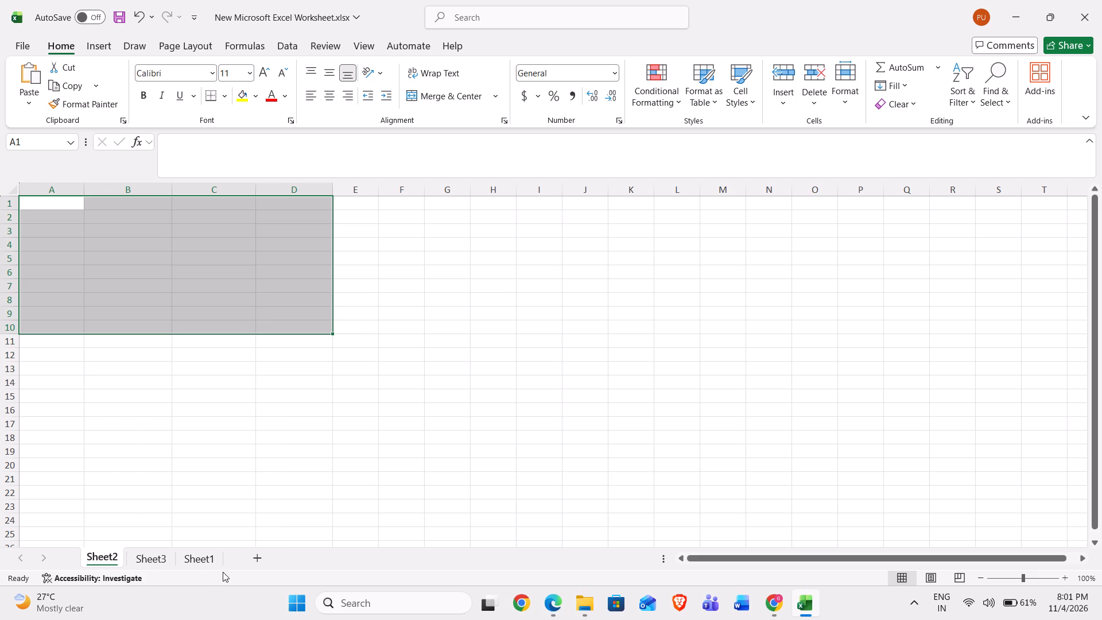
{"action": "left_click_drag", "start_coordinate": [215, 564], "coordinate": [97, 552]}
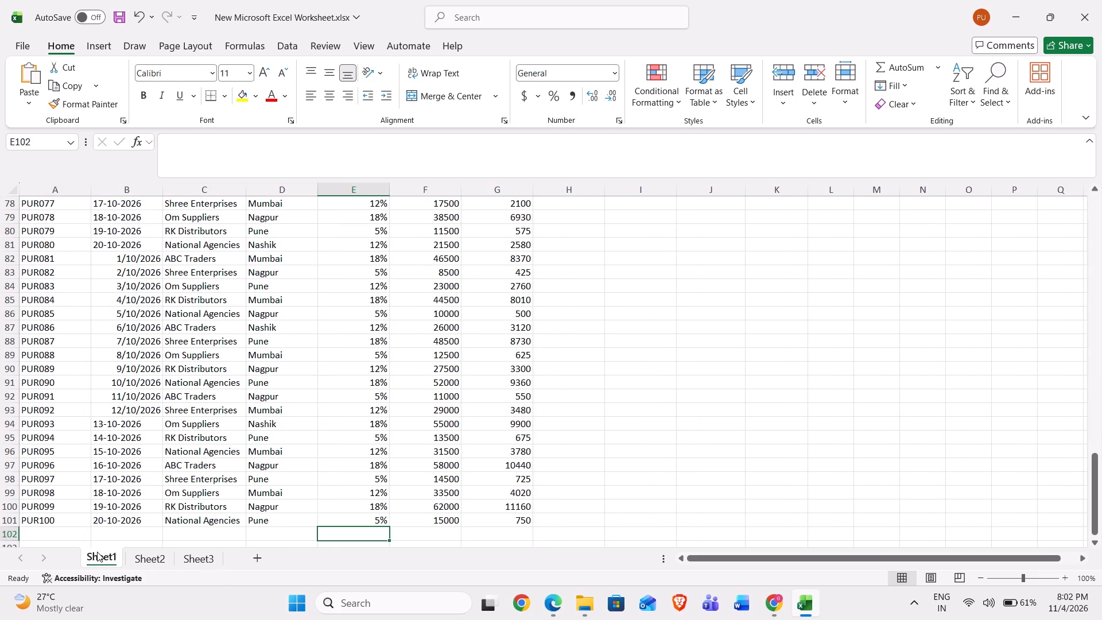
{"action": "scroll", "coordinate": [110, 359], "scroll_direction": "up", "scroll_amount": 6}
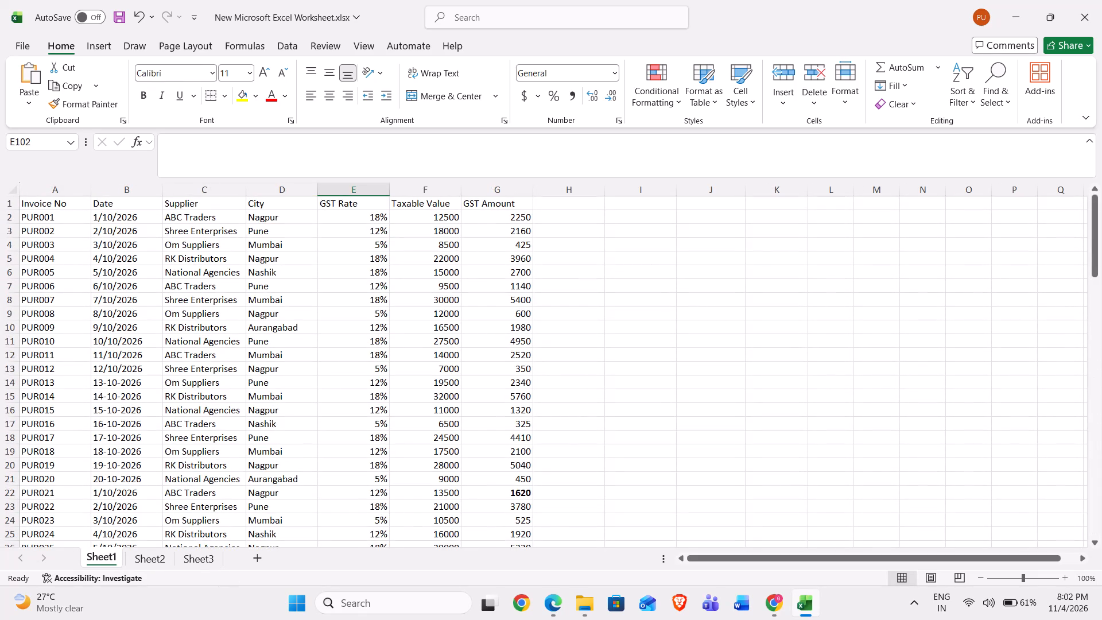
Close the other open windows: Chrome with ChatGPT, Edge with the PDF notes, and the NAV computation folder, leaving the workbook open.
{"action": "key", "text": "alt+Tab"}
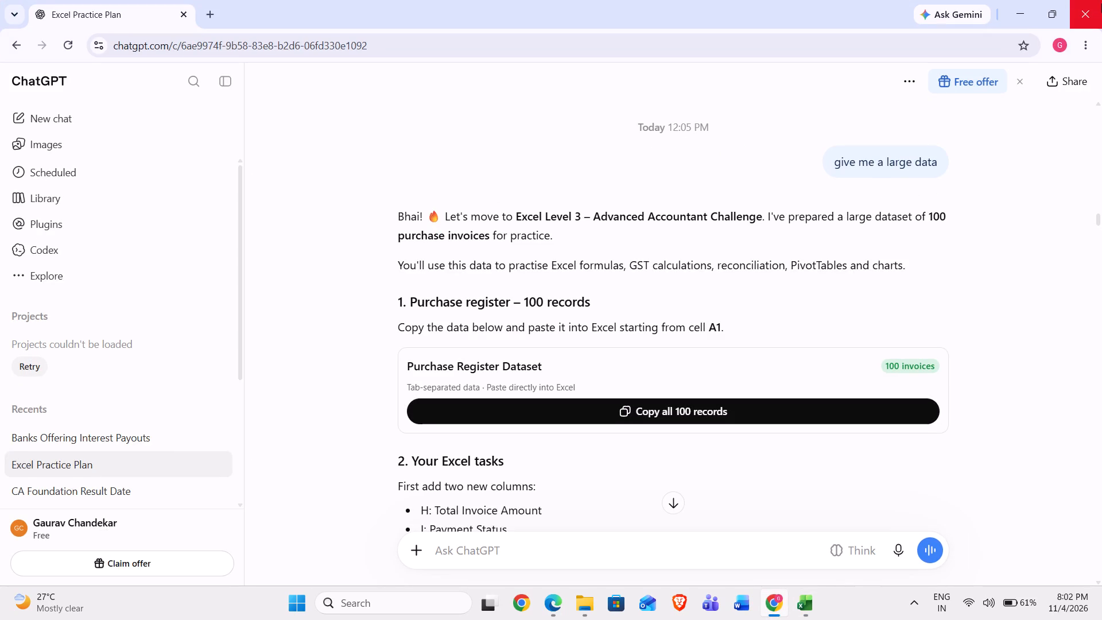
{"action": "left_click", "coordinate": [1101, 3]}
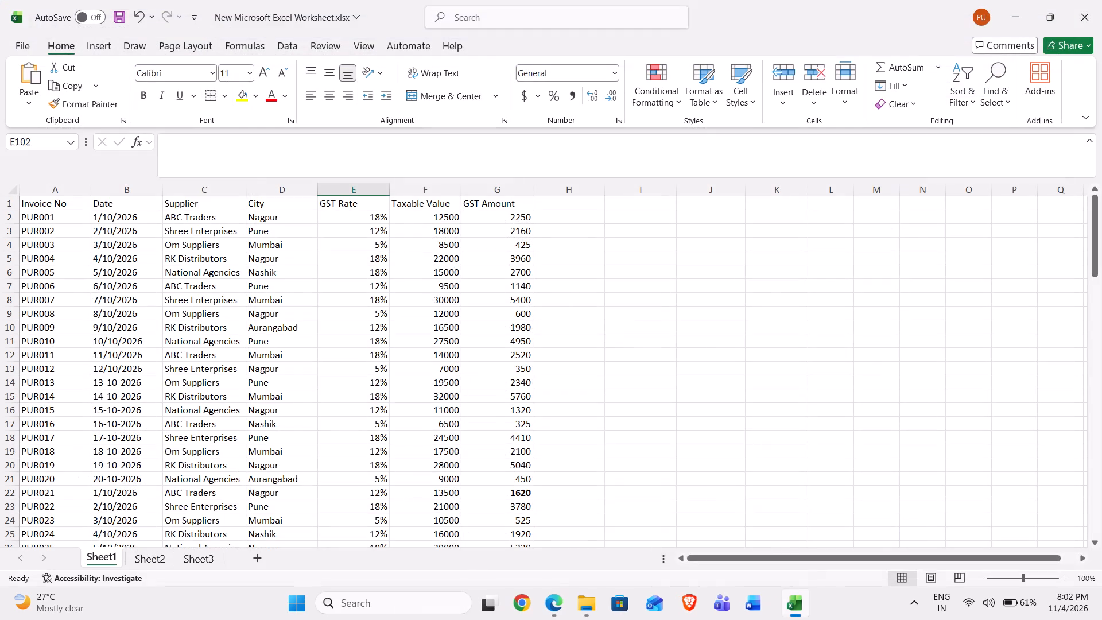
{"action": "key", "text": "alt+Tab"}
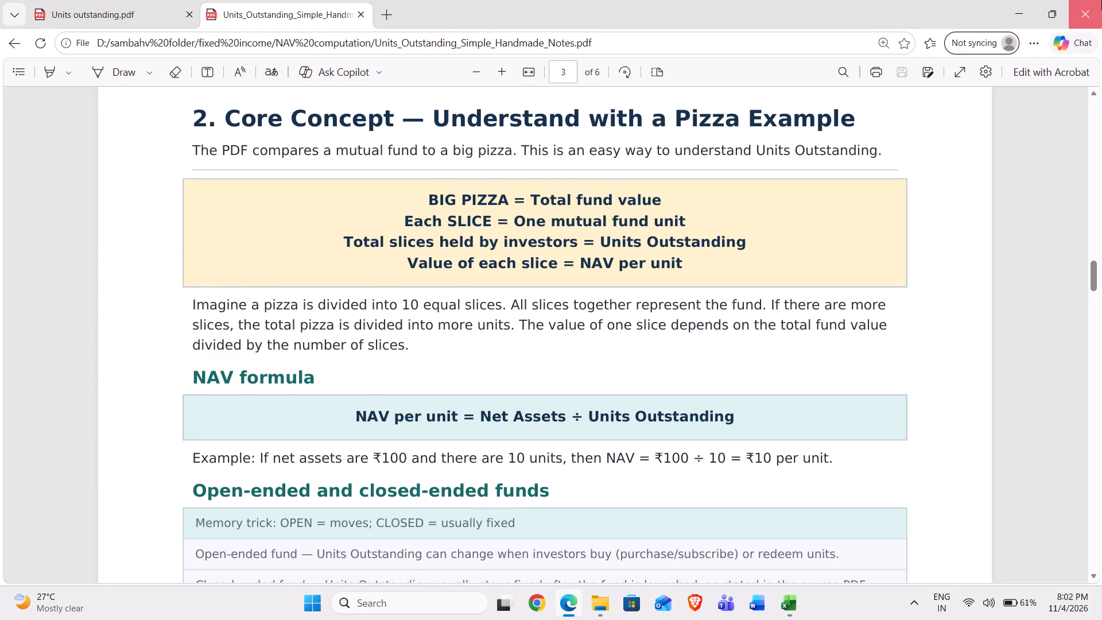
{"action": "left_click", "coordinate": [1101, 1]}
{"action": "key", "text": "alt+Tab"}
{"action": "left_click", "coordinate": [1101, 1]}
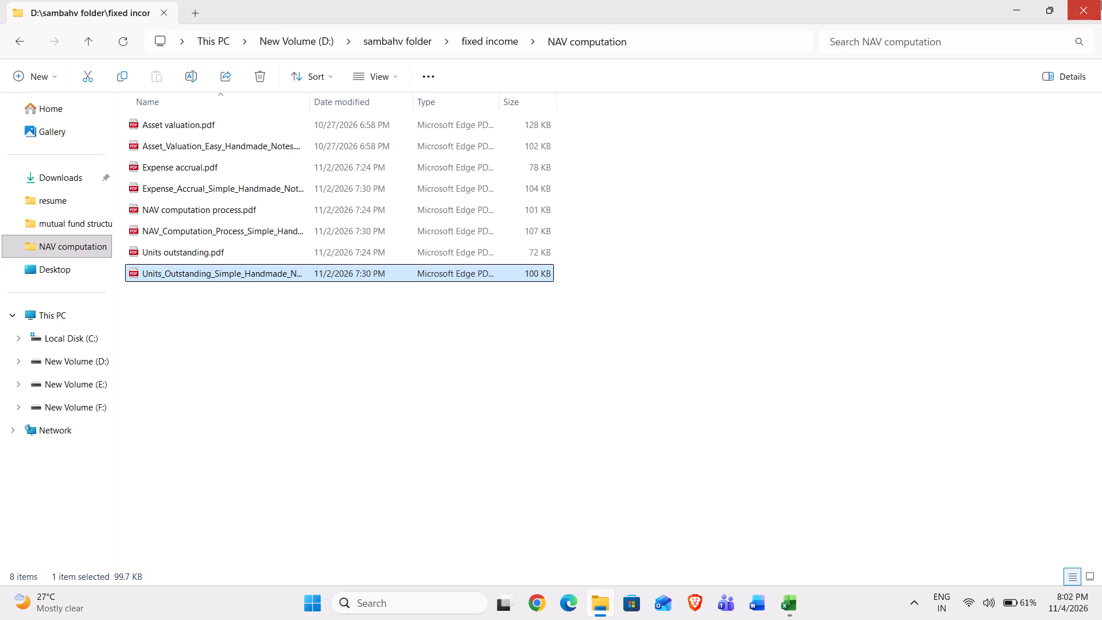
{"action": "key", "text": "alt+Tab"}
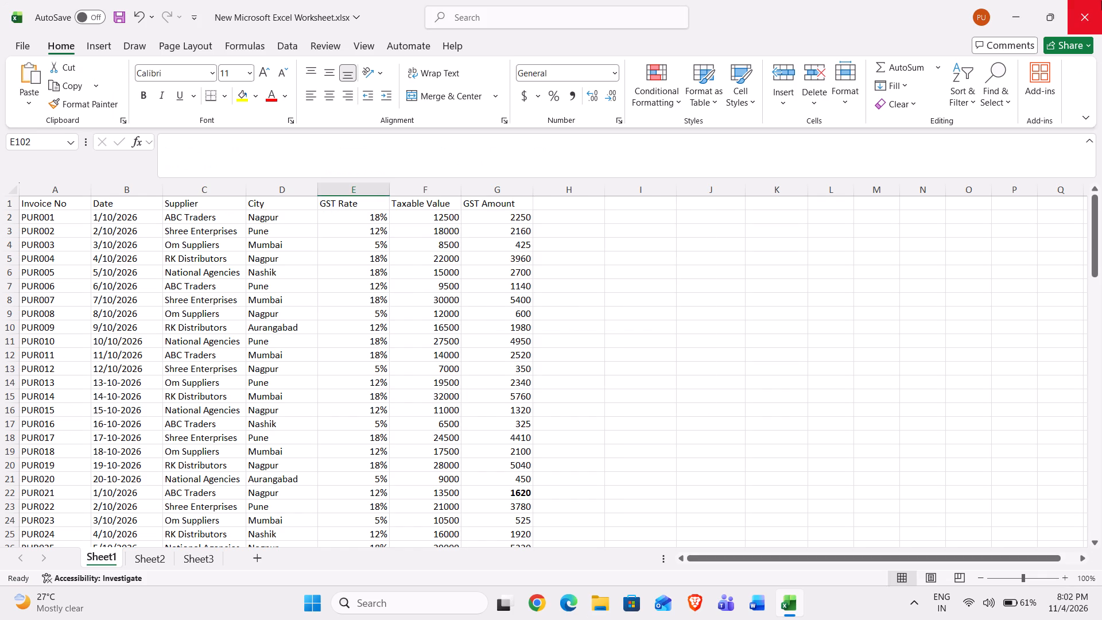
Show the desktop and launch the Kuro application.
{"action": "key", "text": "super+d"}
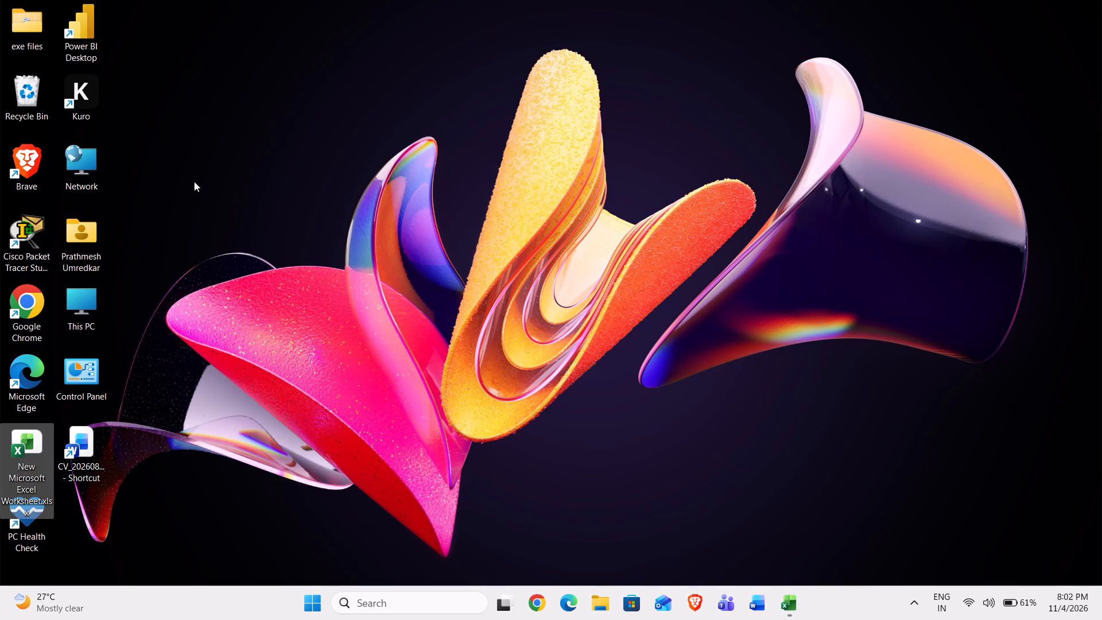
{"action": "double_click", "coordinate": [74, 95]}
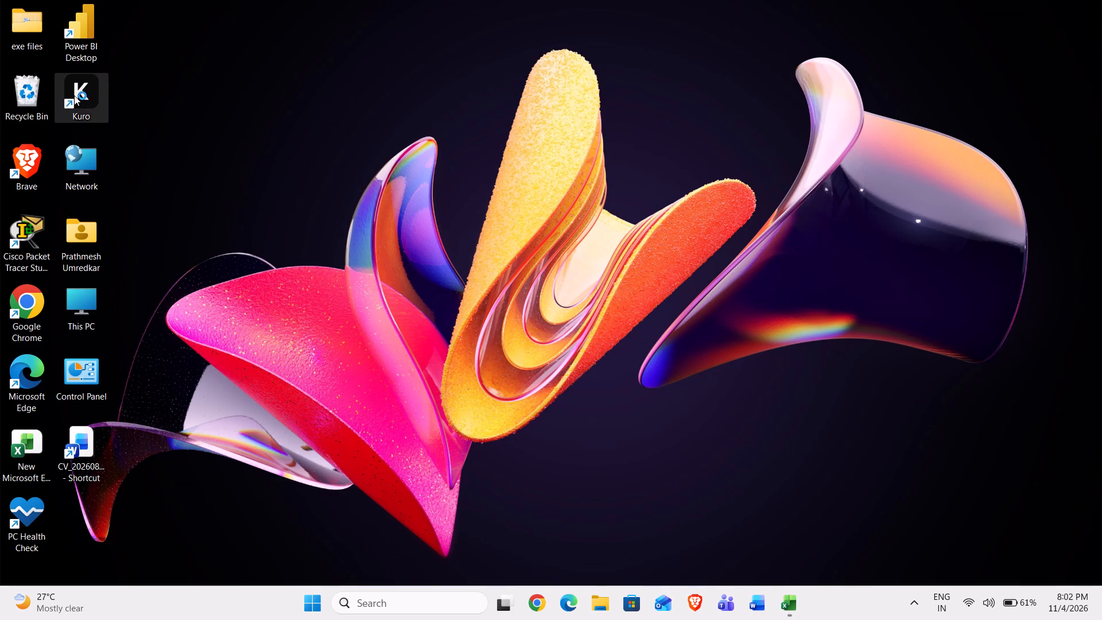
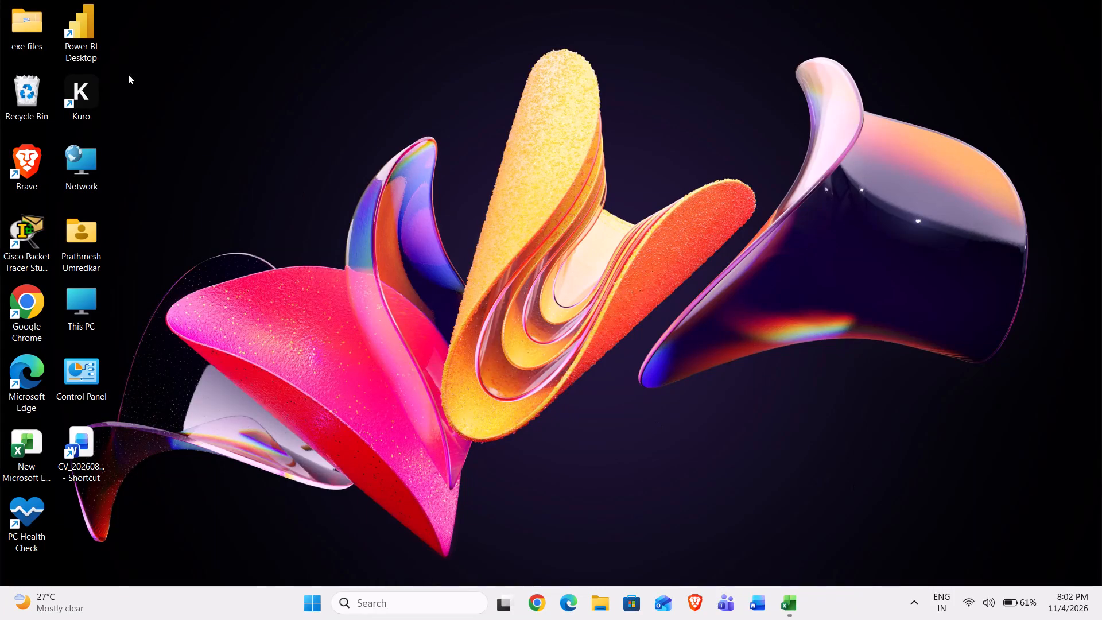
Refresh the desktop twice and launch the Kuro application from its desktop shortcut.
{"action": "left_click", "coordinate": [90, 92]}
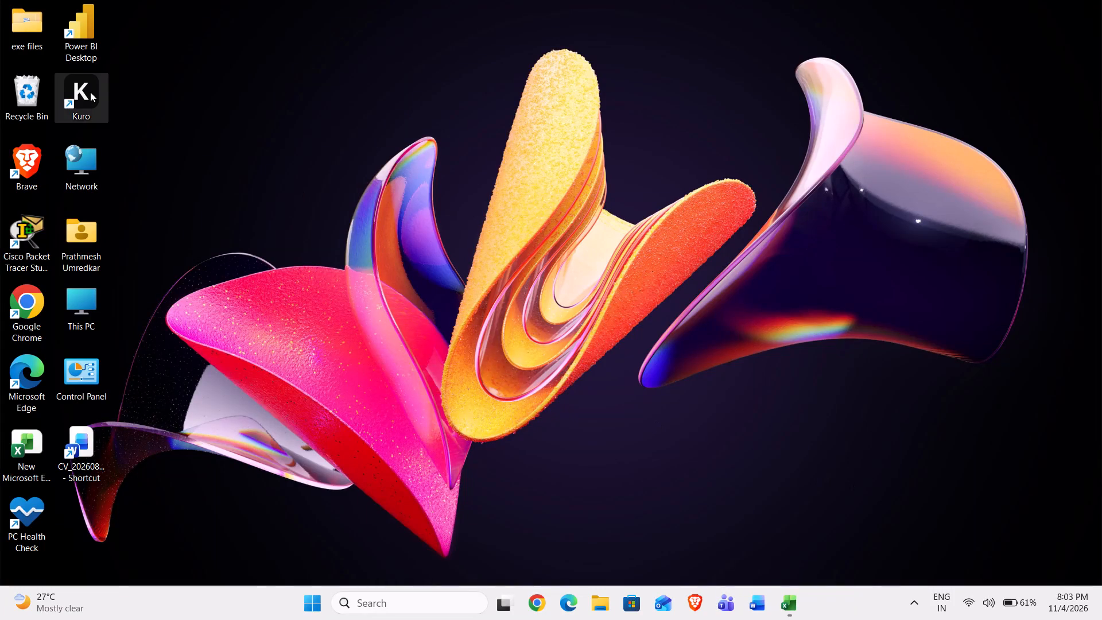
{"action": "right_click", "coordinate": [218, 185]}
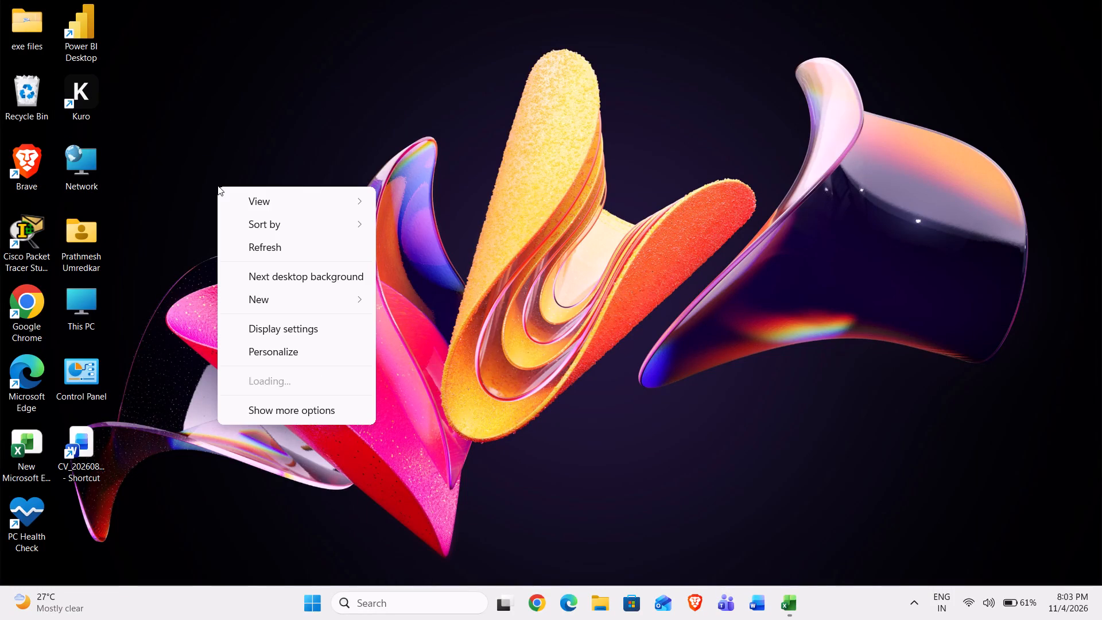
{"action": "left_click", "coordinate": [255, 244]}
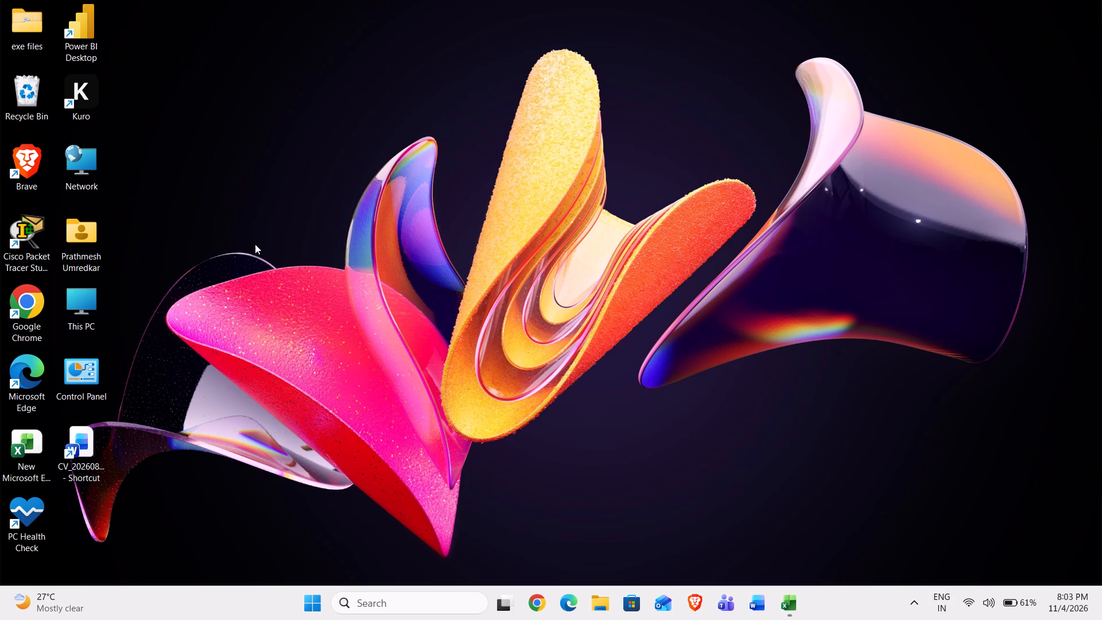
{"action": "right_click", "coordinate": [255, 244]}
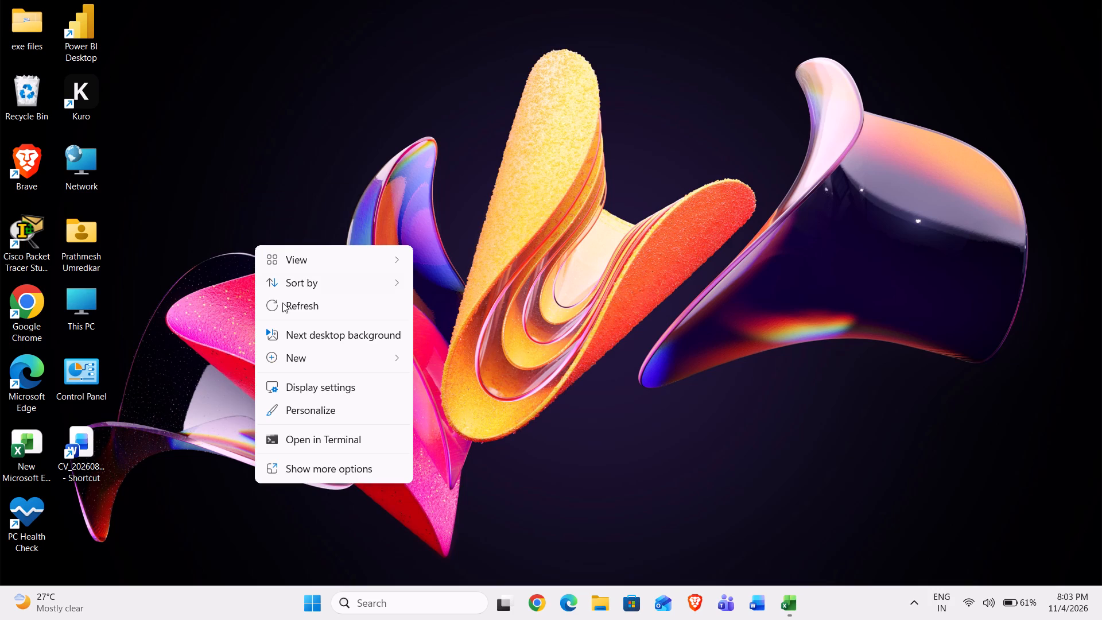
{"action": "left_click", "coordinate": [285, 312]}
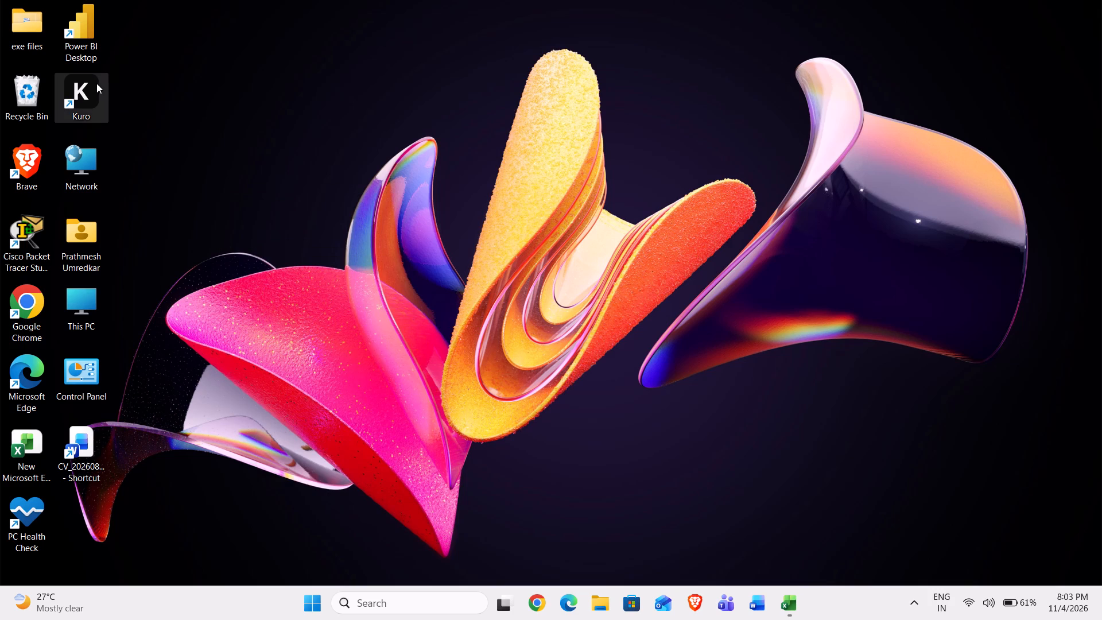
{"action": "double_click", "coordinate": [92, 87]}
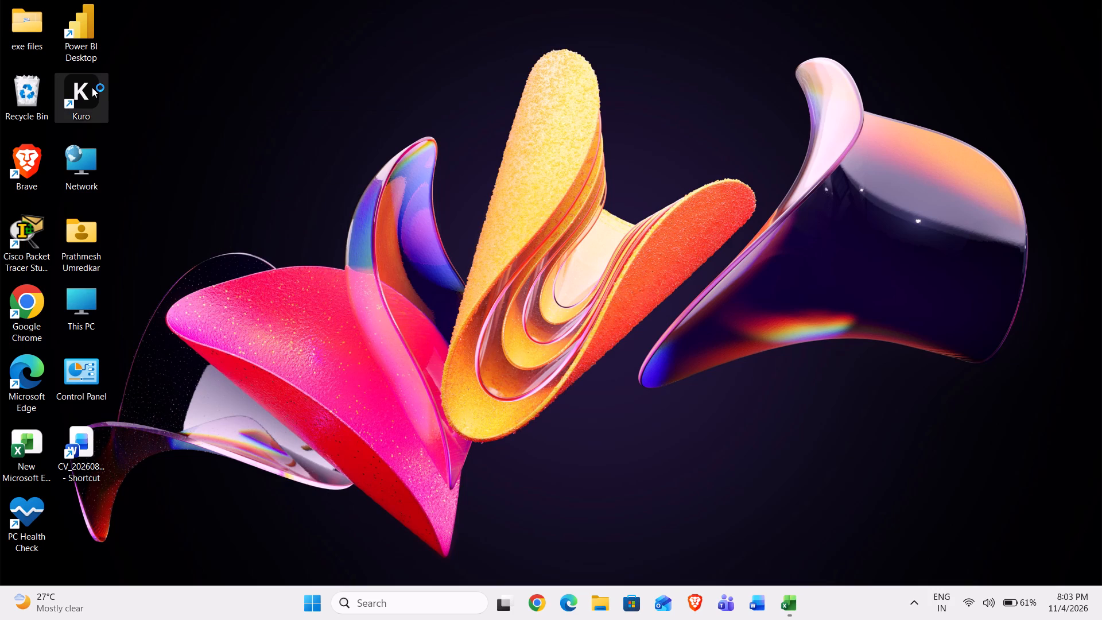
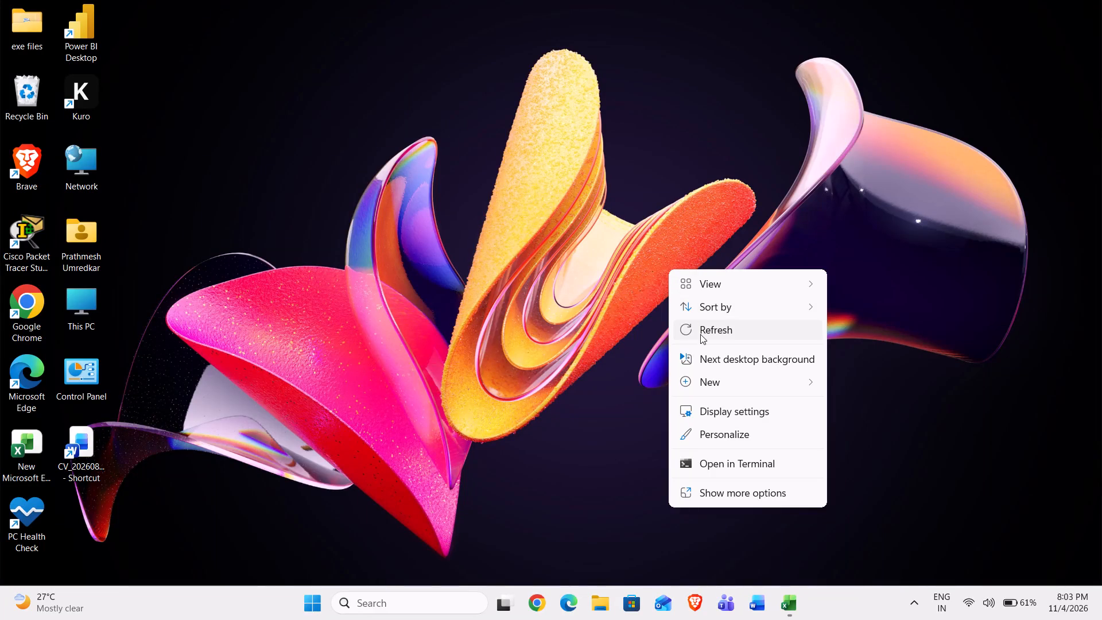
Refresh the desktop three times.
{"action": "left_click", "coordinate": [700, 334]}
{"action": "right_click", "coordinate": [700, 334]}
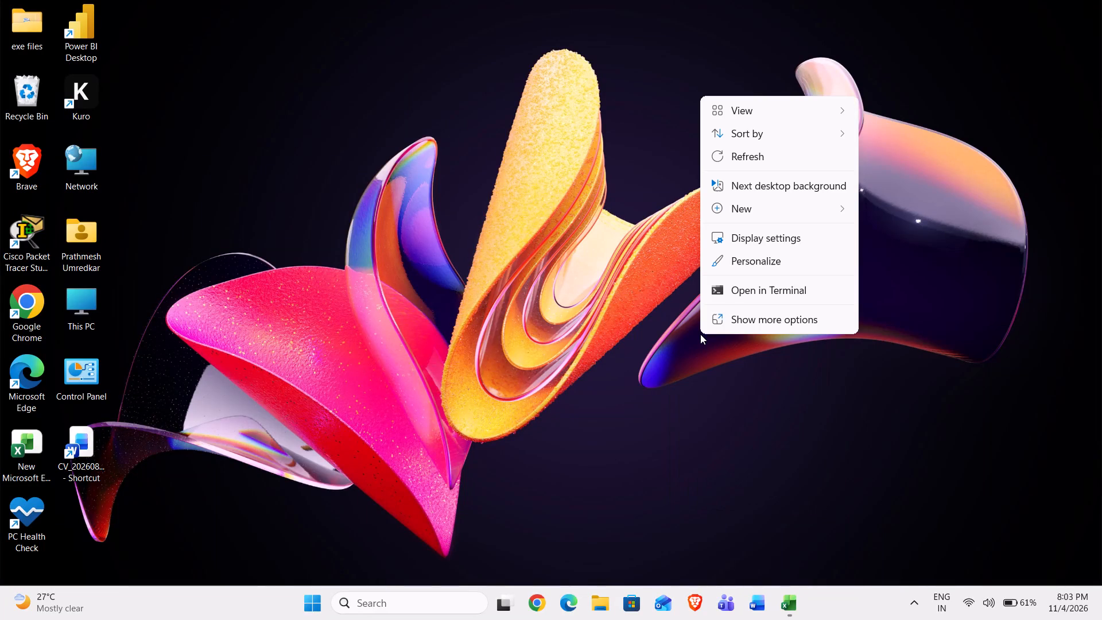
{"action": "left_click", "coordinate": [735, 162]}
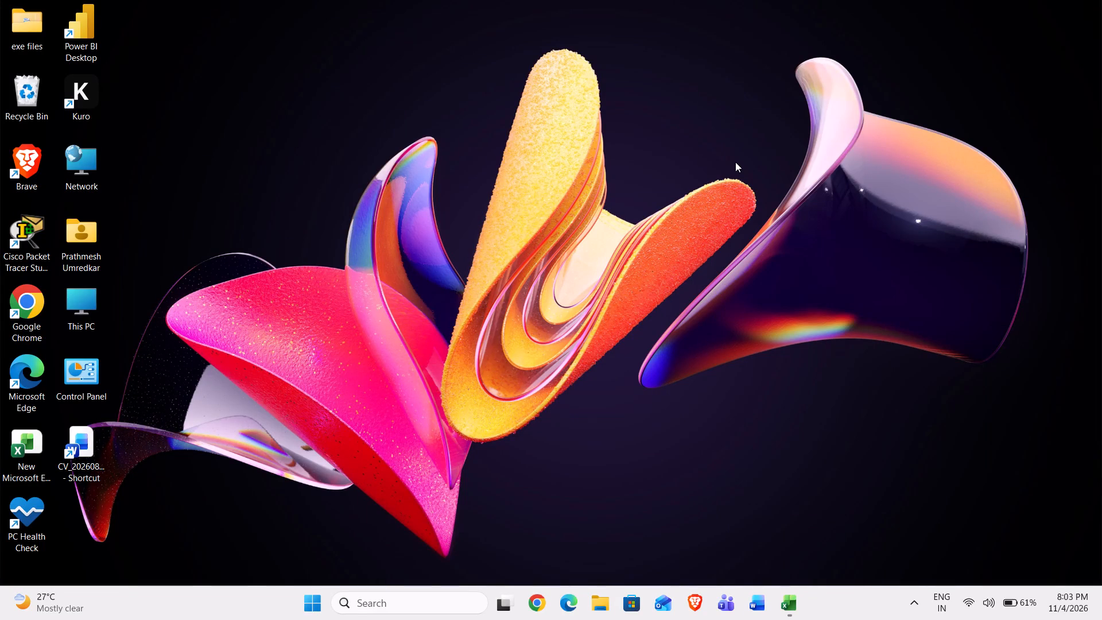
{"action": "right_click", "coordinate": [735, 162]}
{"action": "left_click", "coordinate": [754, 231]}
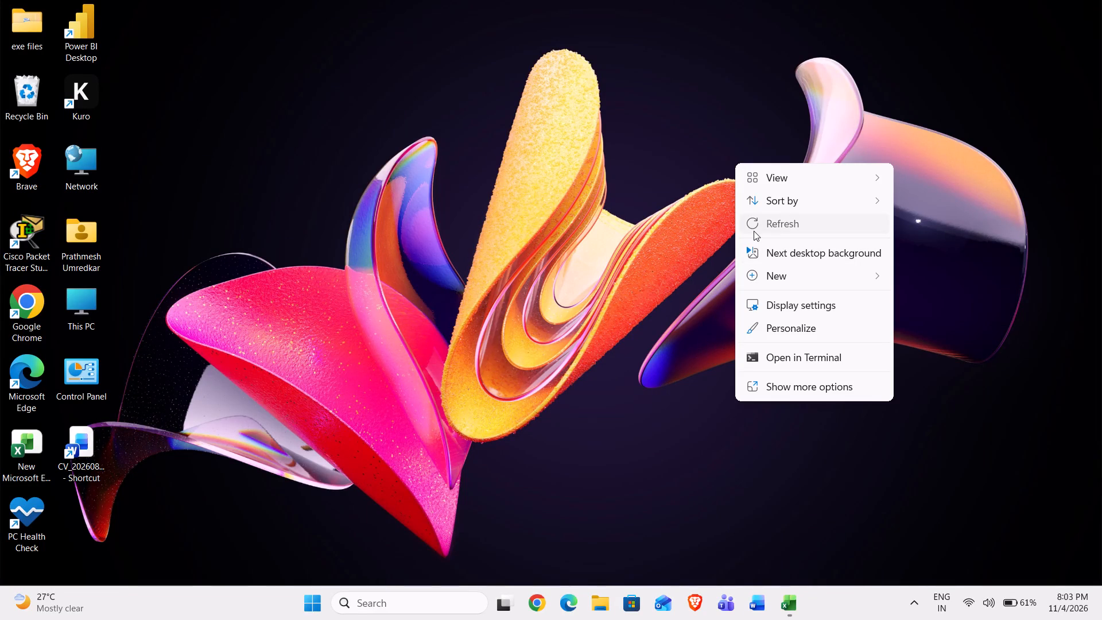
Launch the Kuro application from its desktop shortcut.
{"action": "double_click", "coordinate": [80, 107]}
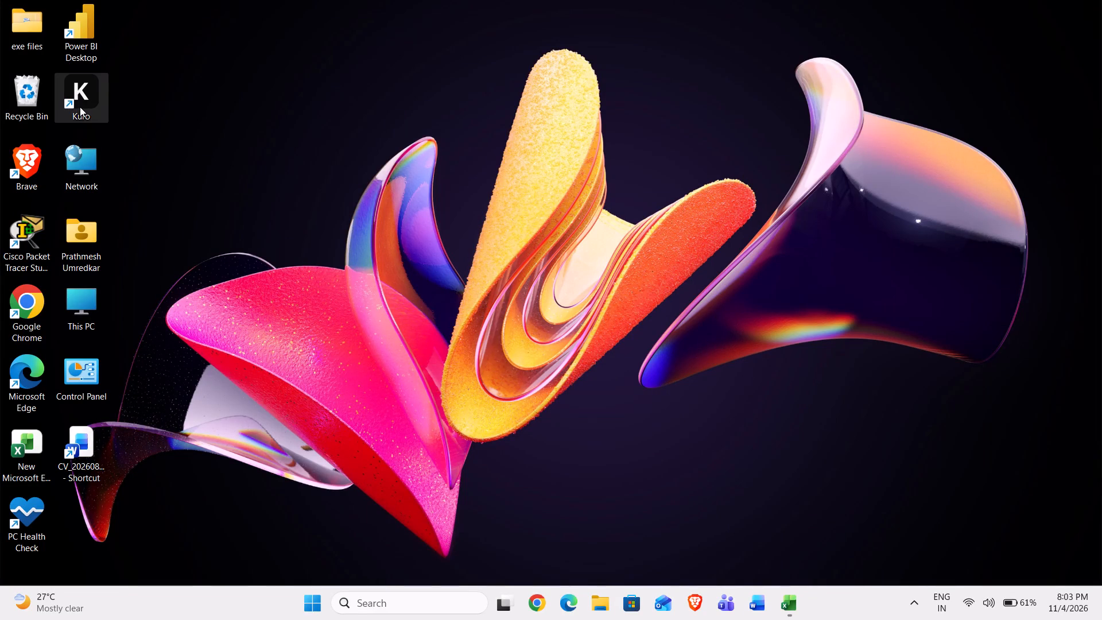
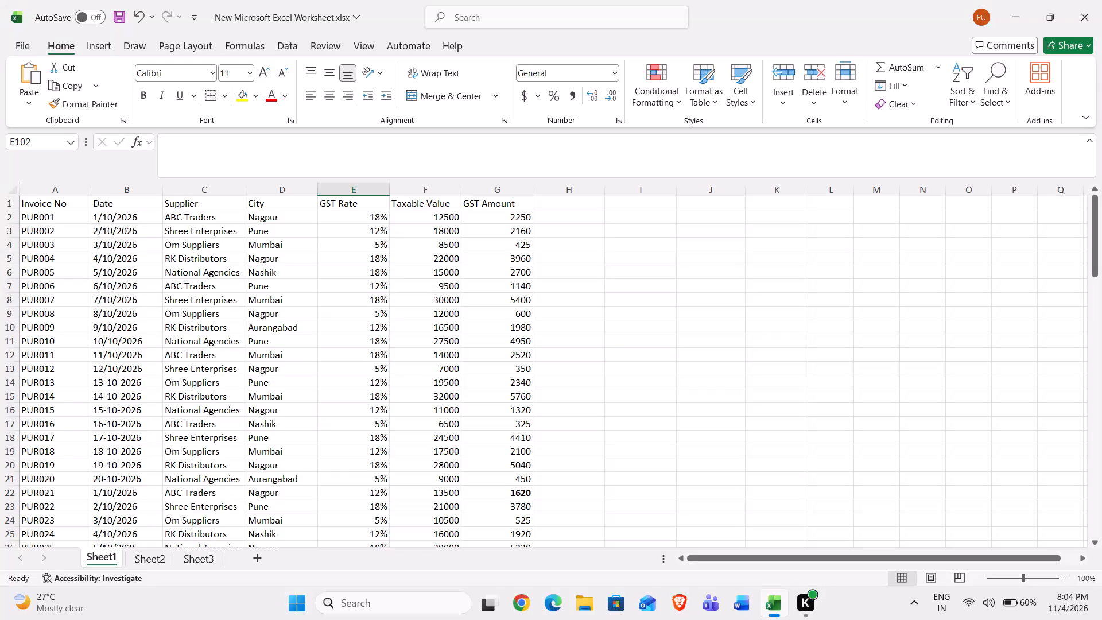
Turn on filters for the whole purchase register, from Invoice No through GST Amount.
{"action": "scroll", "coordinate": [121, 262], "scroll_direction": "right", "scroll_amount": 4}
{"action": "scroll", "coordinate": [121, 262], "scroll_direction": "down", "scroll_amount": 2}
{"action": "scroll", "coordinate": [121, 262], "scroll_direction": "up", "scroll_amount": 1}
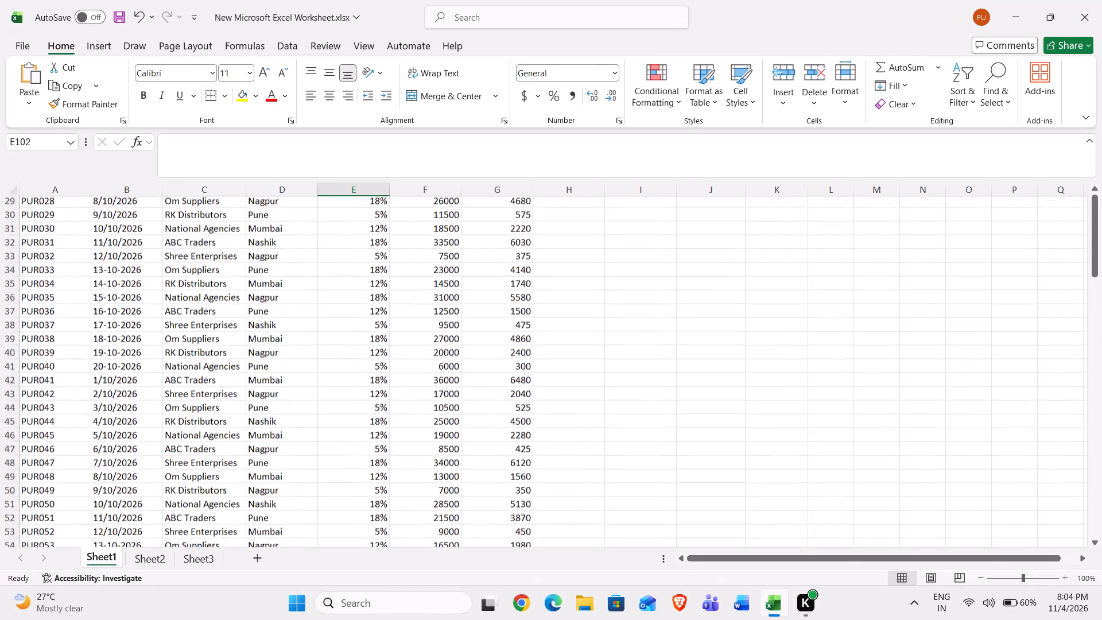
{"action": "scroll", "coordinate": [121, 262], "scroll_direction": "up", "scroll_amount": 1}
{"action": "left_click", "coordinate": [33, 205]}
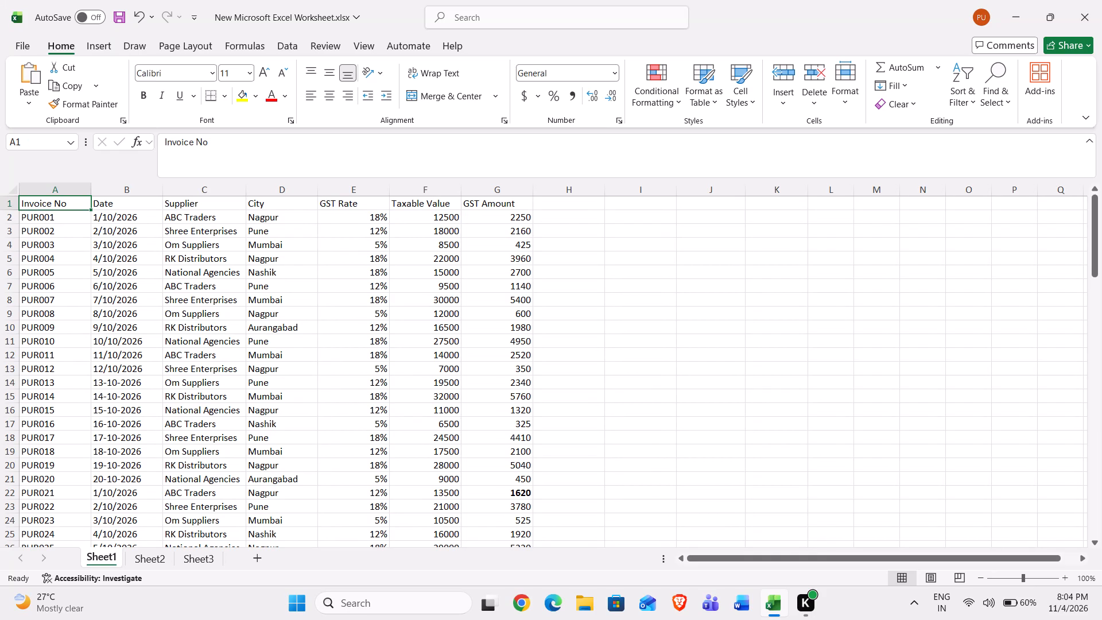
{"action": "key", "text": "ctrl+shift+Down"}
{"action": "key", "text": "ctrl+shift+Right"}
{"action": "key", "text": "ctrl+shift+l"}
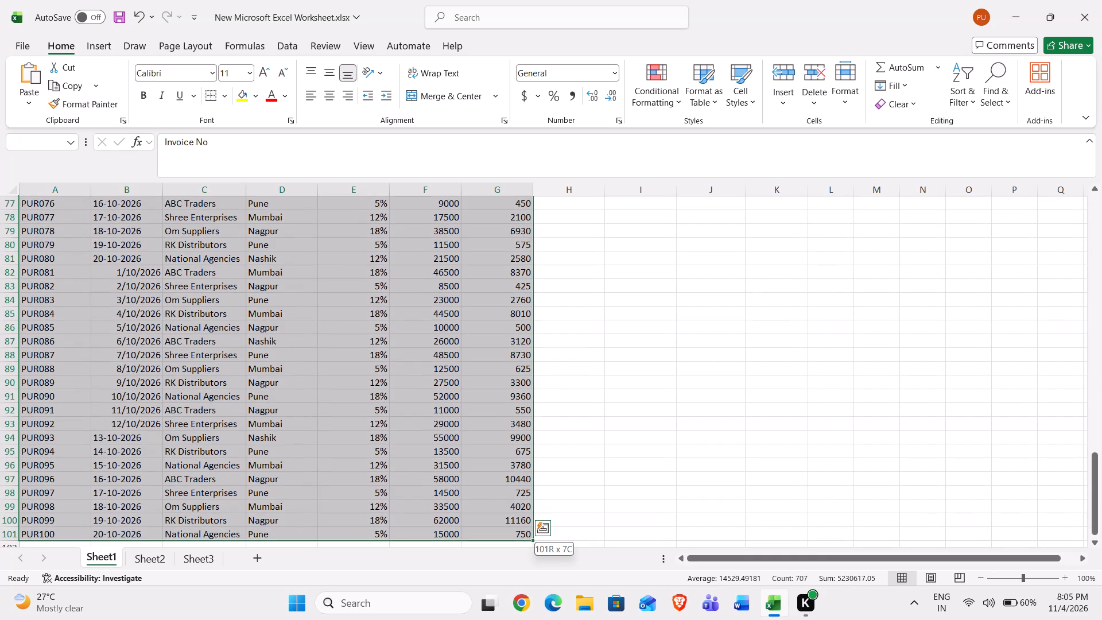
Left-align all dates in the Date column, from the first record in B2 down to the last.
{"action": "left_click", "coordinate": [146, 270]}
{"action": "scroll", "coordinate": [146, 270], "scroll_direction": "up", "scroll_amount": 6}
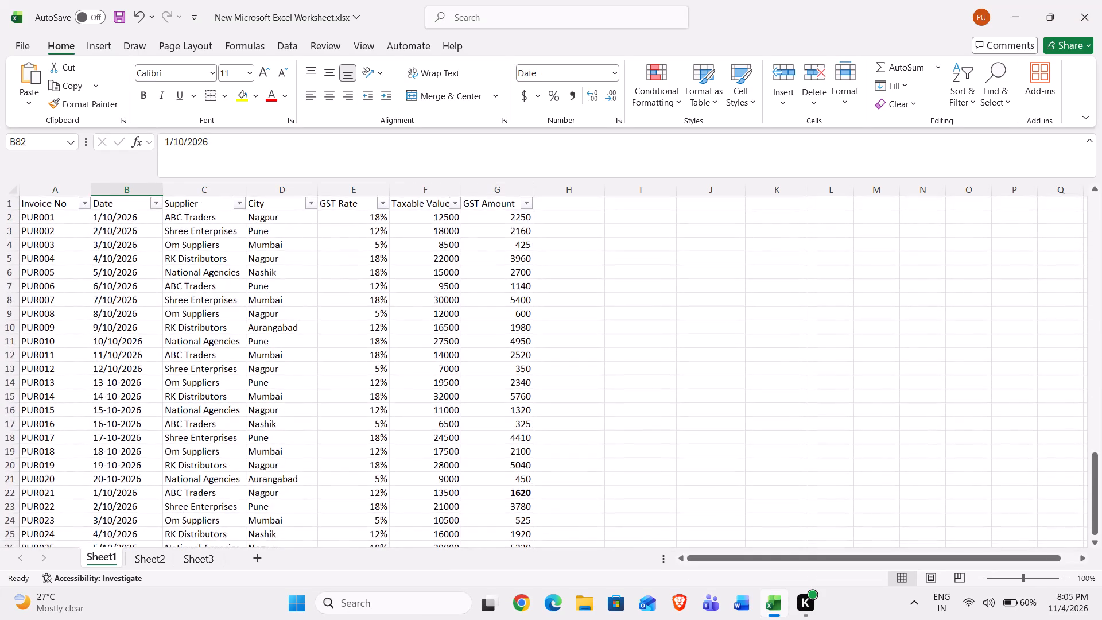
{"action": "scroll", "coordinate": [235, 300], "scroll_direction": "down", "scroll_amount": 8}
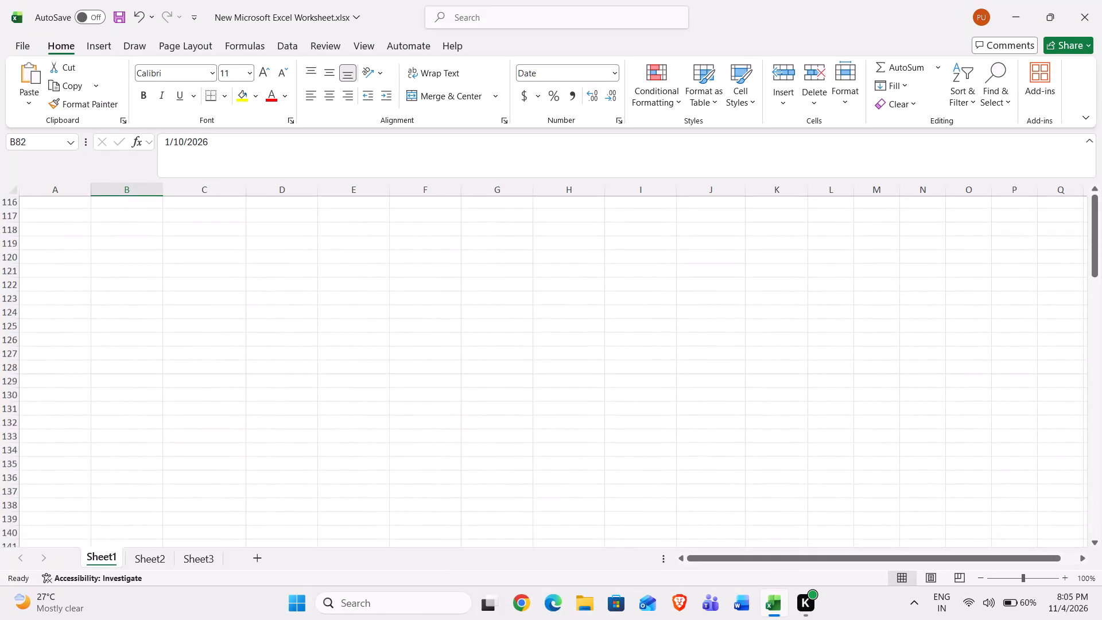
{"action": "scroll", "coordinate": [235, 300], "scroll_direction": "up", "scroll_amount": 2}
{"action": "left_click", "coordinate": [204, 229]}
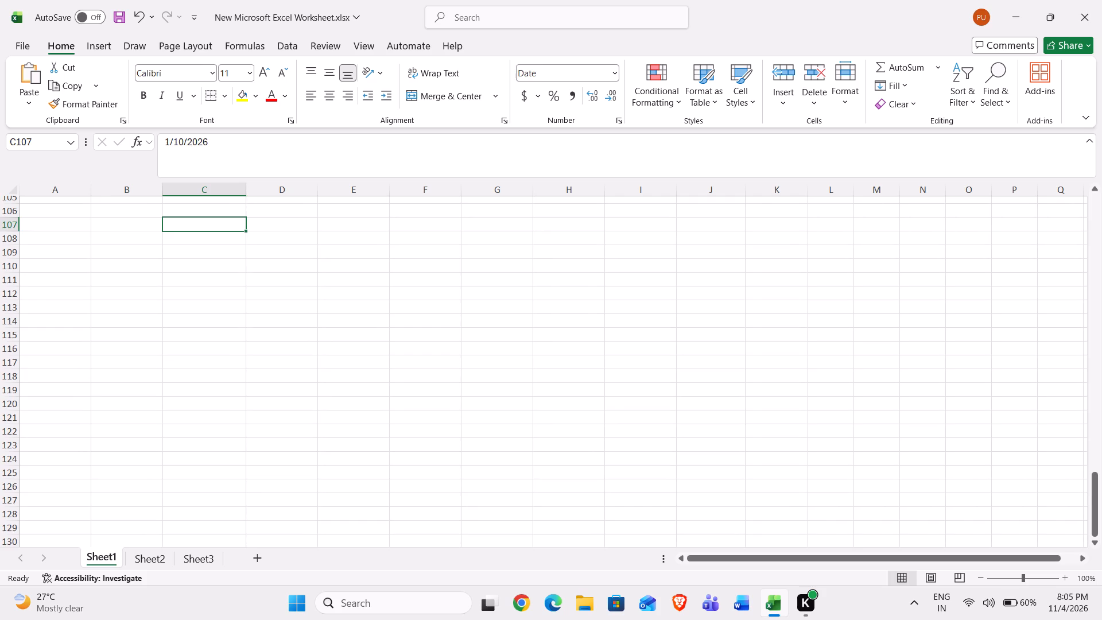
{"action": "key", "text": "ctrl+Up"}
{"action": "key", "text": "ctrl+Up"}
{"action": "key", "text": "Left"}
{"action": "key", "text": "Down"}
{"action": "key", "text": "ctrl+shift+Down"}
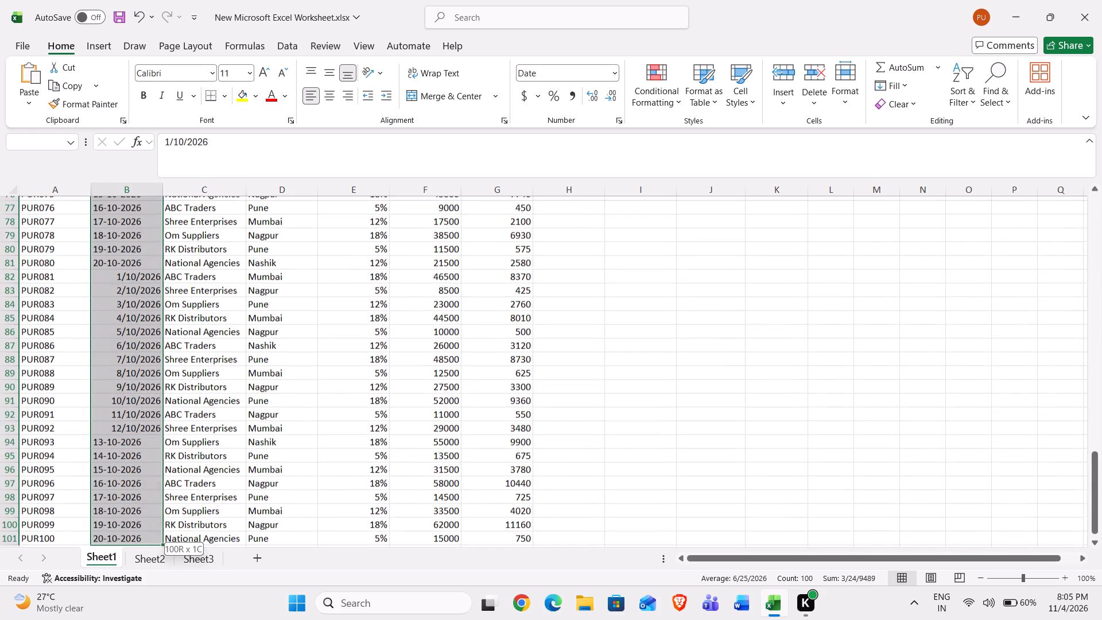
{"action": "left_click", "coordinate": [317, 92]}
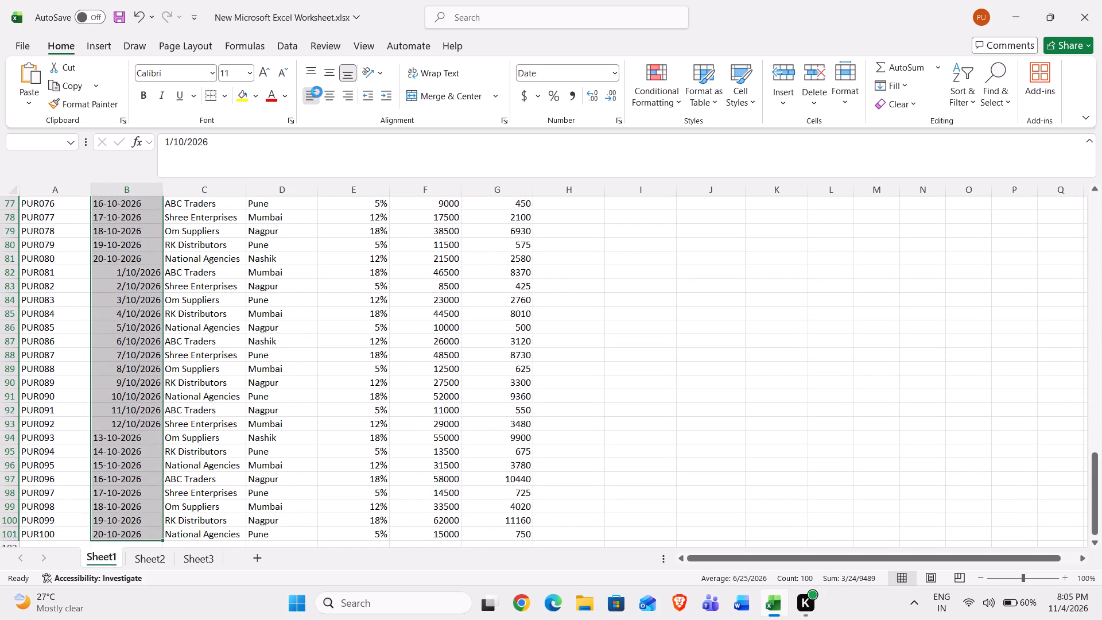
{"action": "left_click", "coordinate": [317, 92]}
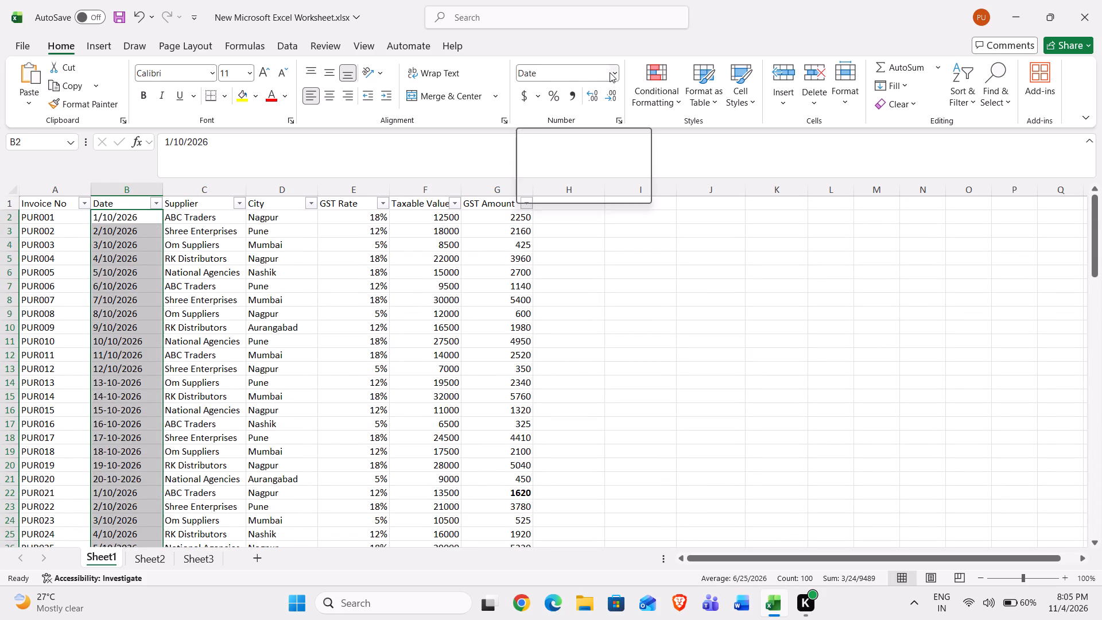
Examine the purchase register down to its last records in the Taxable Value column.
{"action": "left_click", "coordinate": [455, 324]}
{"action": "scroll", "coordinate": [455, 324], "scroll_direction": "down", "scroll_amount": 4}
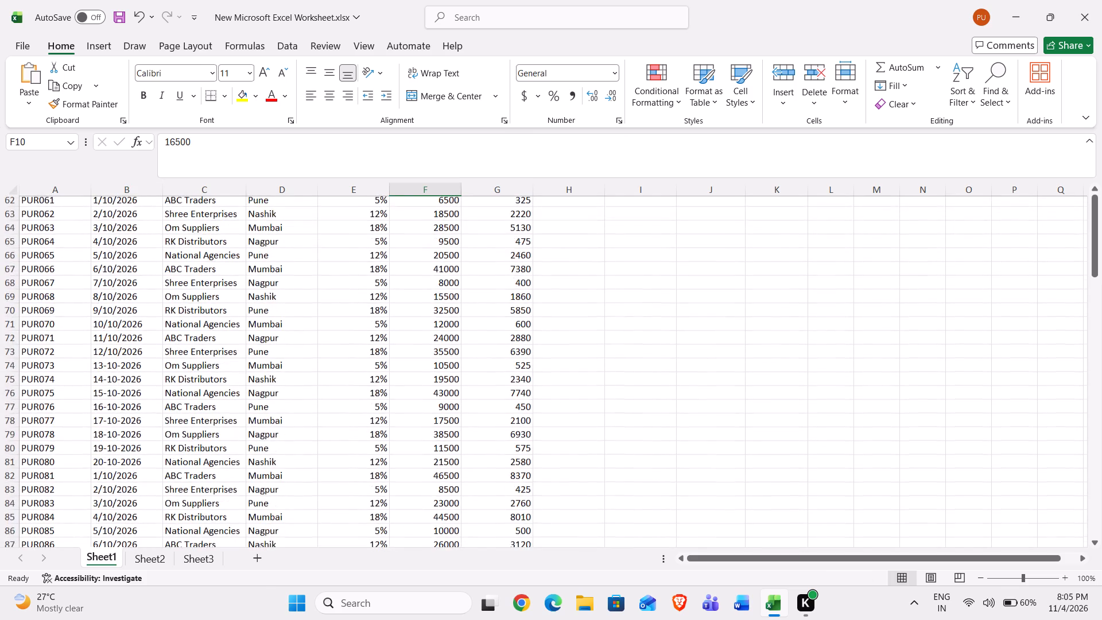
{"action": "left_click", "coordinate": [413, 316]}
{"action": "key", "text": "ctrl+Down"}
{"action": "key", "text": "Down"}
{"action": "key", "text": "Down"}
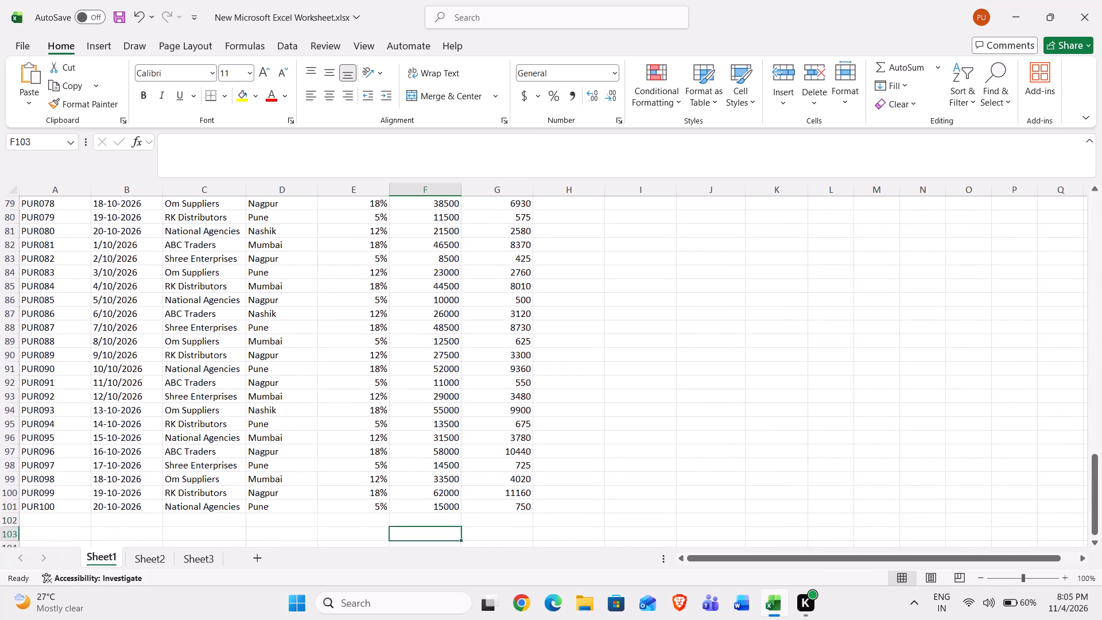
{"action": "key", "text": "Up"}
{"action": "key", "text": "Up"}
{"action": "key", "text": "Up"}
Enter the header "total number" in H1, beside the GST Amount column.
{"action": "key", "text": "ctrl+Up"}
{"action": "key", "text": "Down"}
{"action": "key", "text": "Right"}
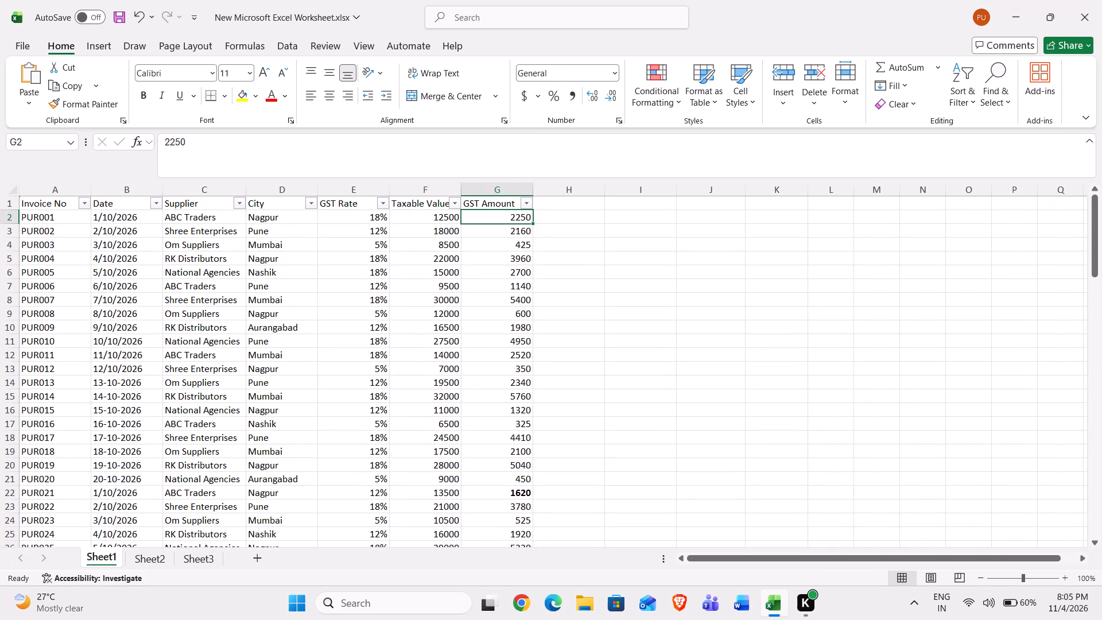
{"action": "key", "text": "Right"}
{"action": "key", "text": "Up"}
{"action": "type", "text": "totla n"}
{"action": "key", "text": "BackSpace"}
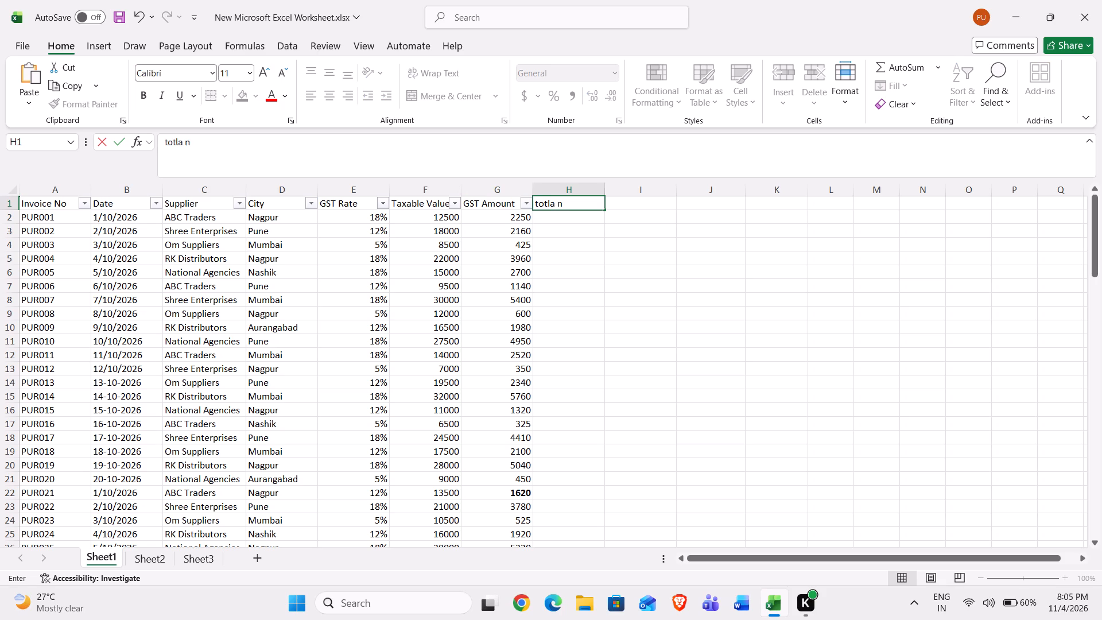
{"action": "key", "text": "BackSpace"}
{"action": "key", "text": "BackSpace"}
{"action": "key", "text": "BackSpace"}
{"action": "type", "text": "al nu"}
{"action": "type", "text": ",ber"}
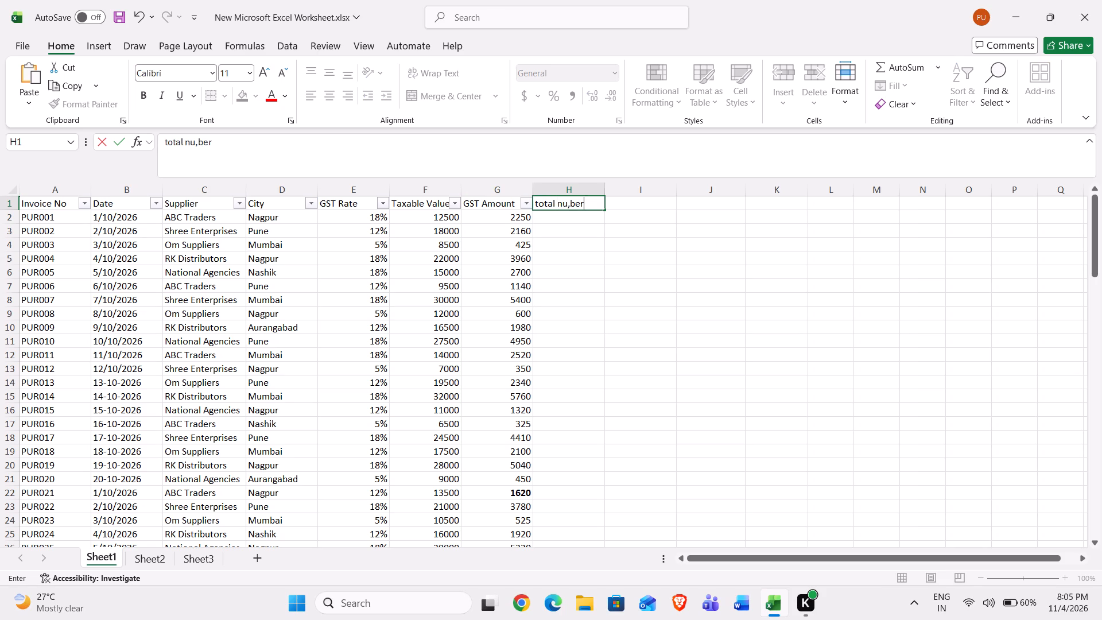
{"action": "key", "text": "BackSpace"}
{"action": "key", "text": "BackSpace"}
{"action": "key", "text": "BackSpace"}
{"action": "key", "text": "BackSpace"}
{"action": "type", "text": "mber"}
{"action": "key", "text": "Return"}
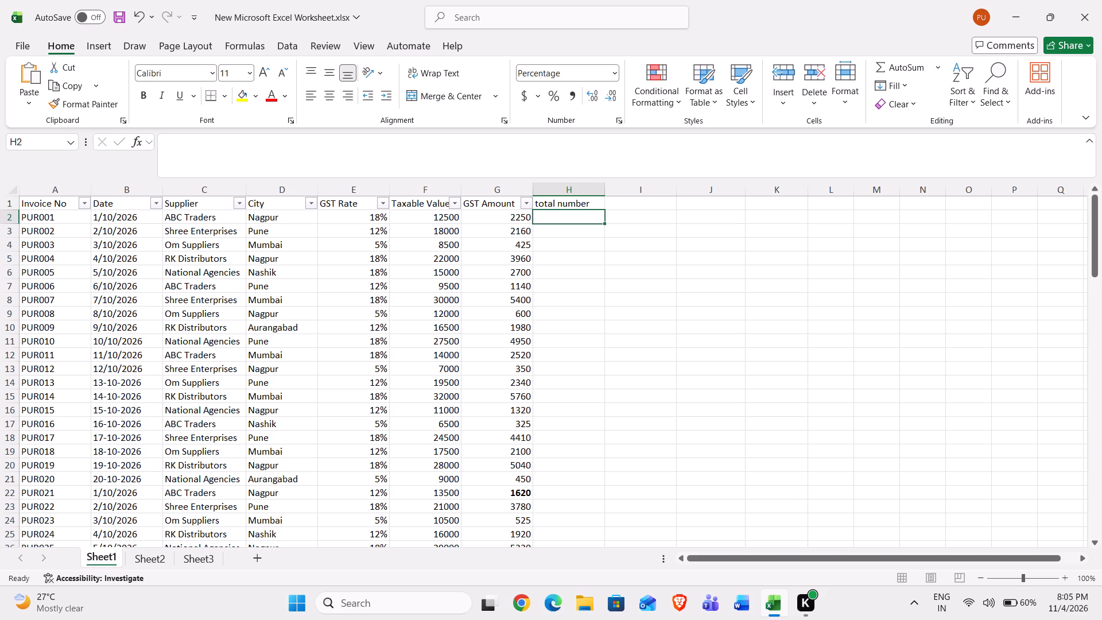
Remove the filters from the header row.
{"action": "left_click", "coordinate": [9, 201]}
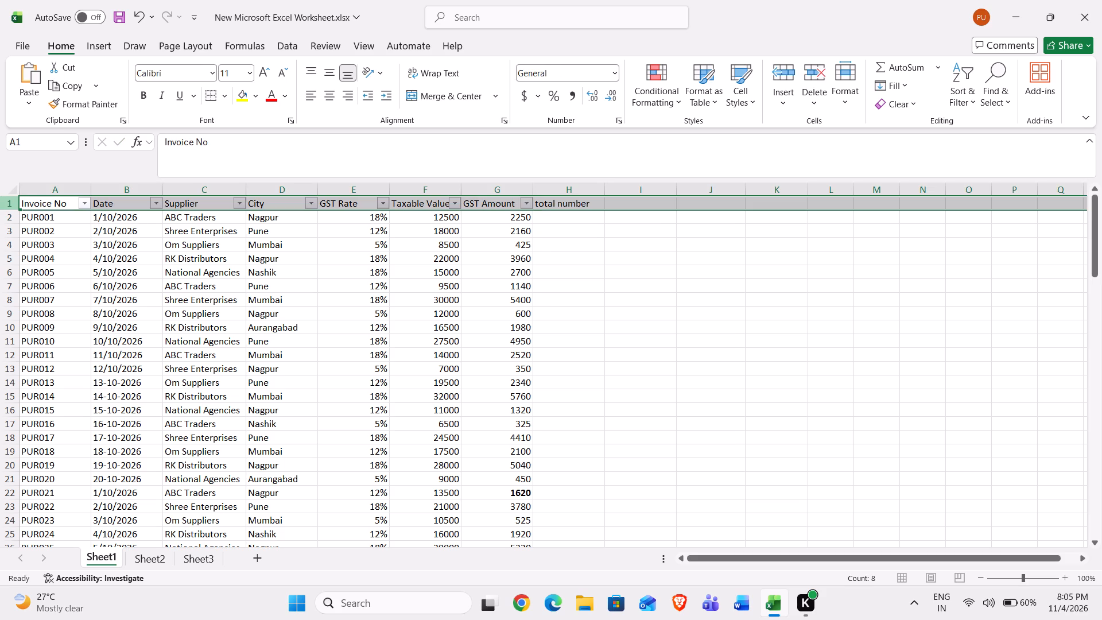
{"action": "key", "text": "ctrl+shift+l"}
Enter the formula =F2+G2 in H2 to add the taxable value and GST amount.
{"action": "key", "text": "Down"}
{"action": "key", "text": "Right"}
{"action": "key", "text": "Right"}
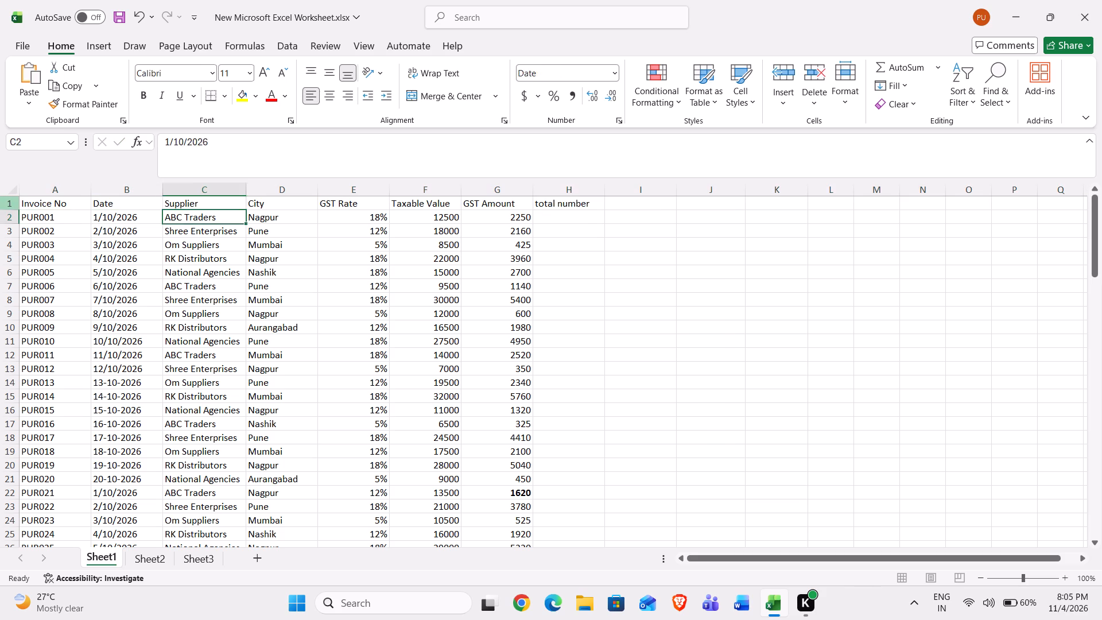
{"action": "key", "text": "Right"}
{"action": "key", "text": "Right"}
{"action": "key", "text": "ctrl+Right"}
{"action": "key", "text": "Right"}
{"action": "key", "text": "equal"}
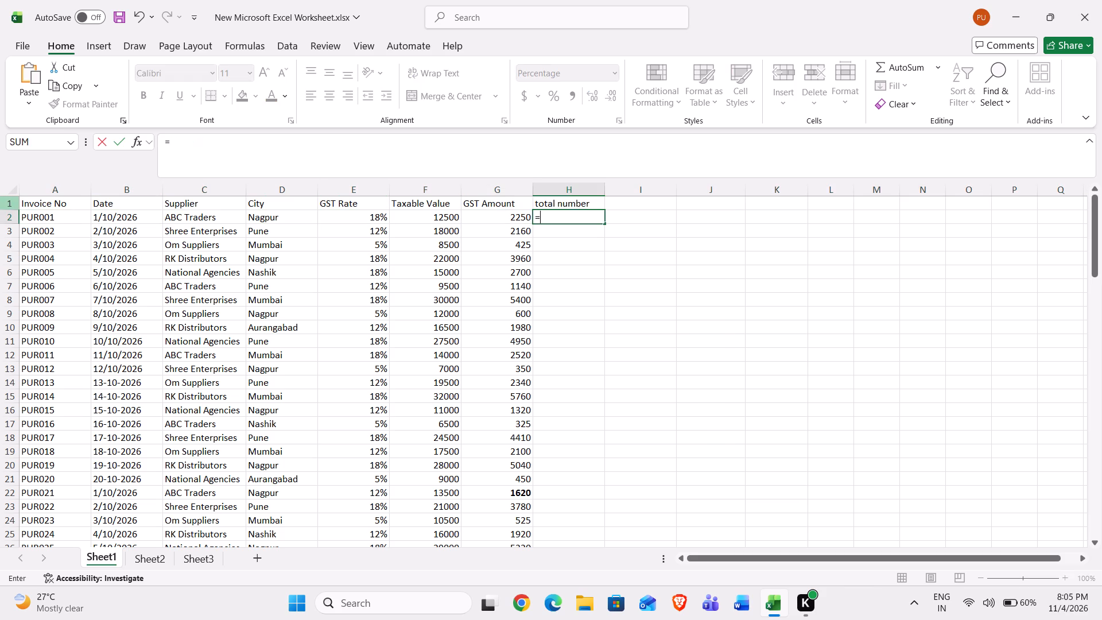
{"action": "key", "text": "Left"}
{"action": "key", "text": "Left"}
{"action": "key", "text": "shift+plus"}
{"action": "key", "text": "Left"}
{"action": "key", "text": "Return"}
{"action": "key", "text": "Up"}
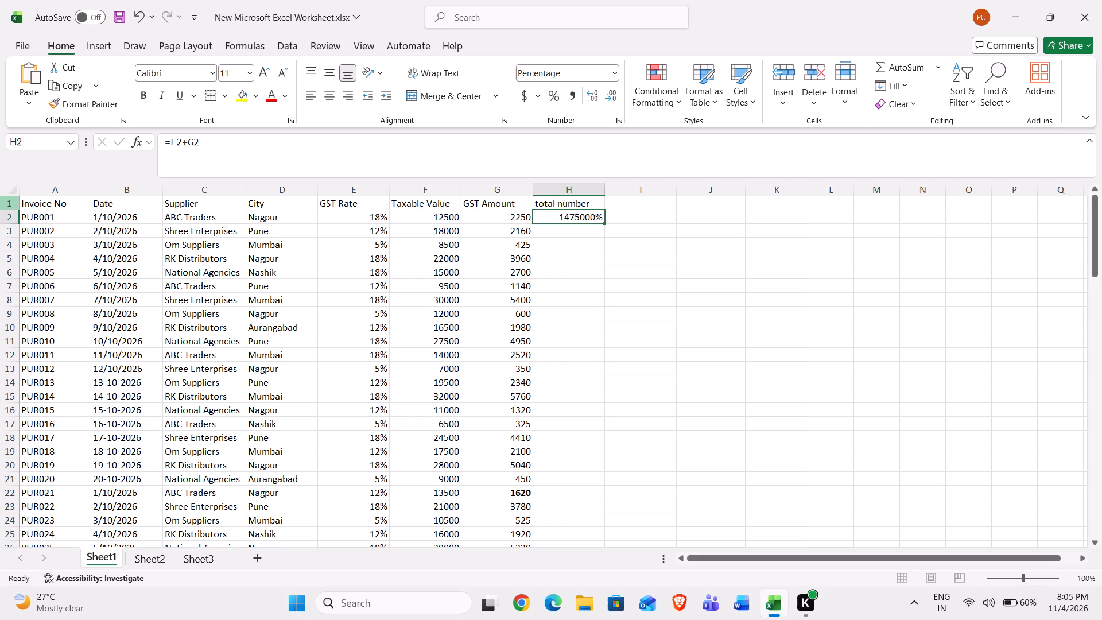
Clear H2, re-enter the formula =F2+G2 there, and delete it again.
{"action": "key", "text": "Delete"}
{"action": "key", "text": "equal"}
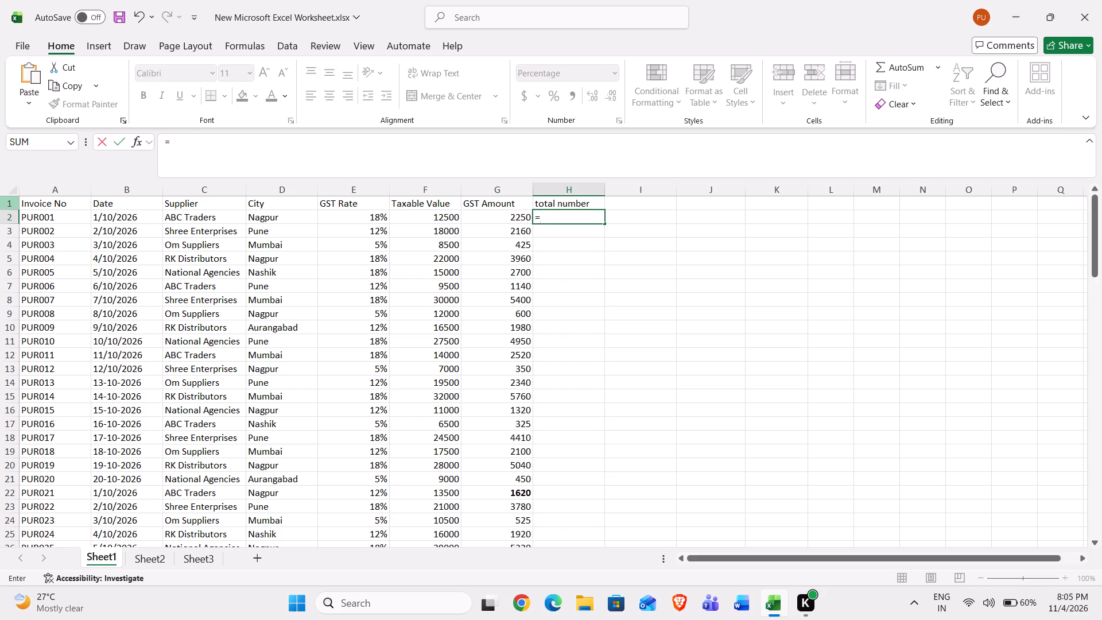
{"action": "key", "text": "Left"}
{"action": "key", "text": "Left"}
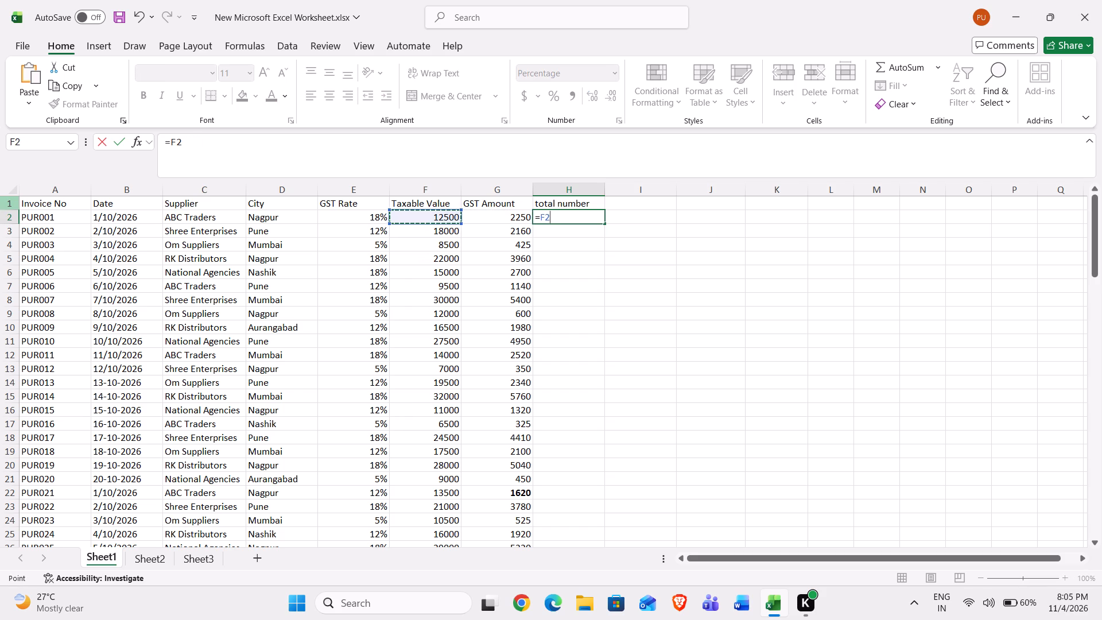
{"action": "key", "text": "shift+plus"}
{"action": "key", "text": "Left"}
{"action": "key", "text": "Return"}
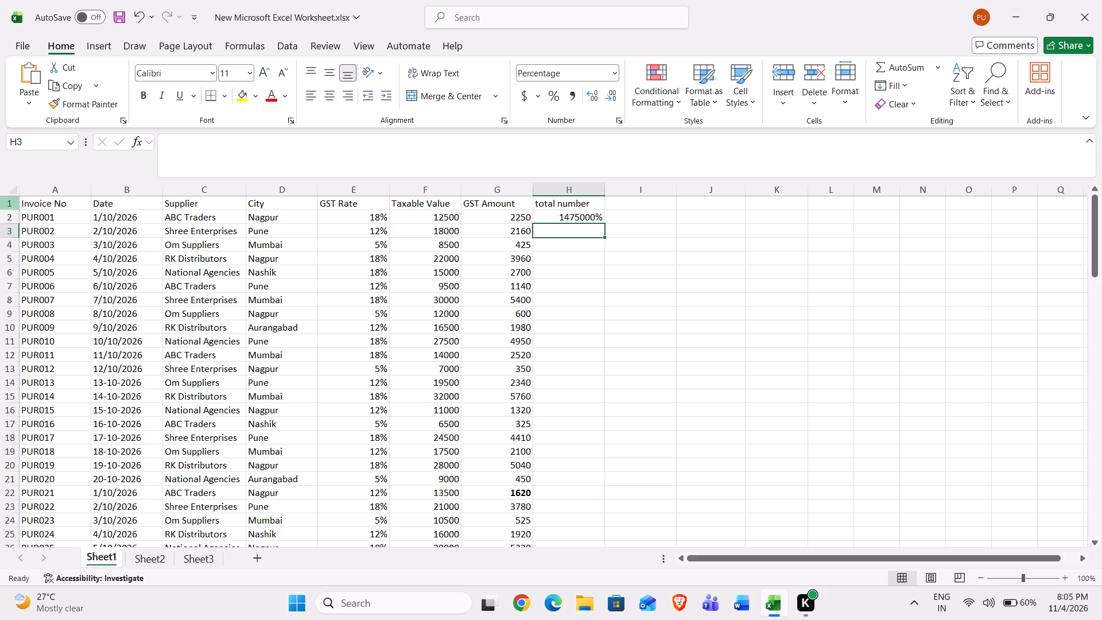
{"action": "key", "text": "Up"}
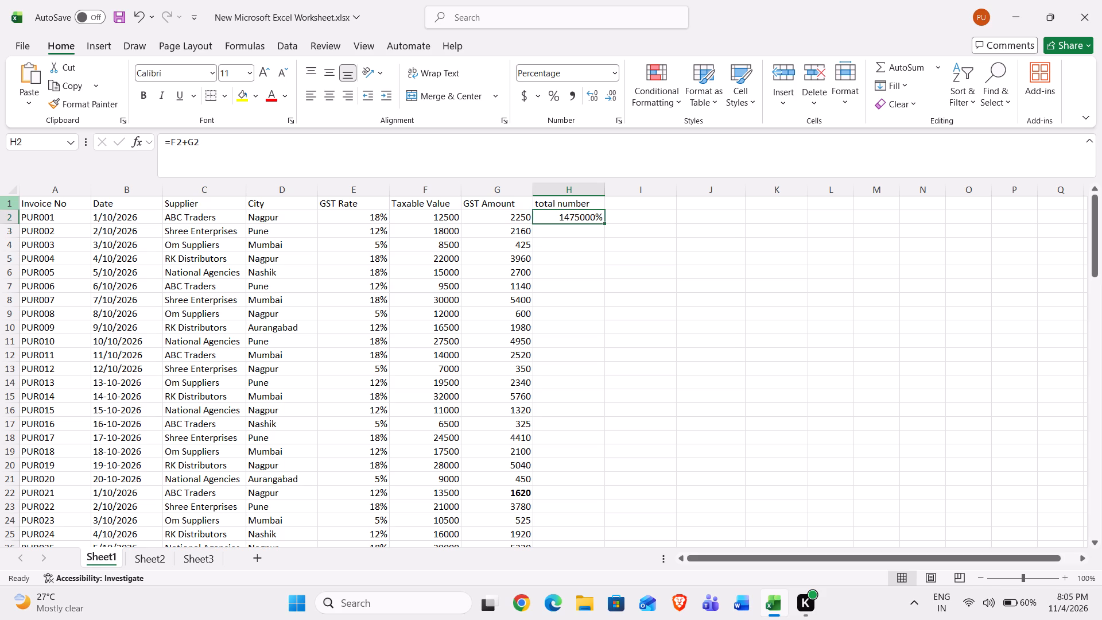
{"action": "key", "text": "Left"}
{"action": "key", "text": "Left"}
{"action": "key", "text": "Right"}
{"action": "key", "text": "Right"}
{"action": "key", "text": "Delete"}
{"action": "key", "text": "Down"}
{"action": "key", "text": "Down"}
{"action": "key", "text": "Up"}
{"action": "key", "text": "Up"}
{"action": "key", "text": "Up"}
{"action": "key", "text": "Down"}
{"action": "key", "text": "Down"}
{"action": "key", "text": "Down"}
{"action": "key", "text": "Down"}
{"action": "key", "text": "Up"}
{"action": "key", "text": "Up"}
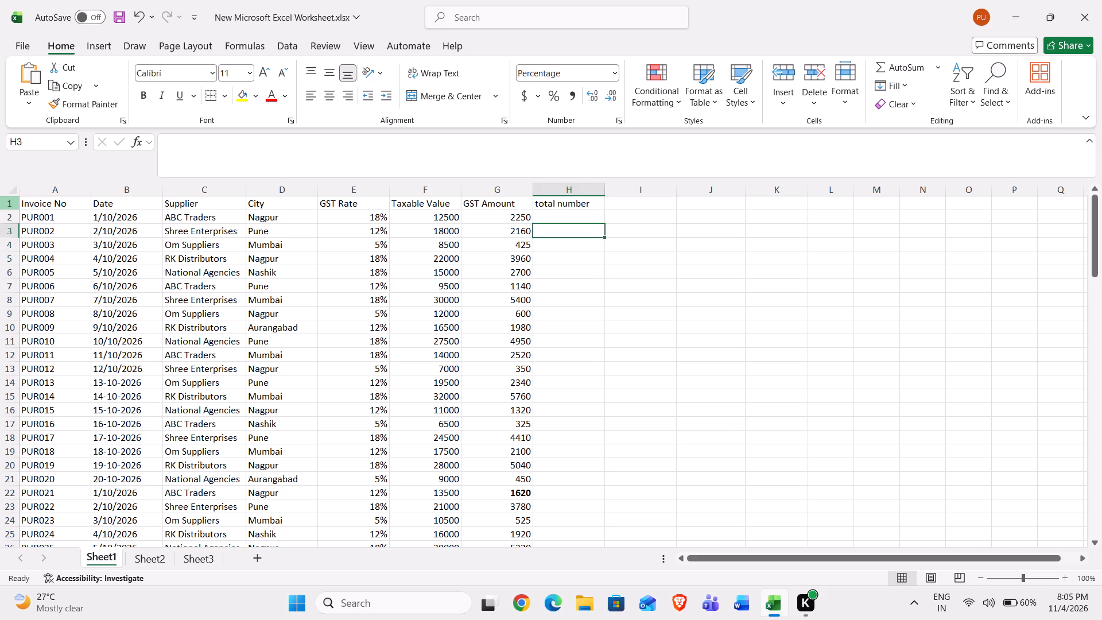
Copy the blank cell I2 and paste it over column H from H2 down to the sheet's end.
{"action": "key", "text": "Up"}
{"action": "key", "text": "Right"}
{"action": "key", "text": "Left"}
{"action": "key", "text": "Right"}
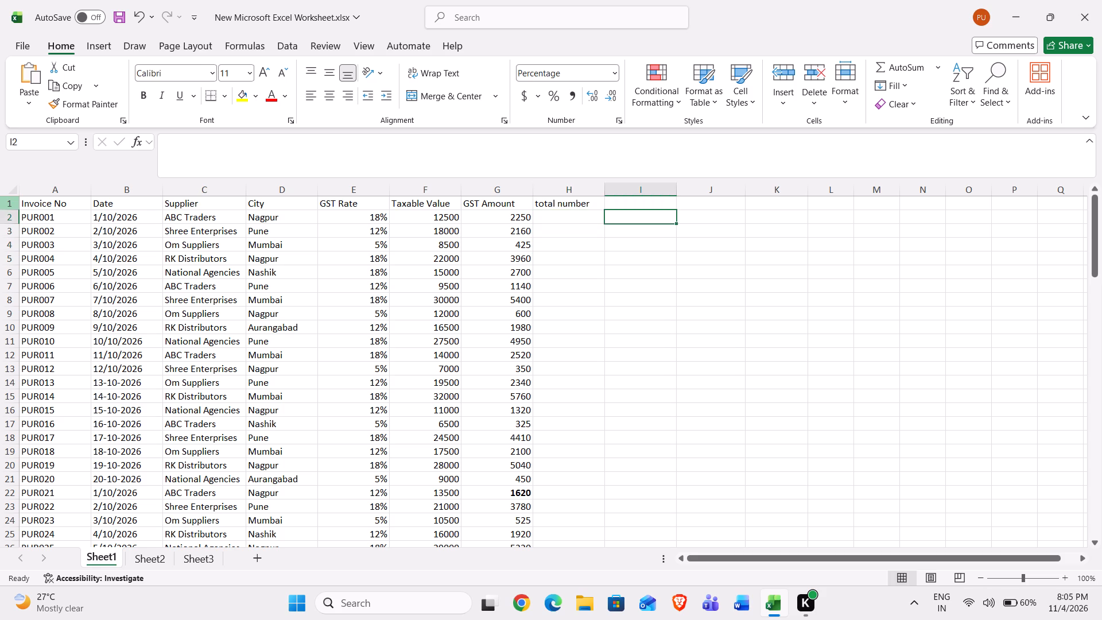
{"action": "key", "text": "ctrl+c"}
{"action": "key", "text": "Left"}
{"action": "key", "text": "ctrl+shift+Down"}
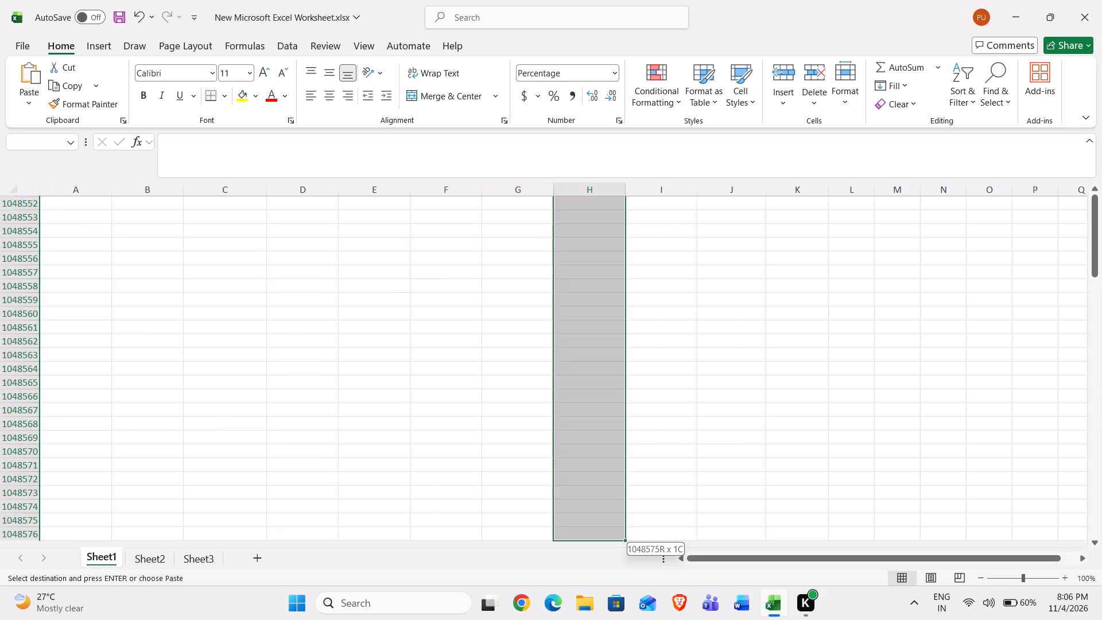
{"action": "key", "text": "ctrl+v"}
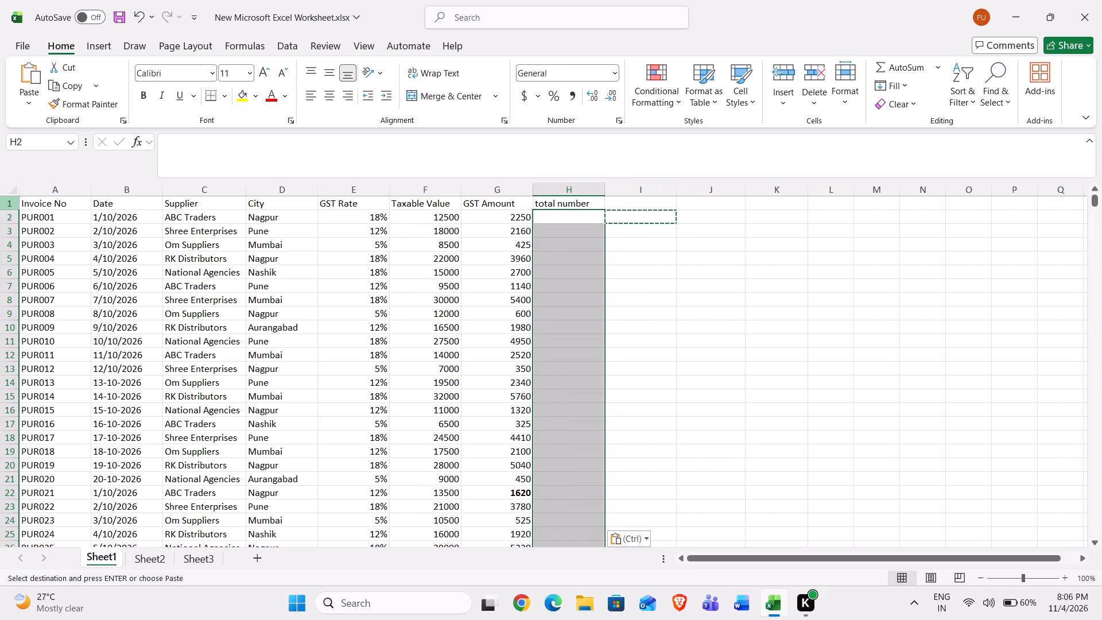
{"action": "key", "text": "Escape"}
{"action": "key", "text": "Up"}
{"action": "key", "text": "Down"}
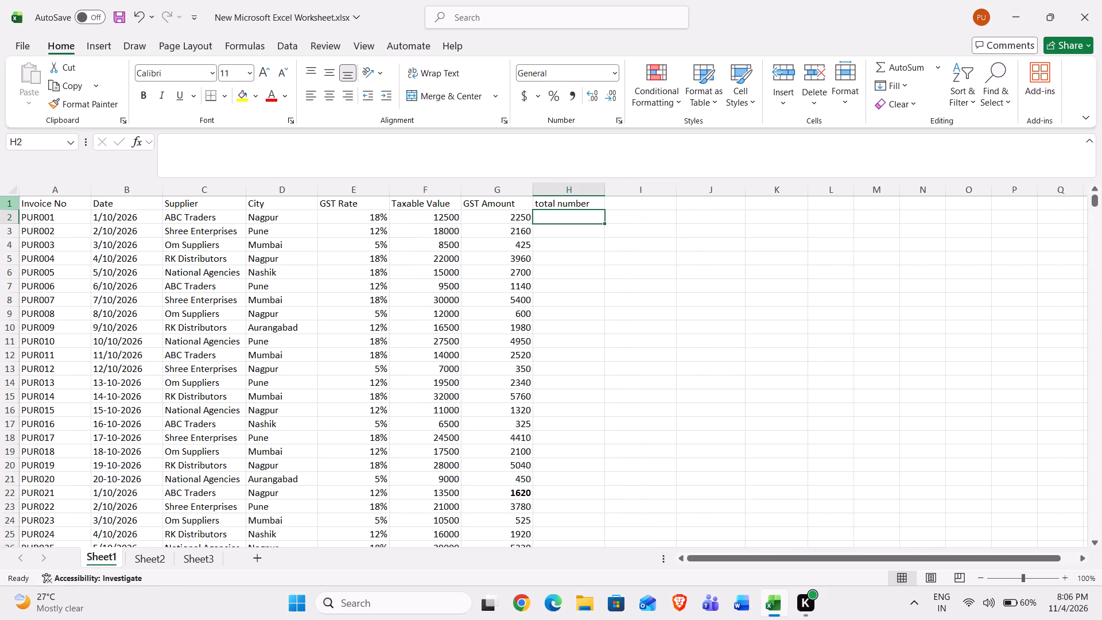
Enter the formula =F2+G2 in H2 to total the first record's taxable value and GST amount.
{"action": "key", "text": "equal"}
{"action": "key", "text": "Left"}
{"action": "key", "text": "Left"}
{"action": "key", "text": "shift+plus"}
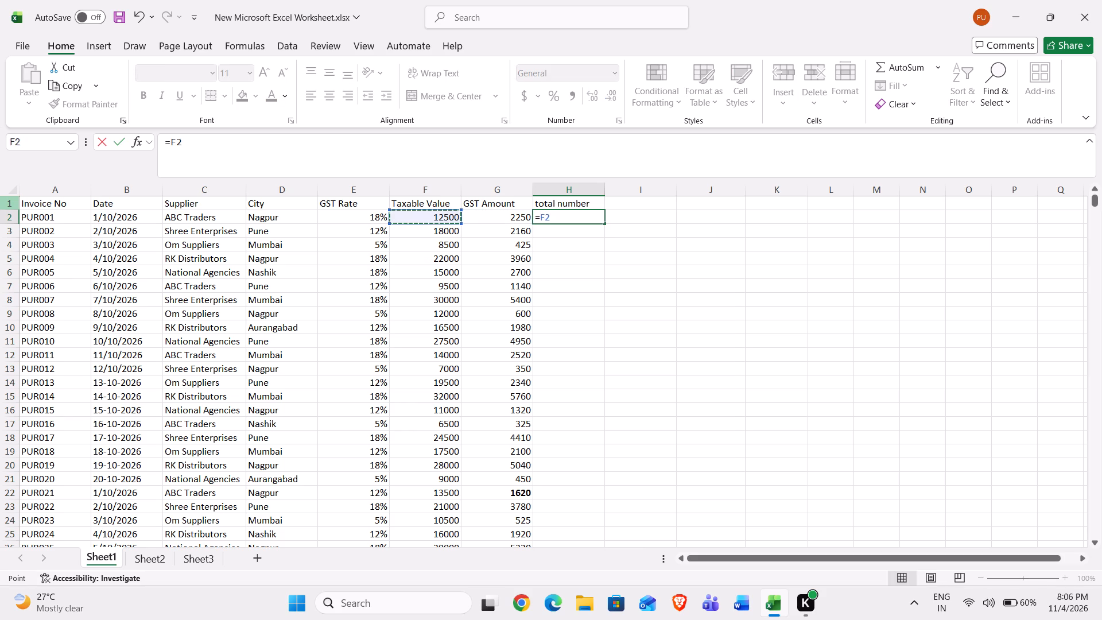
{"action": "key", "text": "Left"}
{"action": "key", "text": "Return"}
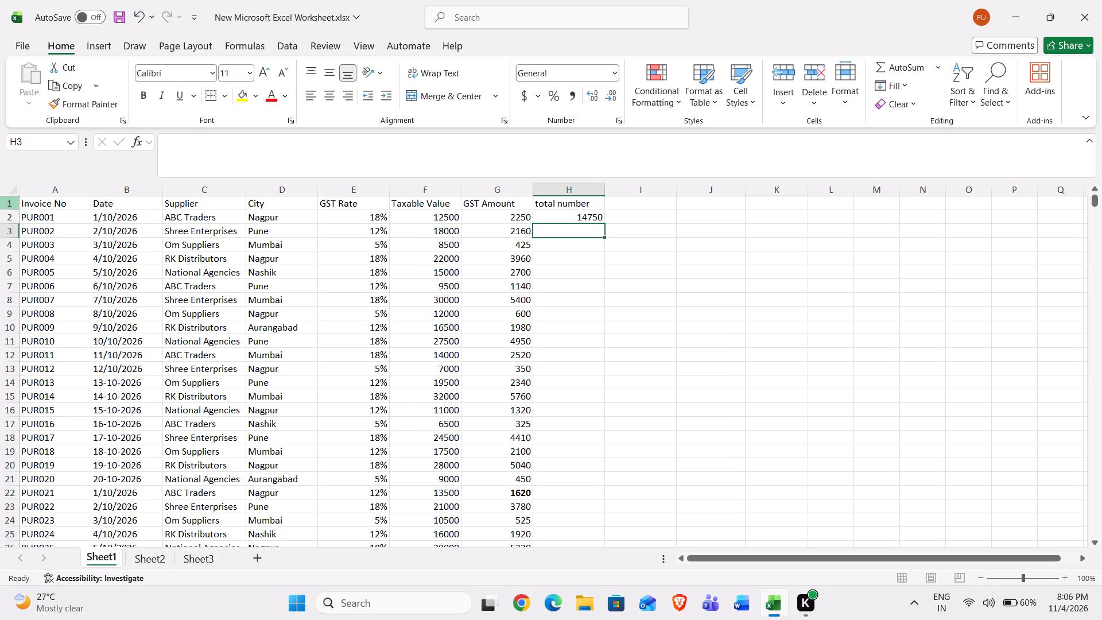
Copy the total formula from H2 and paste it down column H for all 100 records.
{"action": "key", "text": "Up"}
{"action": "key", "text": "ctrl+c"}
{"action": "key", "text": "Left"}
{"action": "key", "text": "shift+Down"}
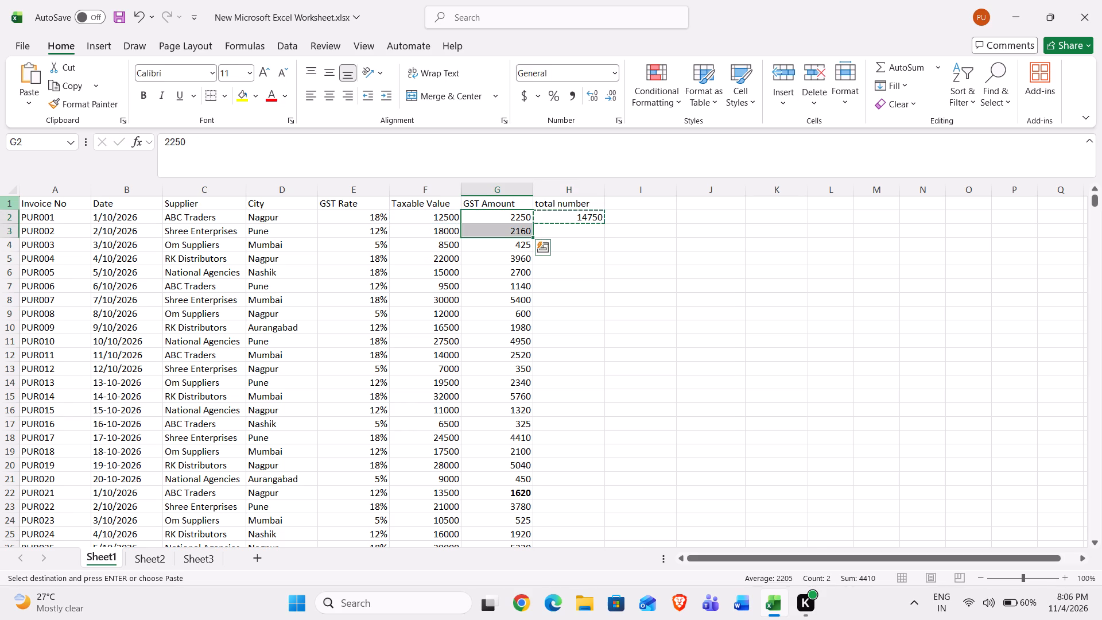
{"action": "key", "text": "Down"}
{"action": "key", "text": "Up"}
{"action": "key", "text": "ctrl+Down"}
{"action": "key", "text": "Right"}
{"action": "key", "text": "ctrl+shift+Up"}
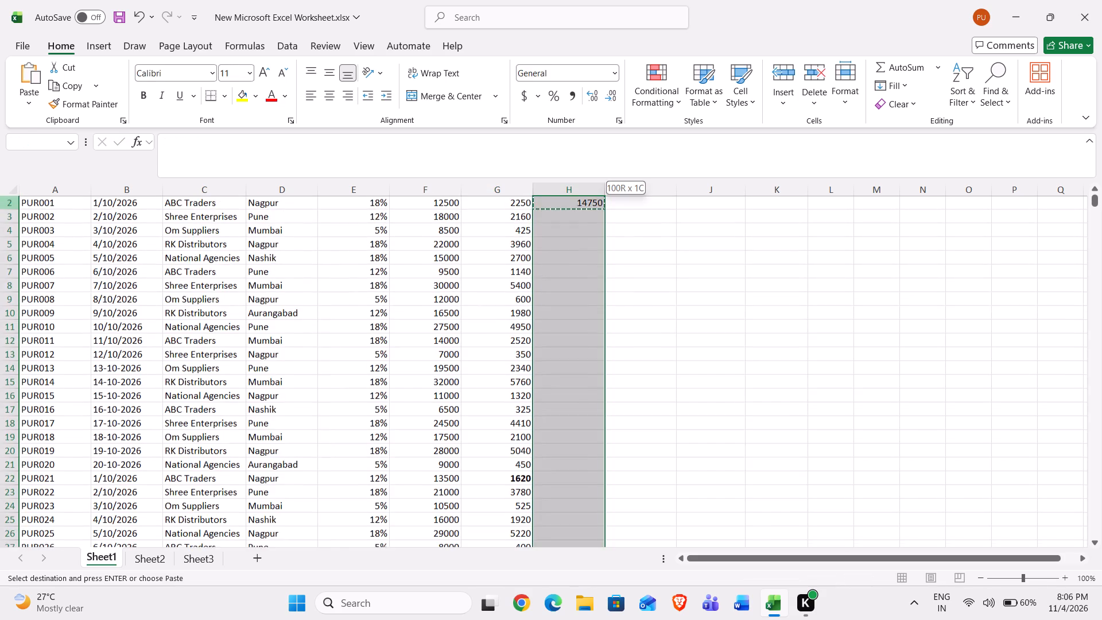
{"action": "key", "text": "ctrl+v"}
{"action": "key", "text": "Escape"}
{"action": "key", "text": "Down"}
{"action": "key", "text": "Up"}
{"action": "key", "text": "ctrl+Up"}
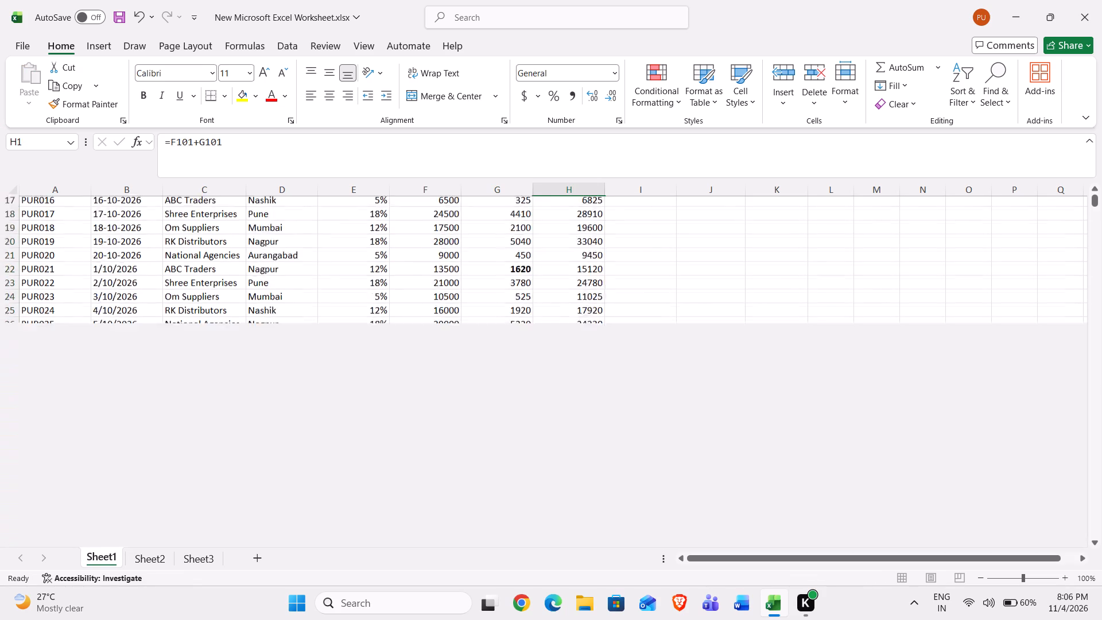
Add filters to the header row of the whole purchase table, from Invoice No to total number.
{"action": "left_click", "coordinate": [67, 201]}
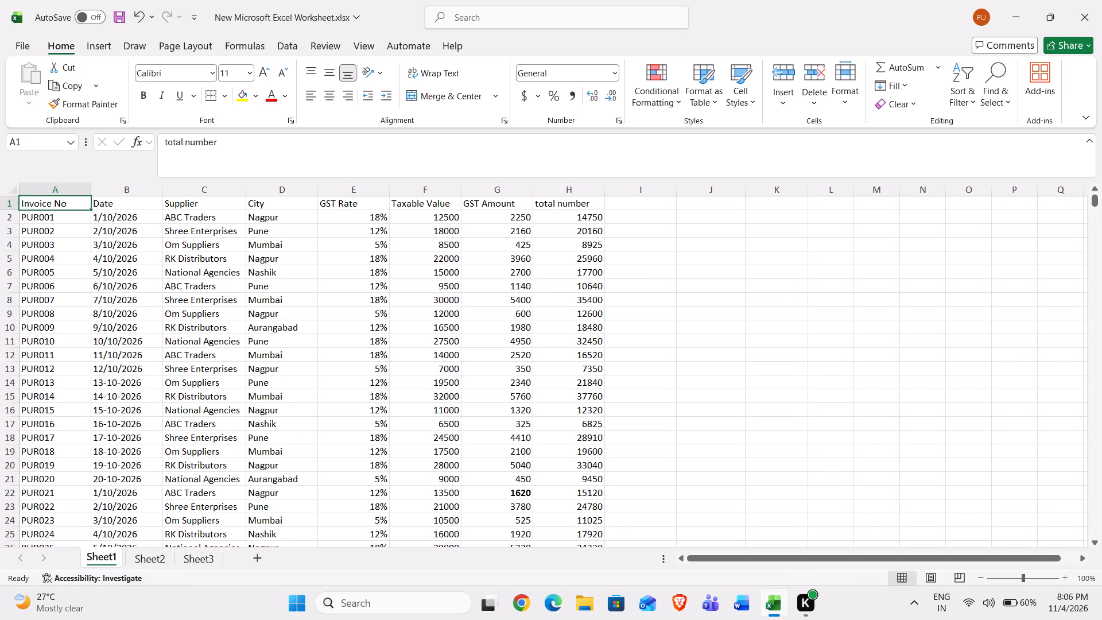
{"action": "key", "text": "ctrl+shift+Down"}
{"action": "key", "text": "ctrl+shift+Right"}
{"action": "key", "text": "ctrl+shift+l"}
{"action": "key", "text": "Down"}
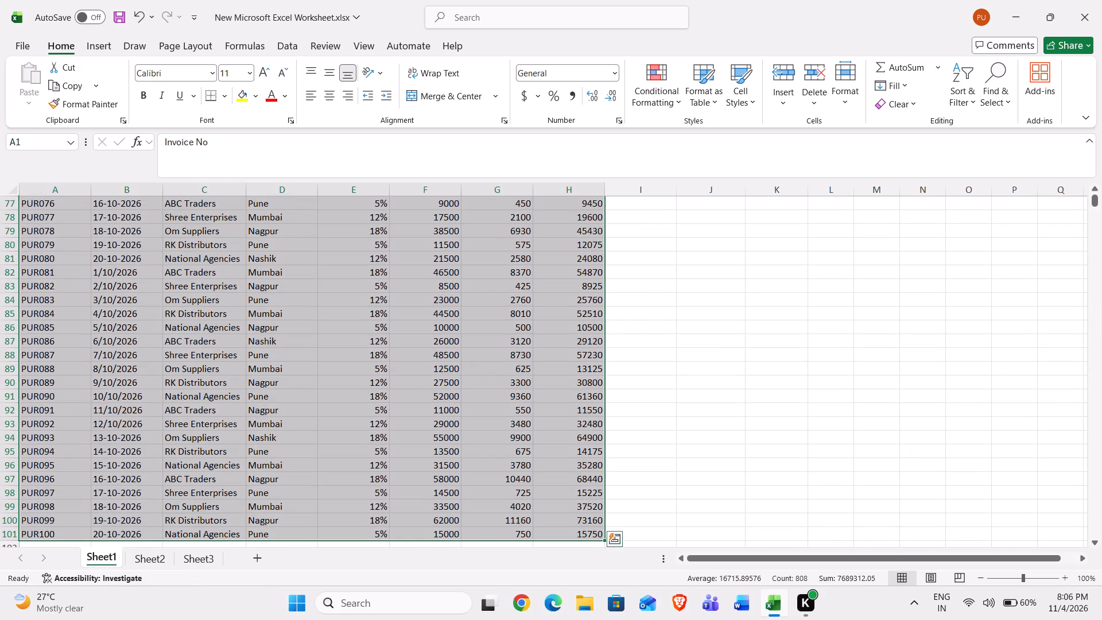
{"action": "key", "text": "ctrl+Up"}
{"action": "key", "text": "ctrl+Up"}
Insert an AutoSum of the total number column, =SUM(H2:H101), in H102 below the last record.
{"action": "key", "text": "Down"}
{"action": "key", "text": "ctrl+Down"}
{"action": "key", "text": "ctrl+Right"}
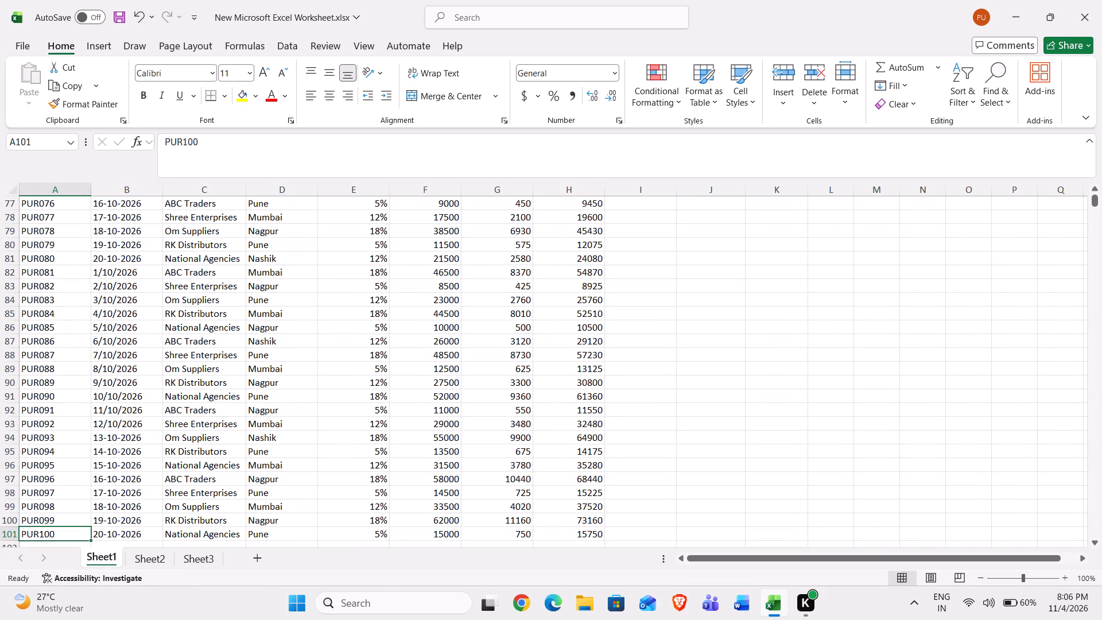
{"action": "key", "text": "Right"}
{"action": "key", "text": "Right"}
{"action": "key", "text": "Right"}
{"action": "key", "text": "Left"}
{"action": "key", "text": "Left"}
{"action": "key", "text": "Left"}
{"action": "key", "text": "Down"}
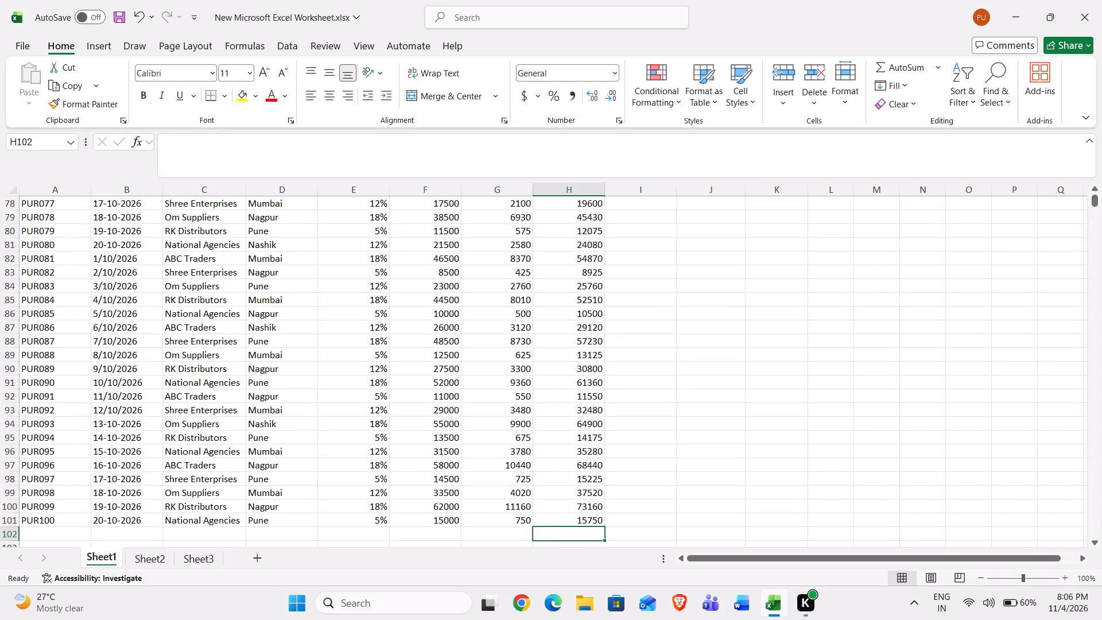
{"action": "key", "text": "alt+equal"}
{"action": "key", "text": "Return"}
{"action": "key", "text": "Up"}
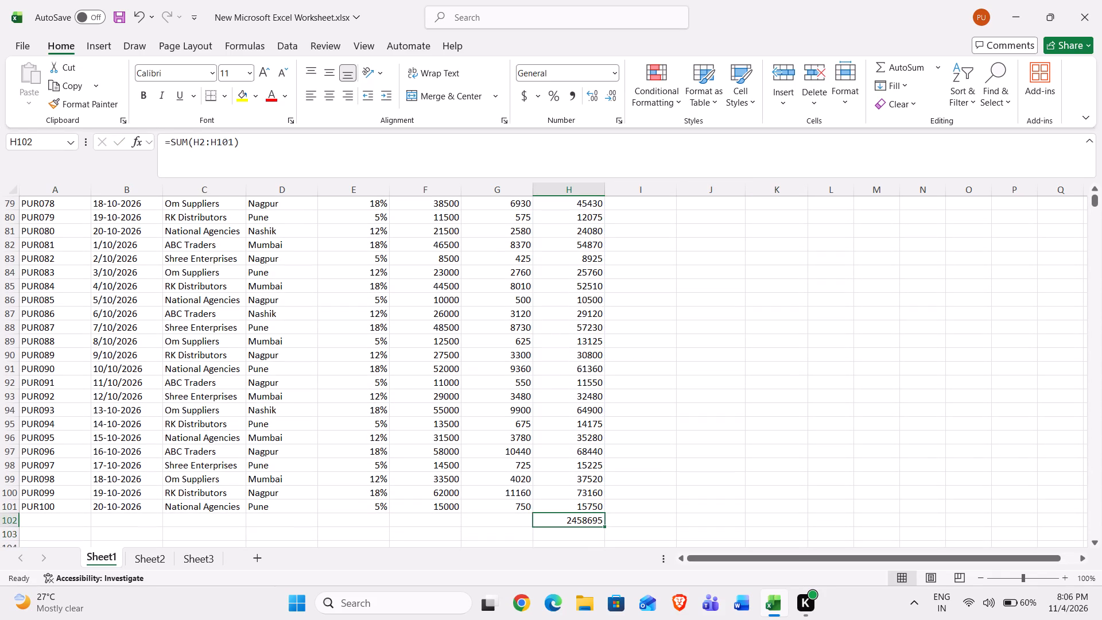
Copy the sum formula from H102 into G102 and F102 to total the GST Amount and Taxable Value columns.
{"action": "key", "text": "ctrl+c"}
{"action": "key", "text": "Left"}
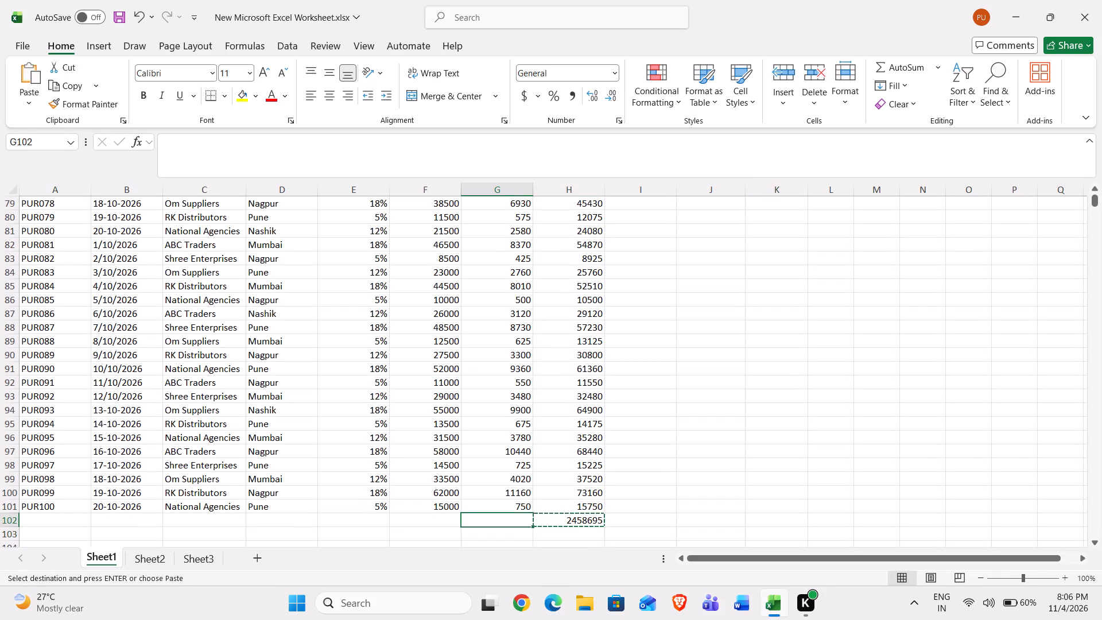
{"action": "key", "text": "ctrl+c"}
{"action": "key", "text": "Escape"}
{"action": "key", "text": "Right"}
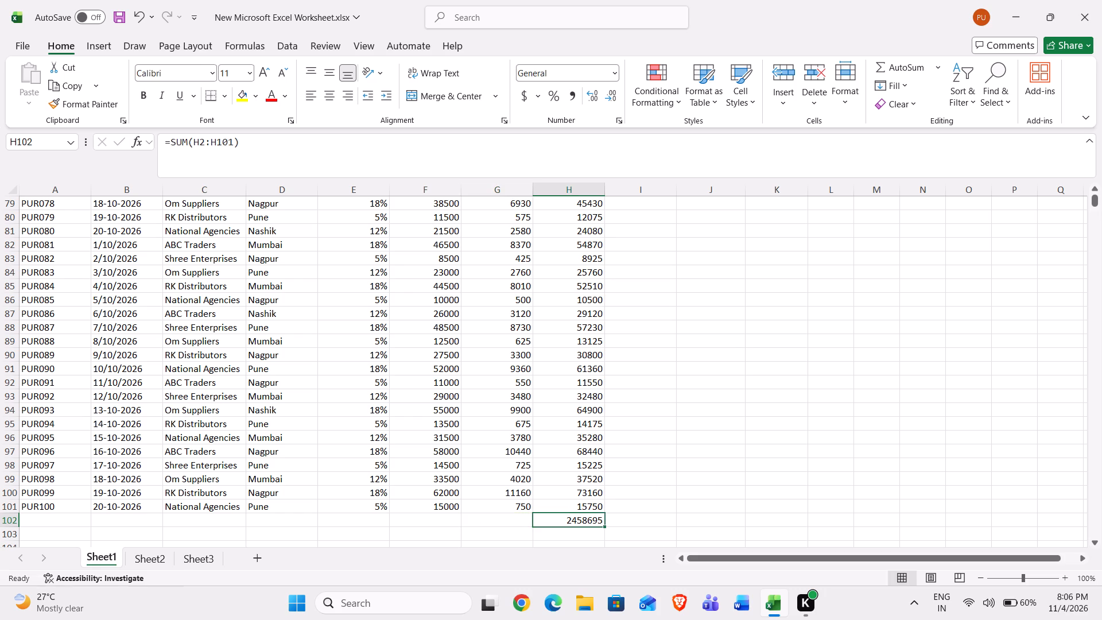
{"action": "key", "text": "ctrl+c"}
{"action": "key", "text": "Right"}
{"action": "key", "text": "Left"}
{"action": "key", "text": "Left"}
{"action": "key", "text": "ctrl+v"}
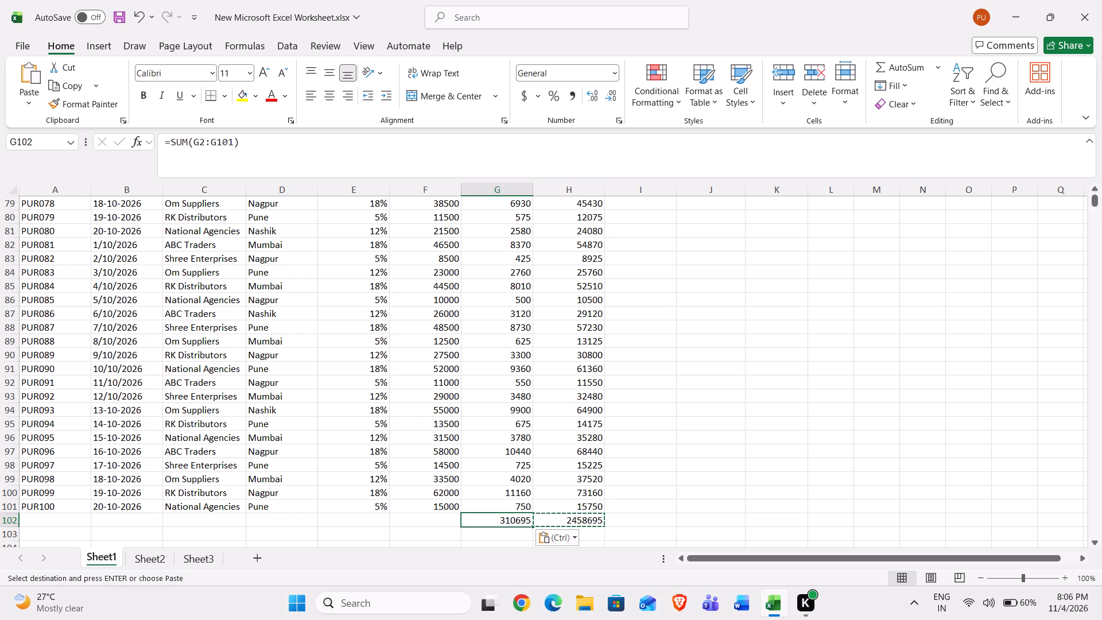
{"action": "key", "text": "Left"}
{"action": "key", "text": "ctrl+v"}
{"action": "key", "text": "Escape"}
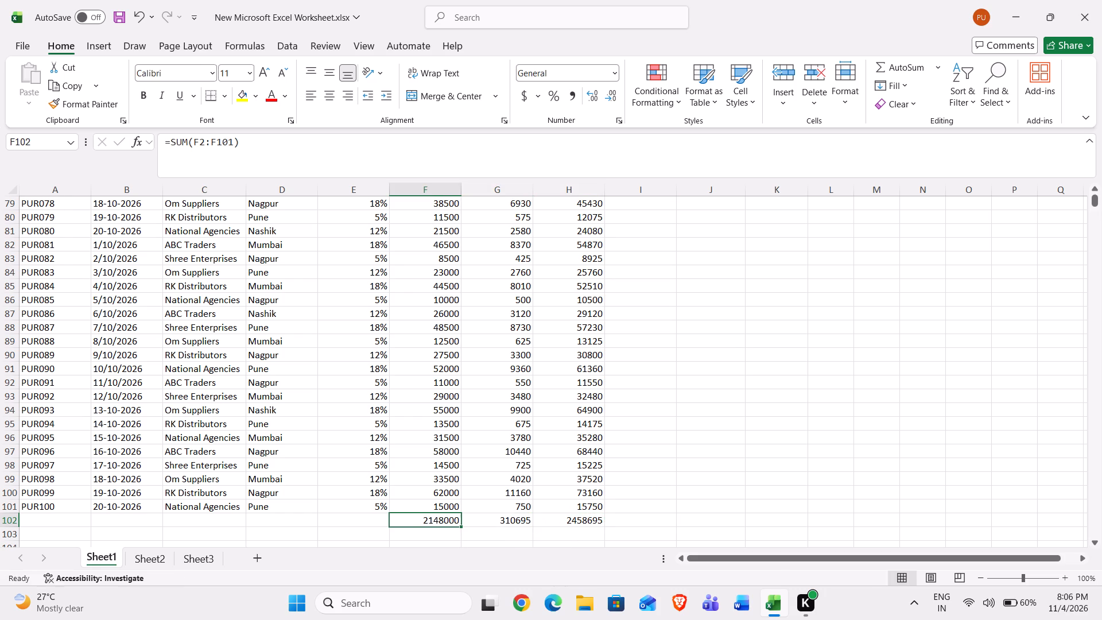
Make the three column sums in F102:H102 bold.
{"action": "key", "text": "shift+Right"}
{"action": "key", "text": "shift+Right"}
{"action": "key", "text": "ctrl+b"}
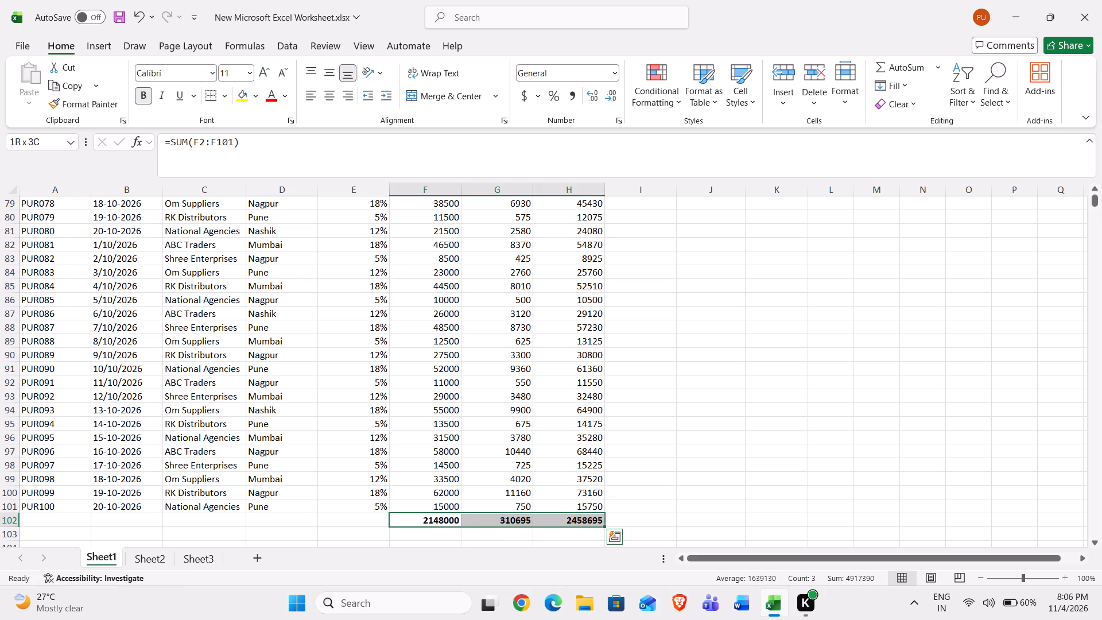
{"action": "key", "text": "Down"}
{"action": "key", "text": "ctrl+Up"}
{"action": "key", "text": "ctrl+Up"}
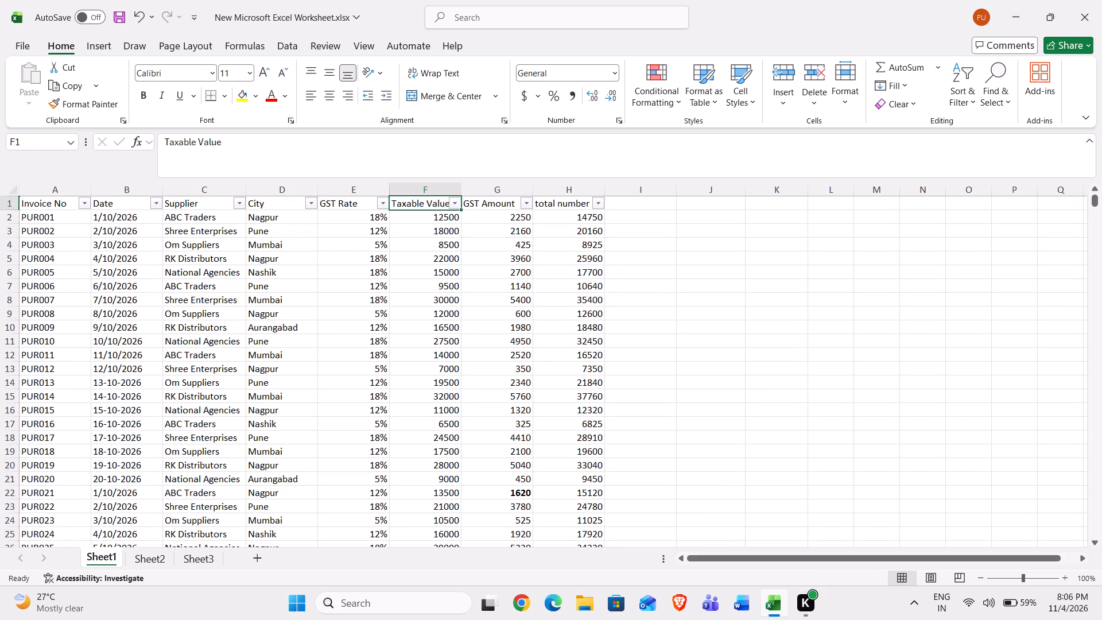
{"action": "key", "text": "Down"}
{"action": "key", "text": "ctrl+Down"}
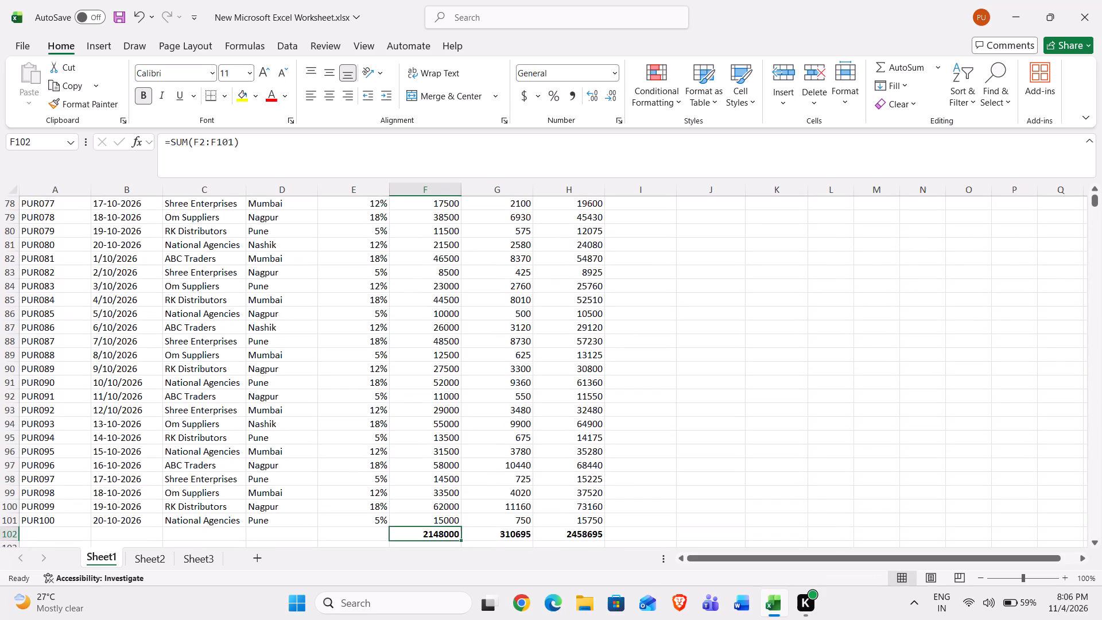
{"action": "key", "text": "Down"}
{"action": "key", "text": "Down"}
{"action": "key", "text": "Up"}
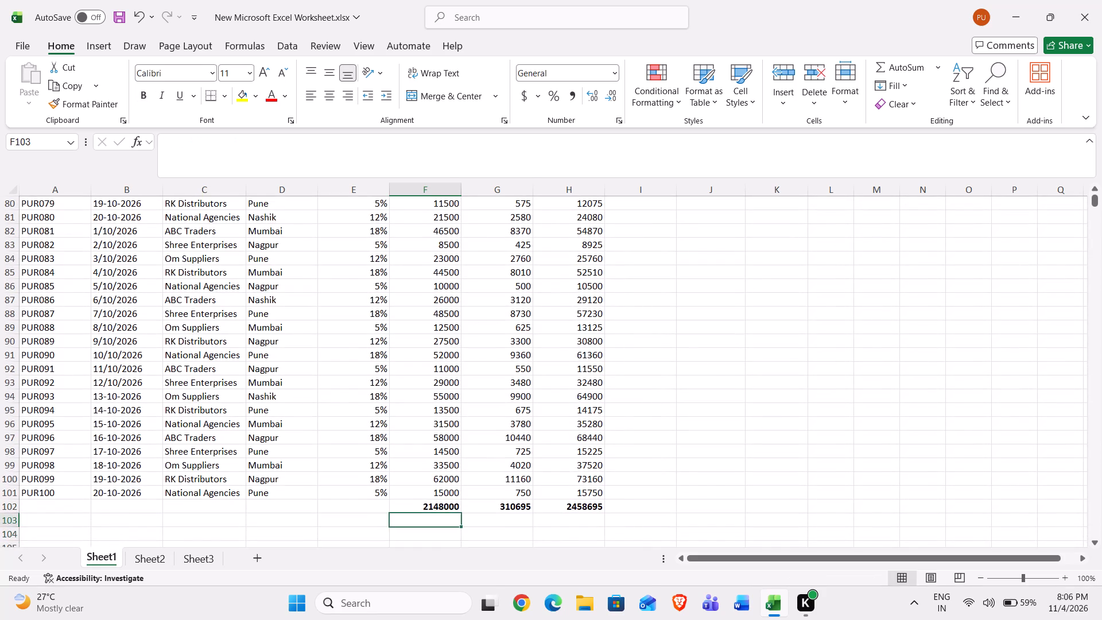
Copy the total number sum from H102 into H103, then clear H102.
{"action": "key", "text": "Up"}
{"action": "key", "text": "Right"}
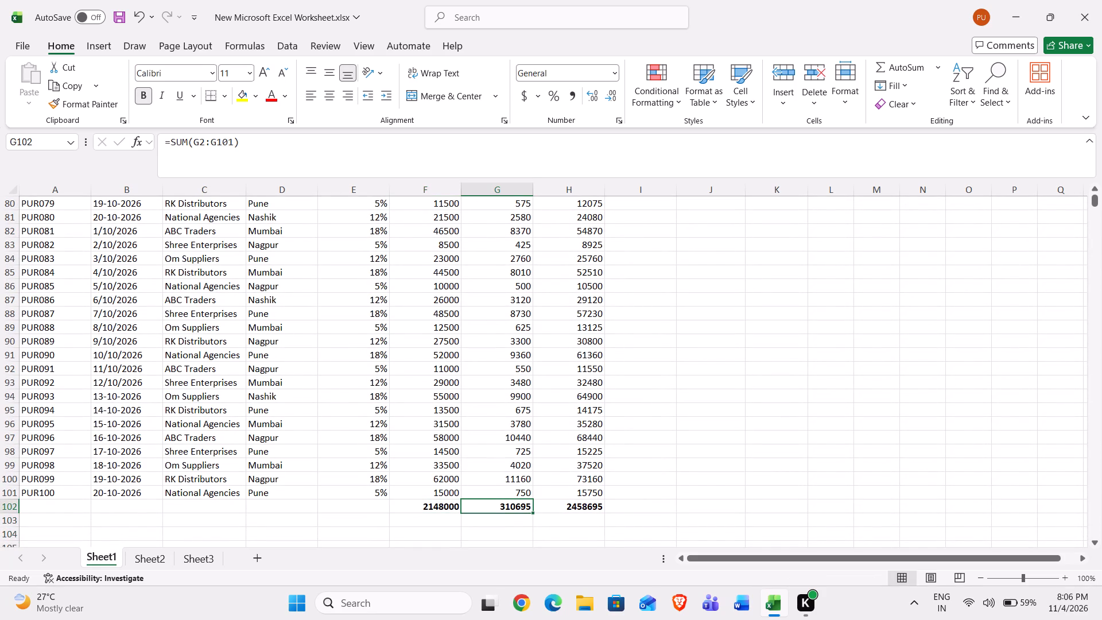
{"action": "key", "text": "Right"}
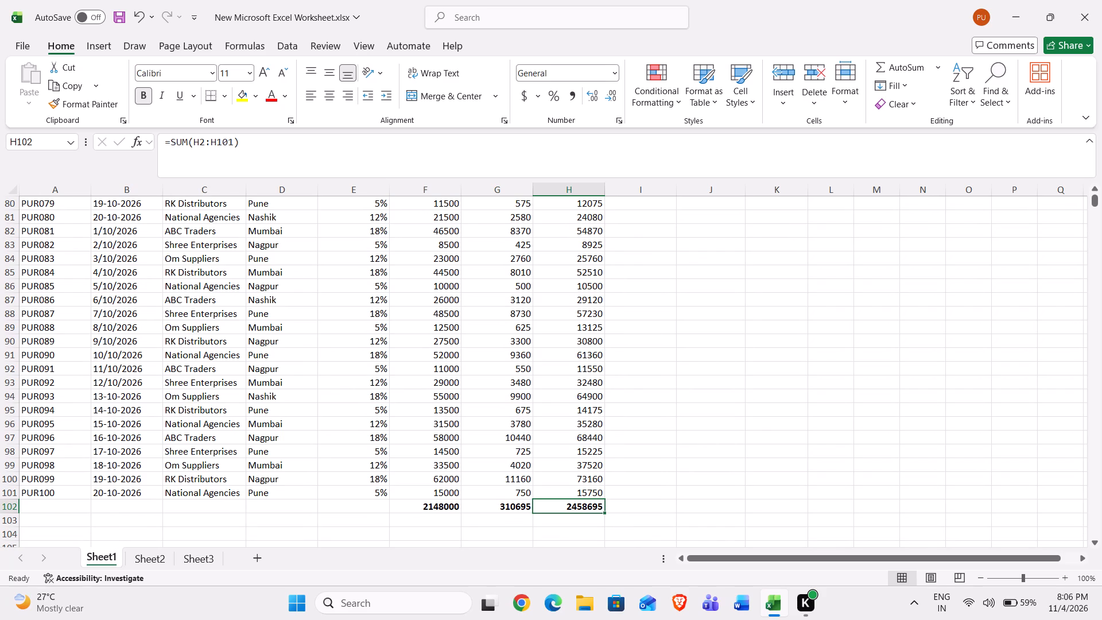
{"action": "key", "text": "ctrl+c"}
{"action": "key", "text": "Down"}
{"action": "key", "text": "ctrl+v"}
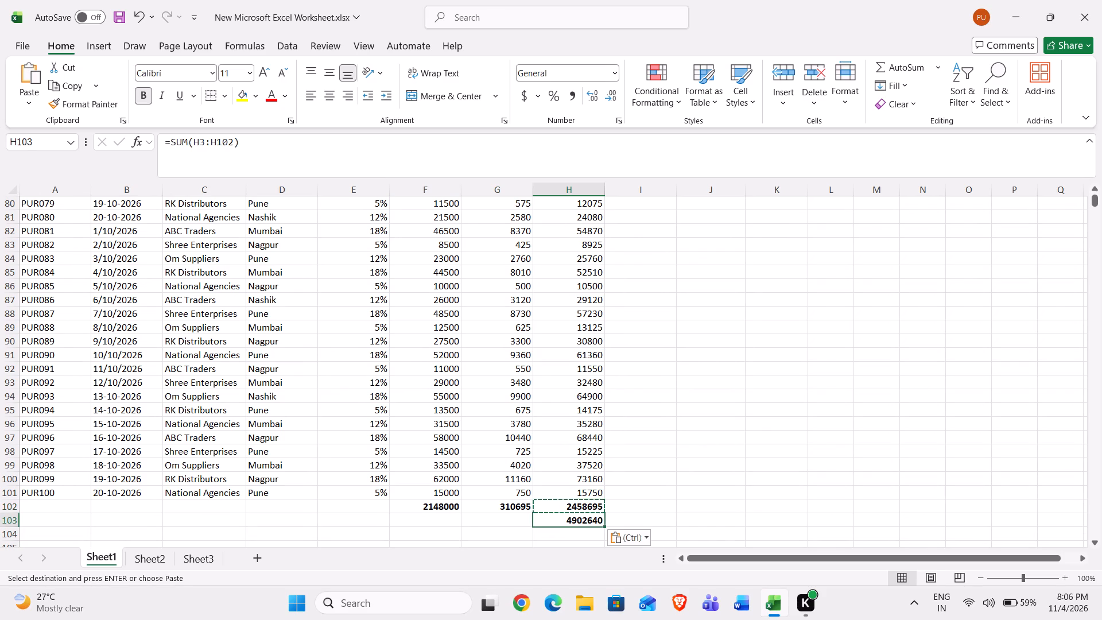
{"action": "key", "text": "Escape"}
{"action": "key", "text": "Up"}
{"action": "key", "text": "Delete"}
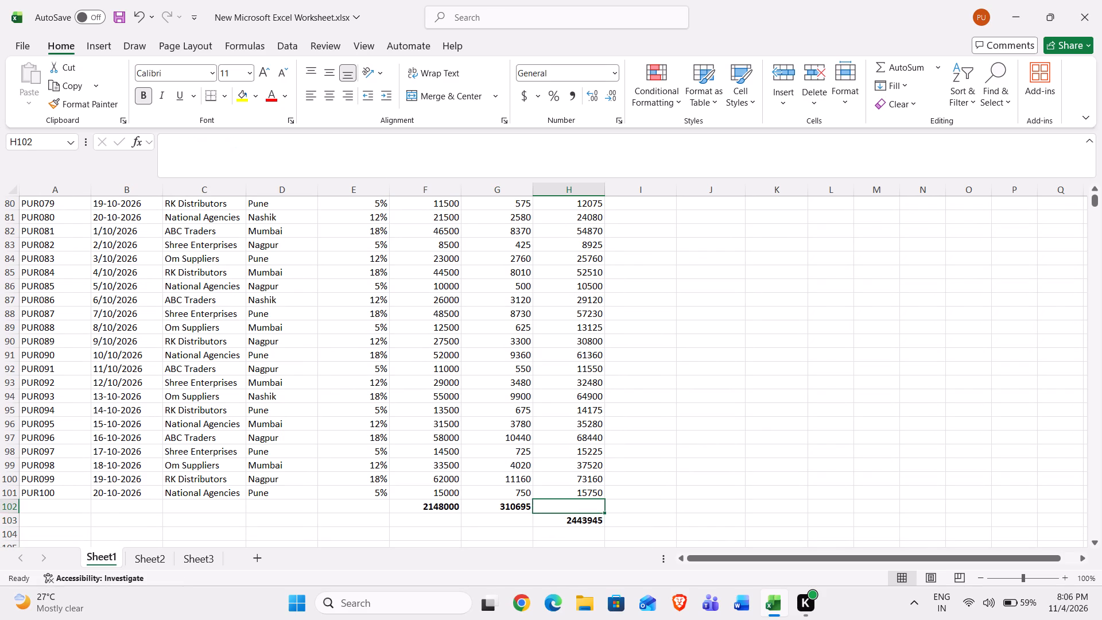
Enter the label "total umber" in G103 beside the column H sum.
{"action": "key", "text": "Down"}
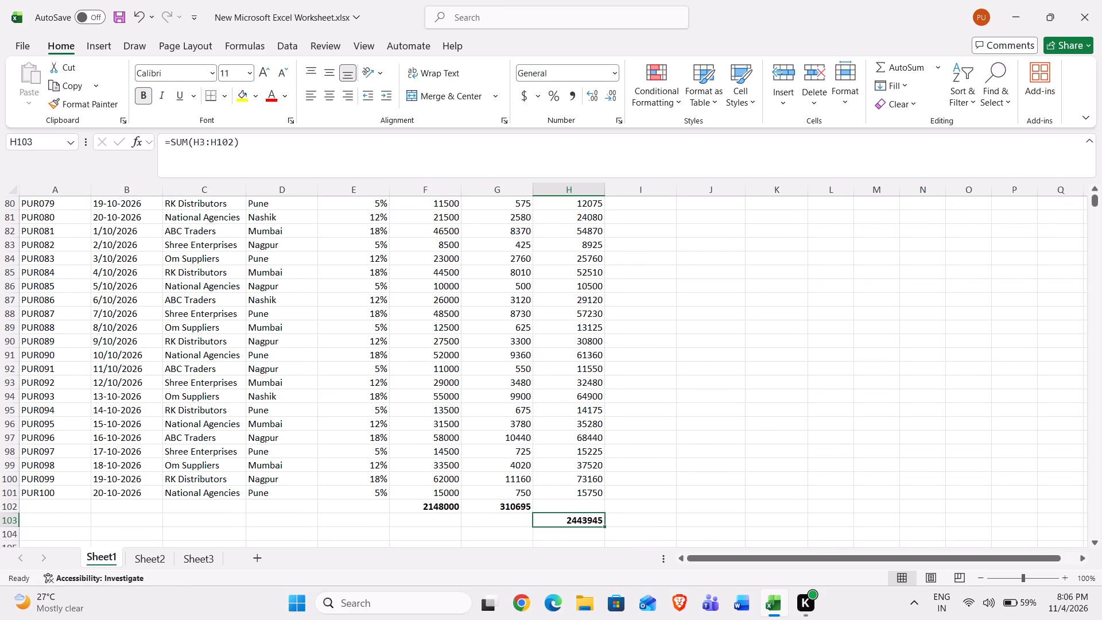
{"action": "key", "text": "Left"}
{"action": "type", "text": "totta"}
{"action": "key", "text": "BackSpace"}
{"action": "key", "text": "BackSpace"}
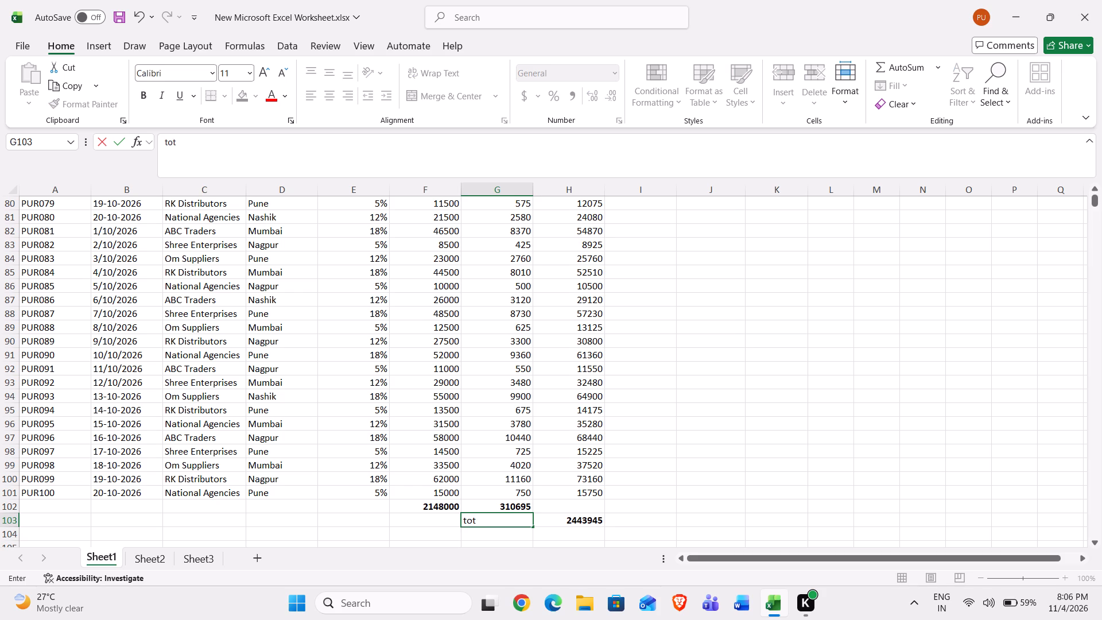
{"action": "key", "text": "l"}
{"action": "key", "text": "BackSpace"}
{"action": "type", "text": "al umber"}
{"action": "key", "text": "Return"}
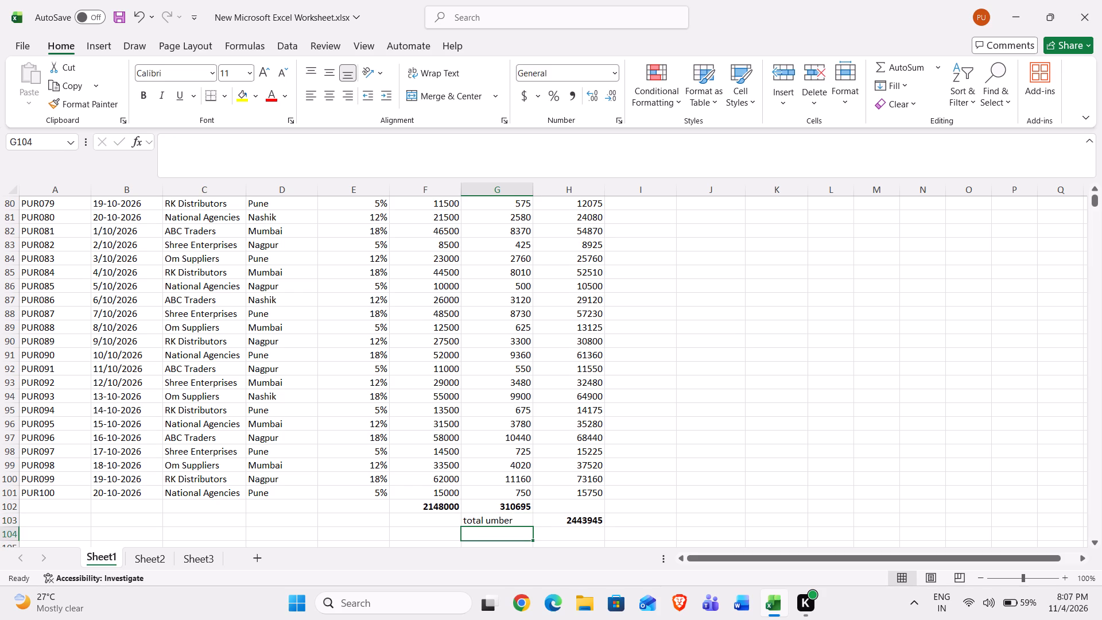
Label G104 "max" and enter a MAX formula in H104 over the record totals in column H.
{"action": "type", "text": "max"}
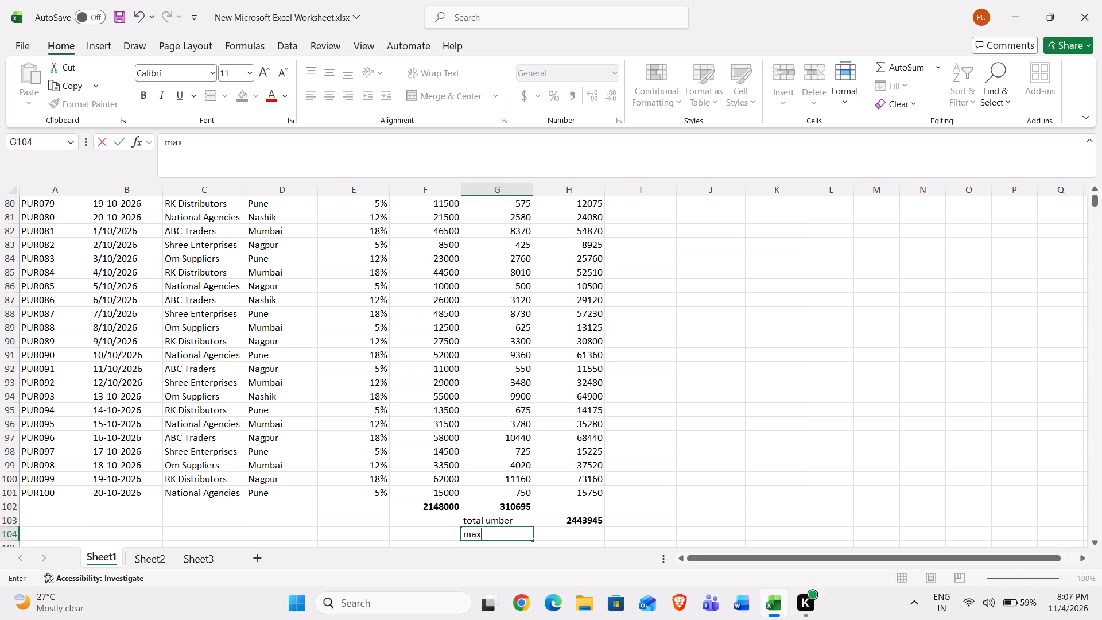
{"action": "key", "text": "Return"}
{"action": "key", "text": "Right"}
{"action": "key", "text": "Up"}
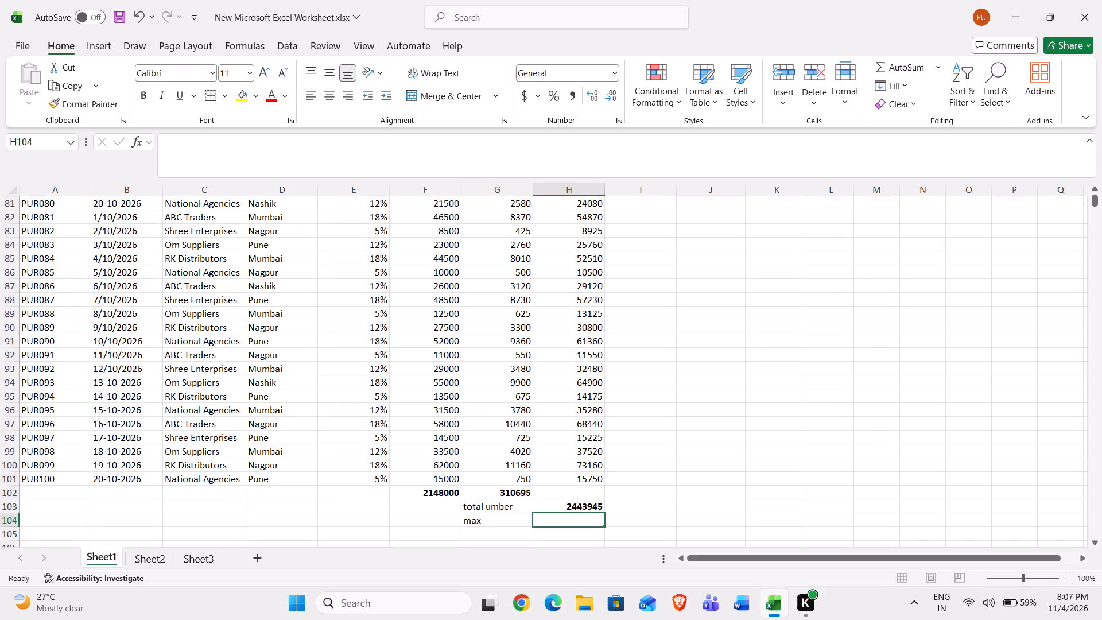
{"action": "type", "text": "=max"}
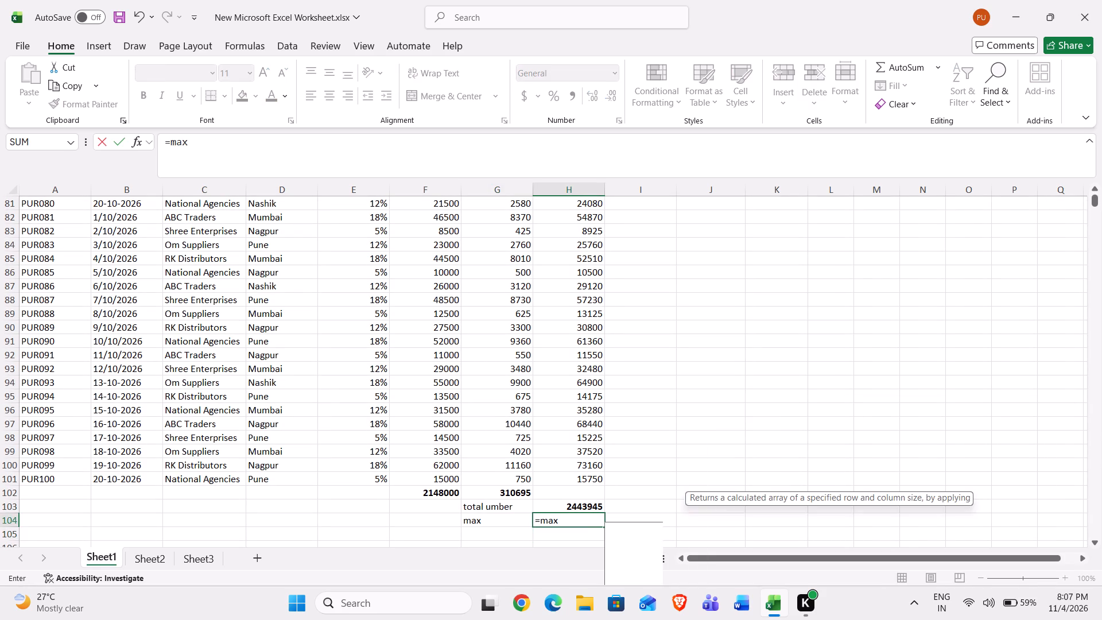
{"action": "key", "text": "Tab"}
{"action": "key", "text": "Up"}
{"action": "key", "text": "Up"}
{"action": "key", "text": "Up"}
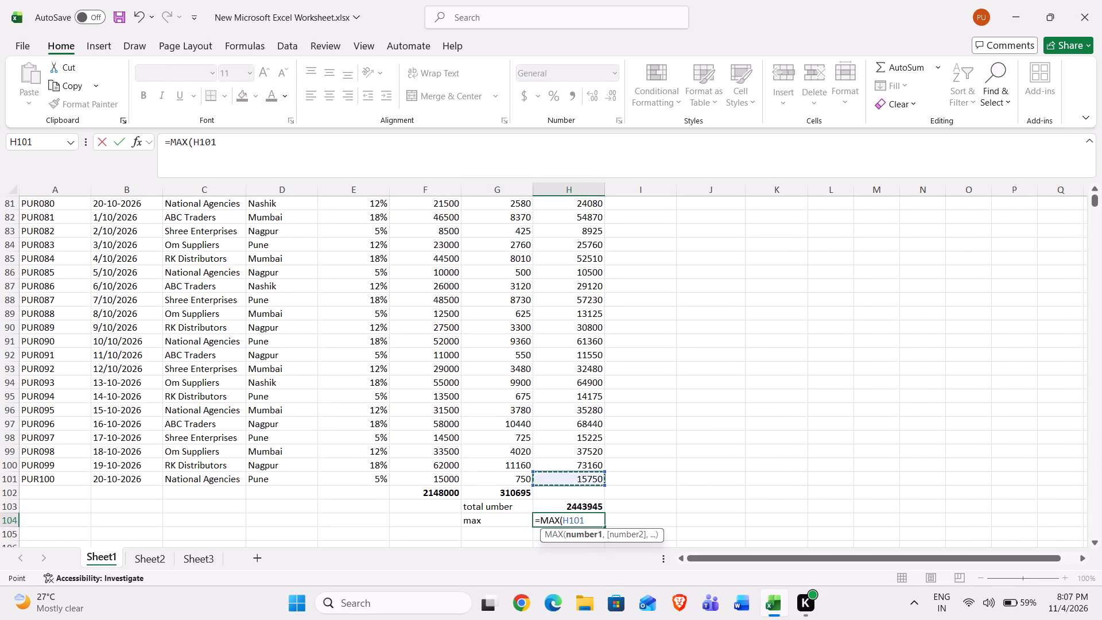
{"action": "key", "text": "ctrl+shift+Up"}
{"action": "key", "text": "shift+Down"}
{"action": "key", "text": "Return"}
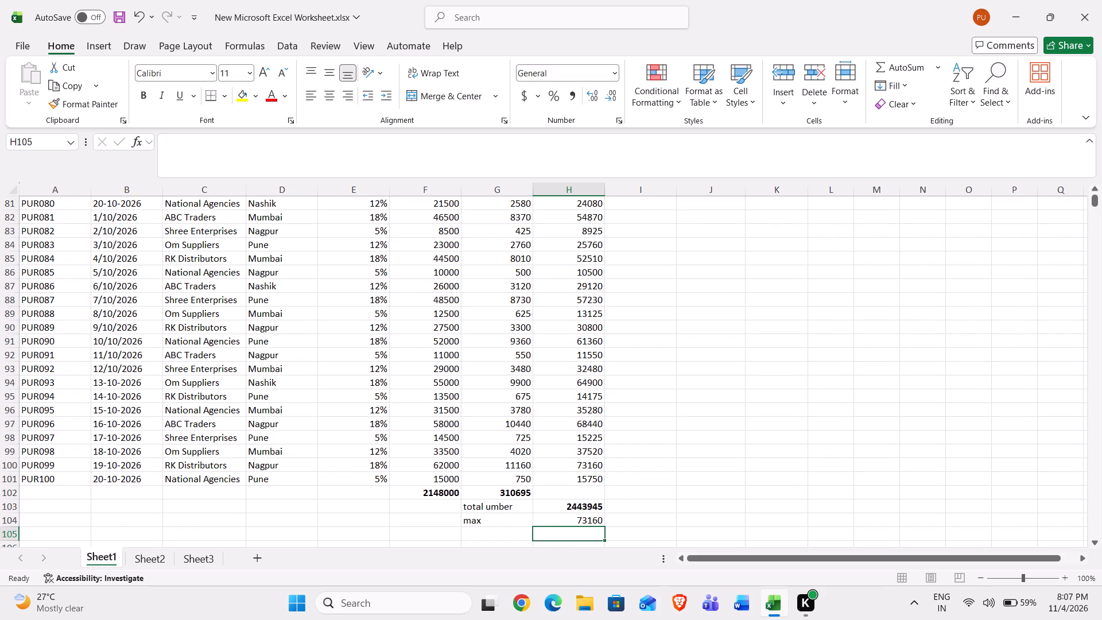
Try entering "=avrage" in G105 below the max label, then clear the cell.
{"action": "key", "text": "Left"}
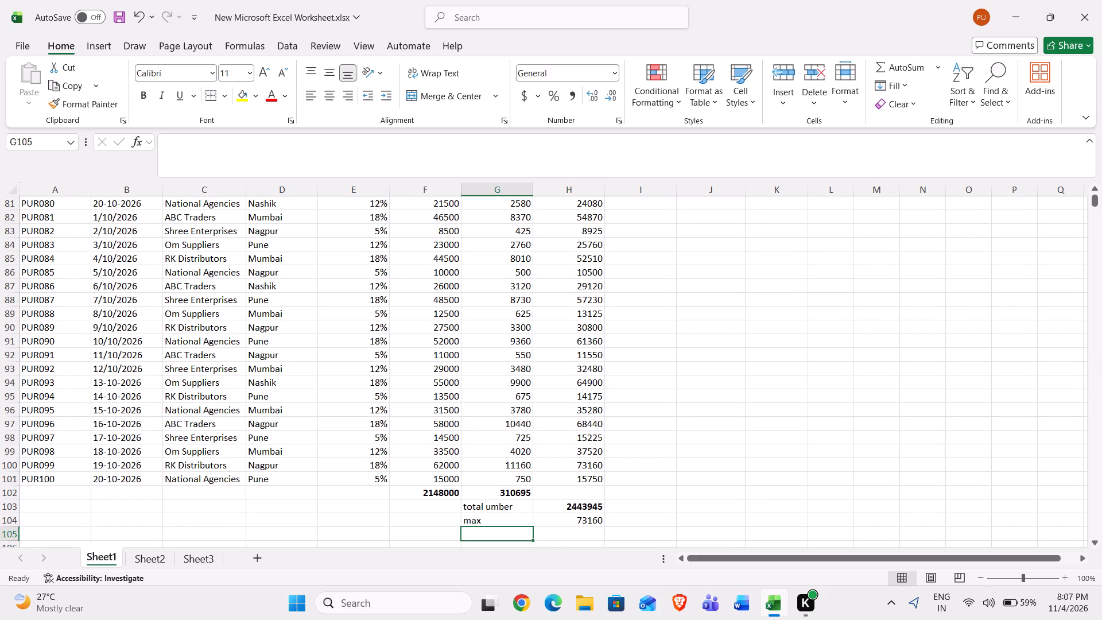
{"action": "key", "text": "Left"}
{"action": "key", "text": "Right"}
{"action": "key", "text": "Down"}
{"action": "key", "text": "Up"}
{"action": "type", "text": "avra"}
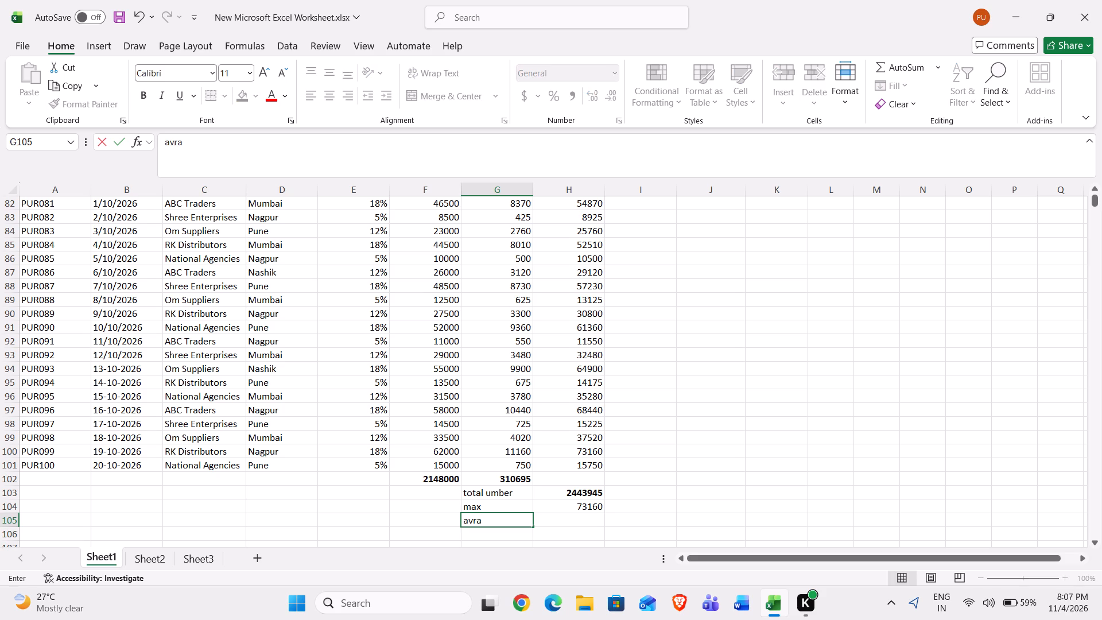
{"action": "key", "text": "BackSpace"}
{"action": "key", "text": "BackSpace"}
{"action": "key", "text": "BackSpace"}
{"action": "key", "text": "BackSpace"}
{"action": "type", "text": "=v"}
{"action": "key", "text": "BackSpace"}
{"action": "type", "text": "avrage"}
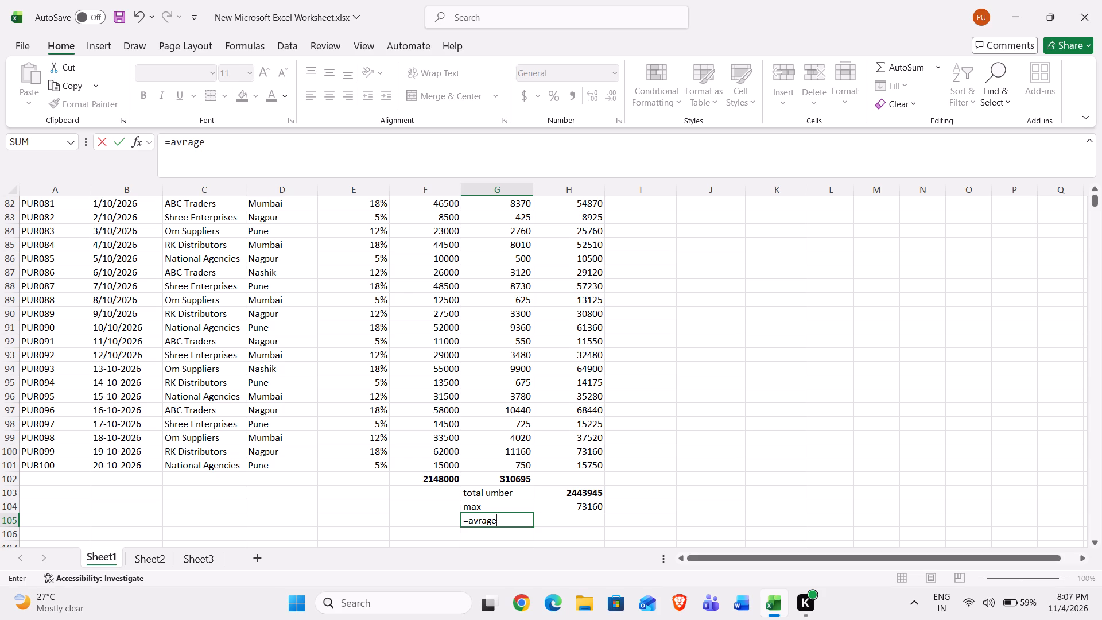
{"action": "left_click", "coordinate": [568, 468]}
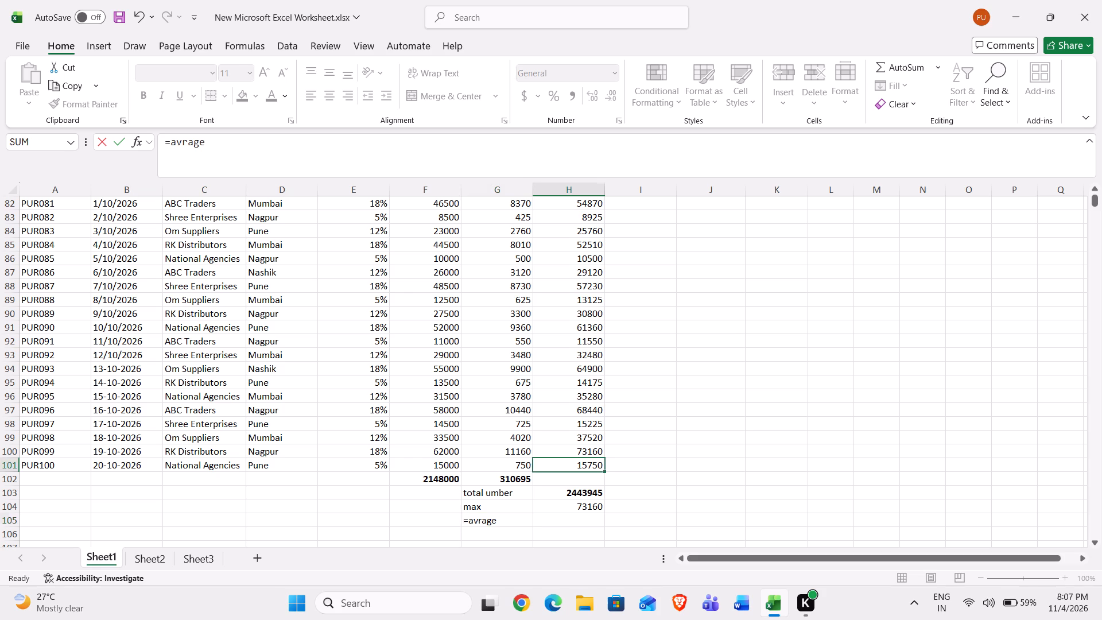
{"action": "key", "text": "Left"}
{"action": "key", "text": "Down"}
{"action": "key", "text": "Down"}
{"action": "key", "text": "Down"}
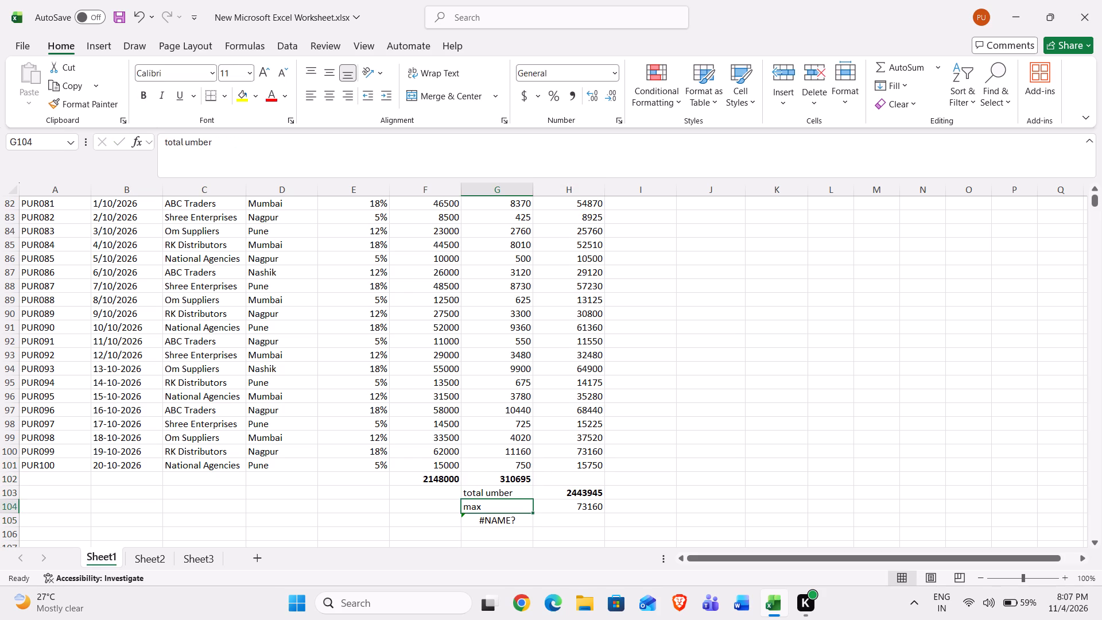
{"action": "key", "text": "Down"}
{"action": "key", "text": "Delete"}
Enter an AVERAGE formula in G105 over the record totals H2:H101.
{"action": "key", "text": "equal"}
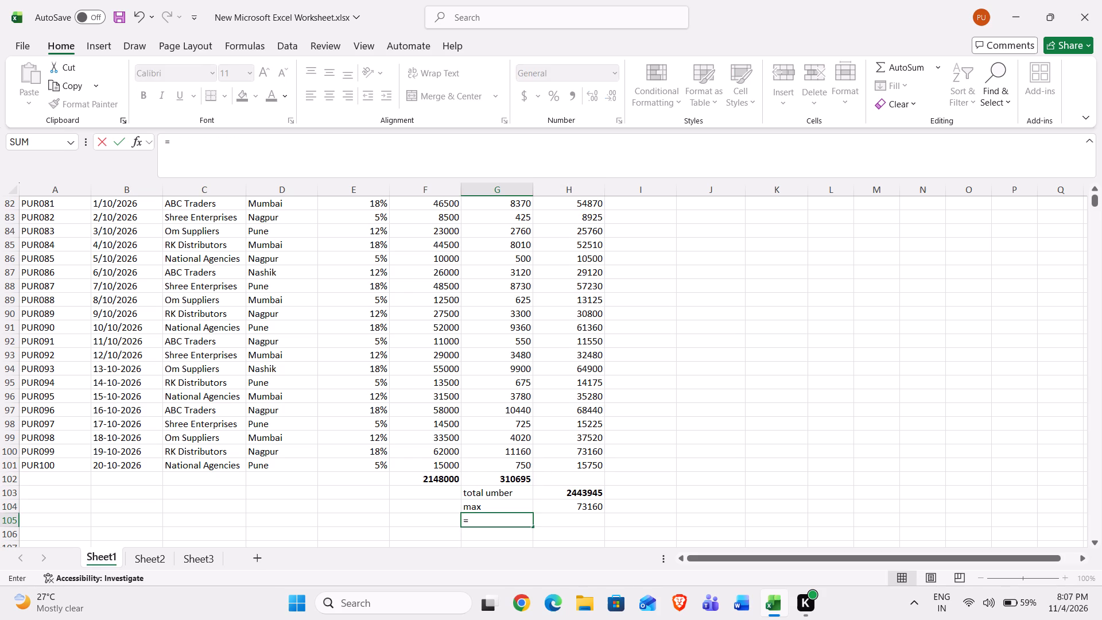
{"action": "type", "text": "avr"}
{"action": "key", "text": "BackSpace"}
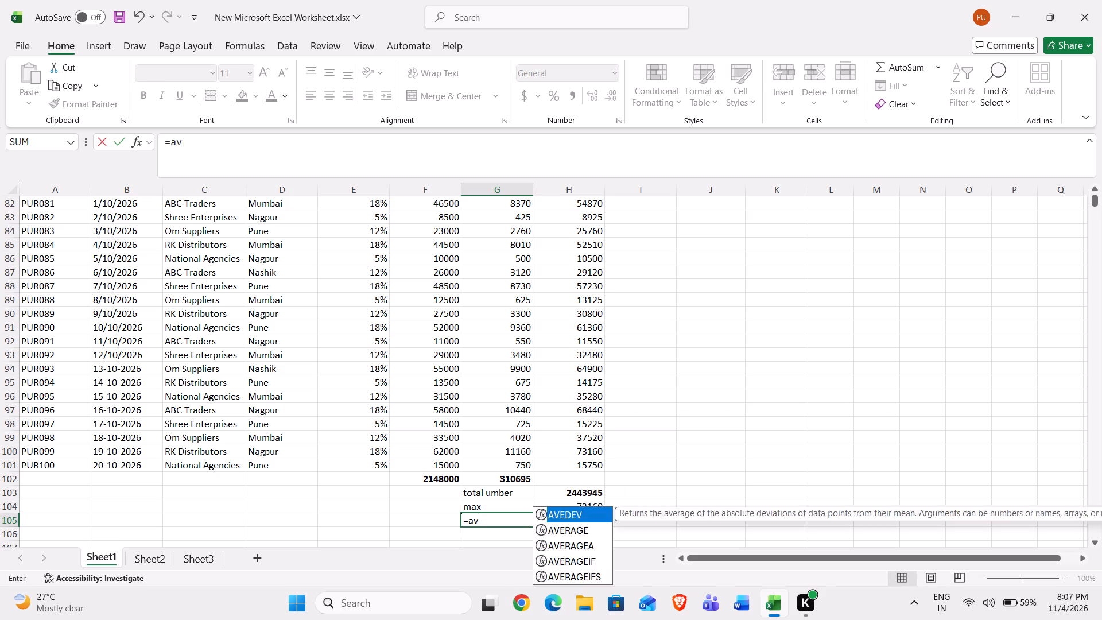
{"action": "key", "text": "a"}
{"action": "key", "text": "BackSpace"}
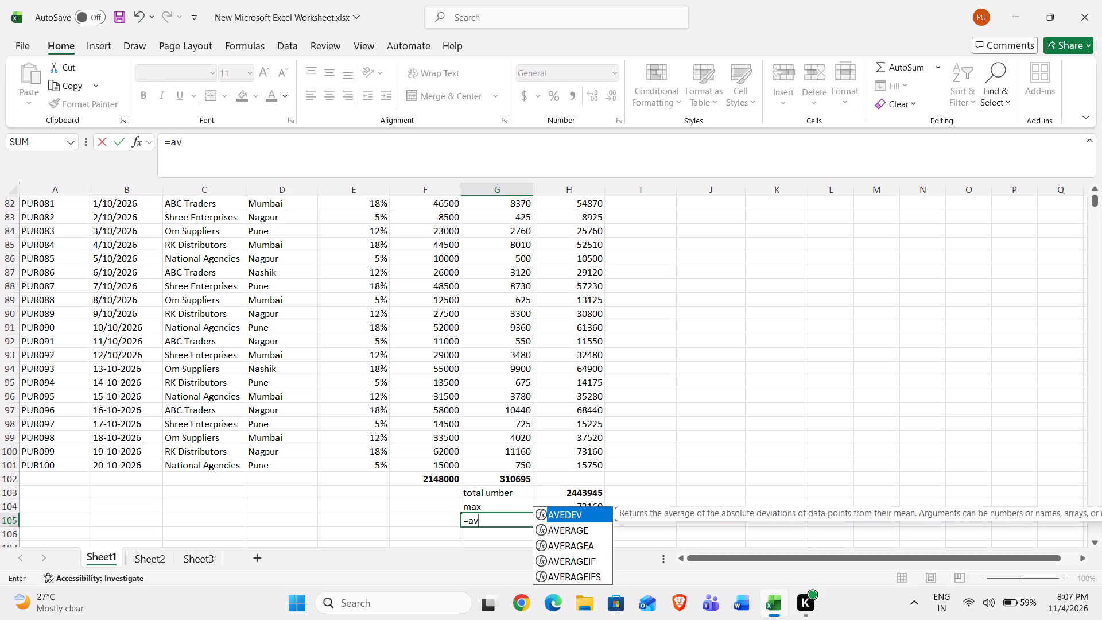
{"action": "key", "text": "Down"}
{"action": "key", "text": "Tab"}
{"action": "key", "text": "Up"}
{"action": "key", "text": "Up"}
{"action": "key", "text": "Up"}
{"action": "key", "text": "Up"}
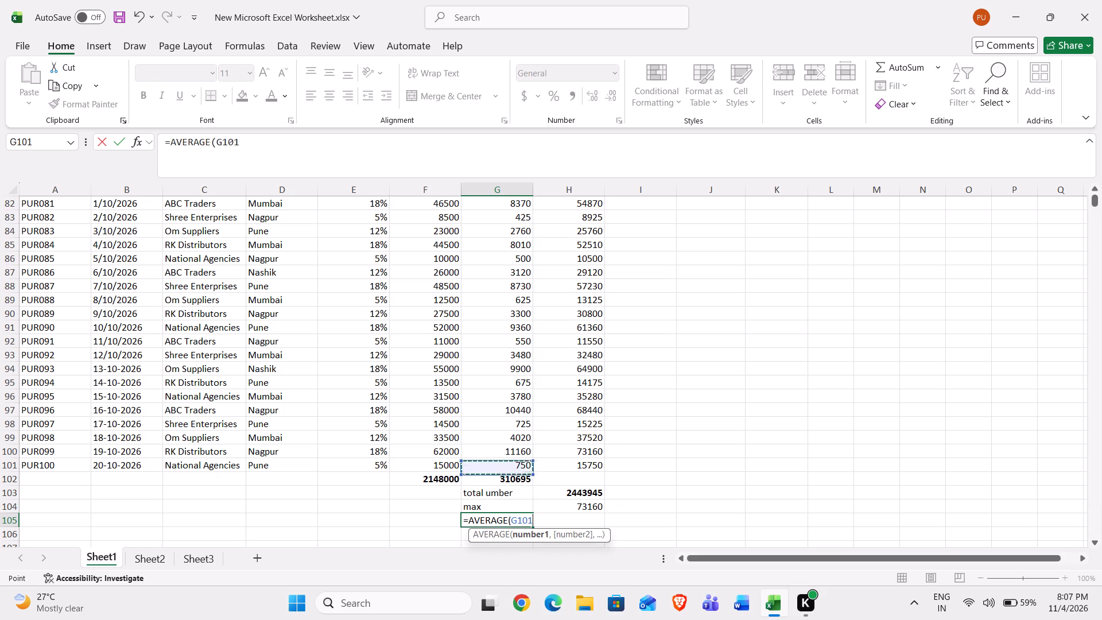
{"action": "key", "text": "Right"}
{"action": "key", "text": "Up"}
{"action": "key", "text": "Down"}
{"action": "key", "text": "ctrl+shift+Up"}
{"action": "key", "text": "shift+Down"}
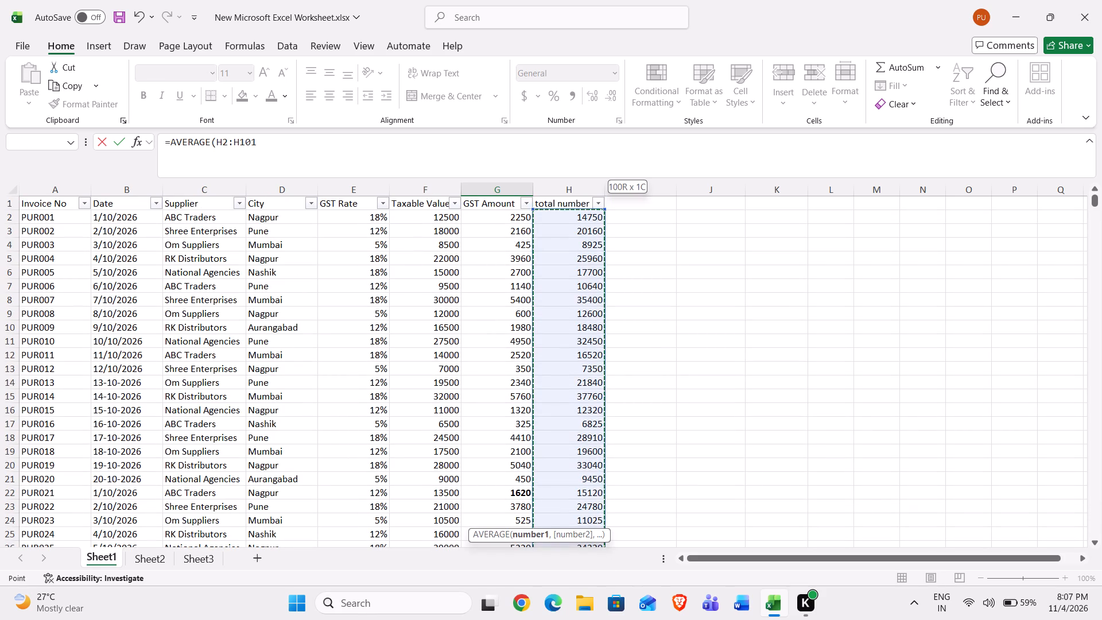
{"action": "key", "text": "Return"}
Move the average formula from G105 into H105, beneath the max value.
{"action": "key", "text": "Up"}
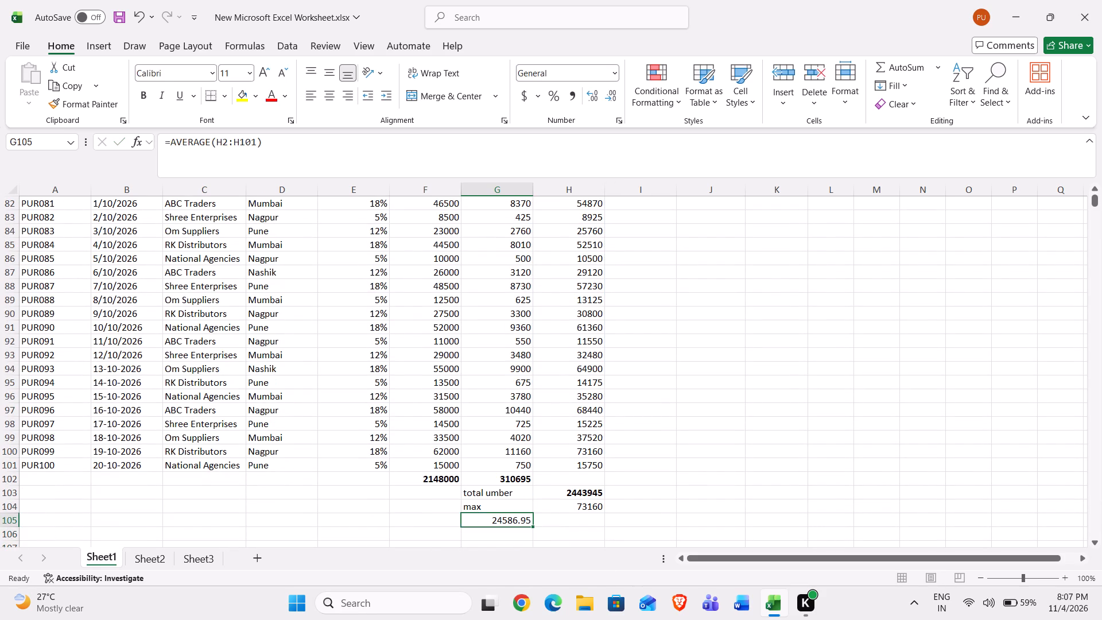
{"action": "key", "text": "ctrl+x"}
{"action": "key", "text": "Right"}
{"action": "key", "text": "ctrl+v"}
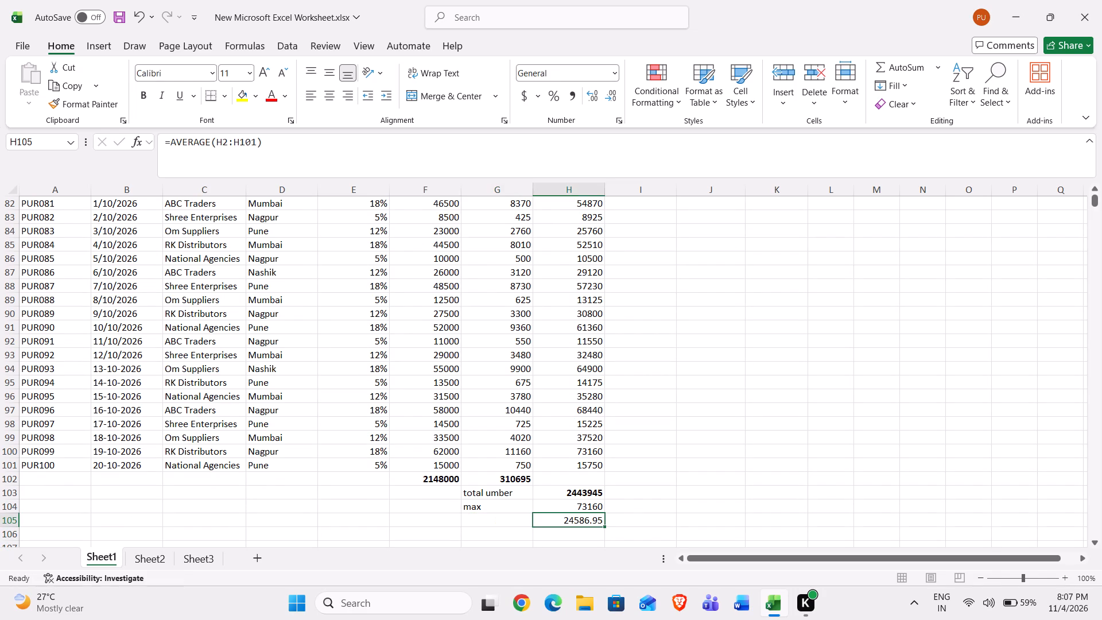
Label G105 "avrage" beside the average of the record totals.
{"action": "key", "text": "Left"}
{"action": "key", "text": "Right"}
{"action": "key", "text": "Left"}
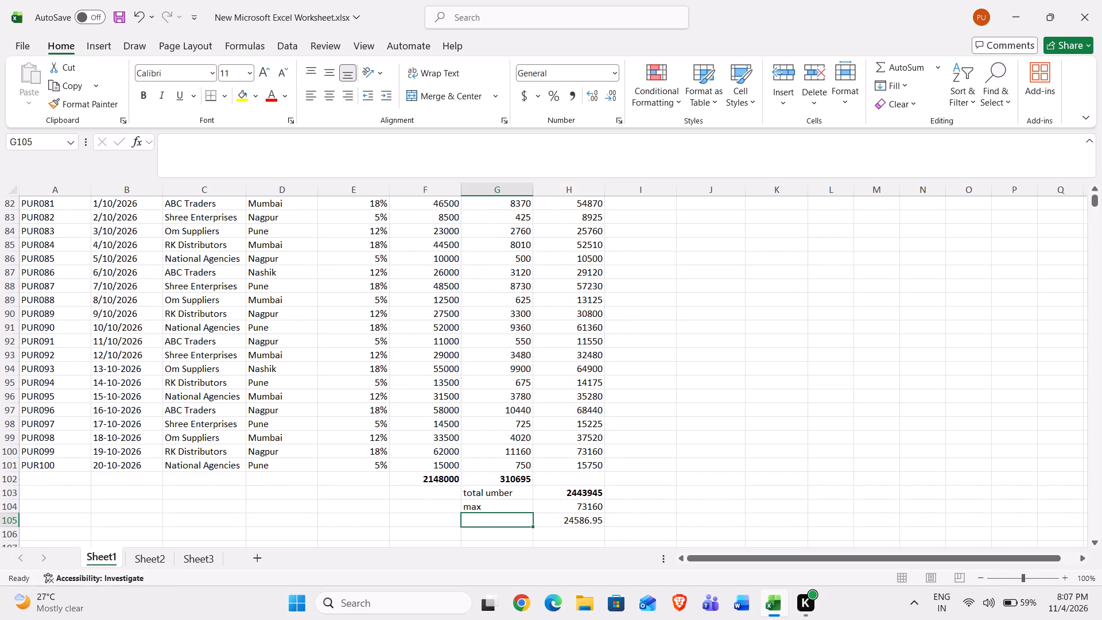
{"action": "type", "text": "avrah"}
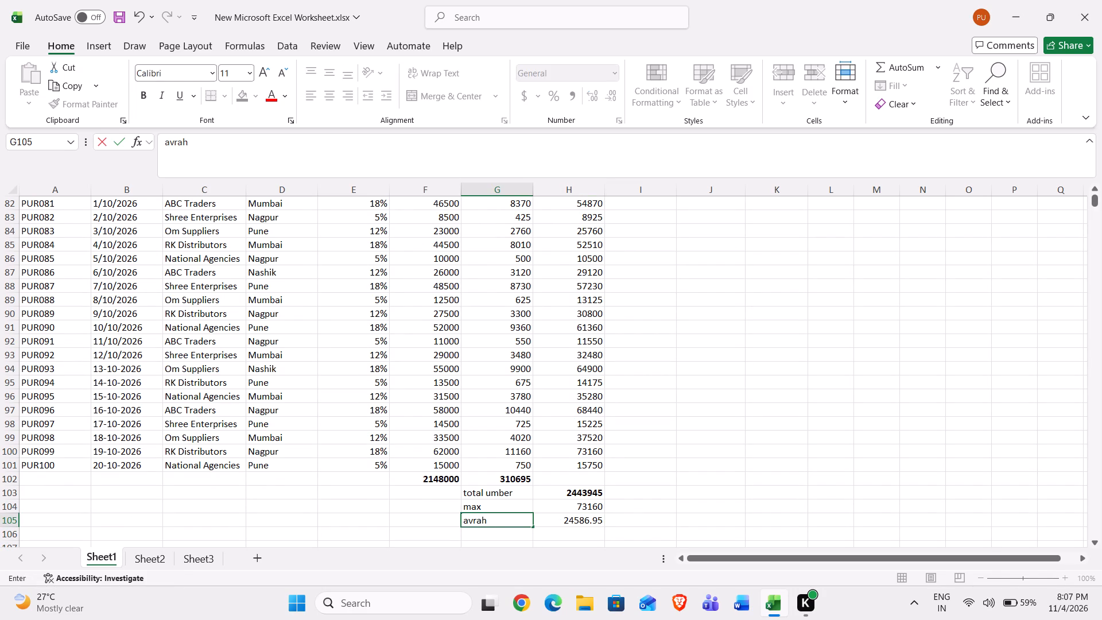
{"action": "key", "text": "BackSpace"}
{"action": "type", "text": "ge"}
{"action": "key", "text": "Return"}
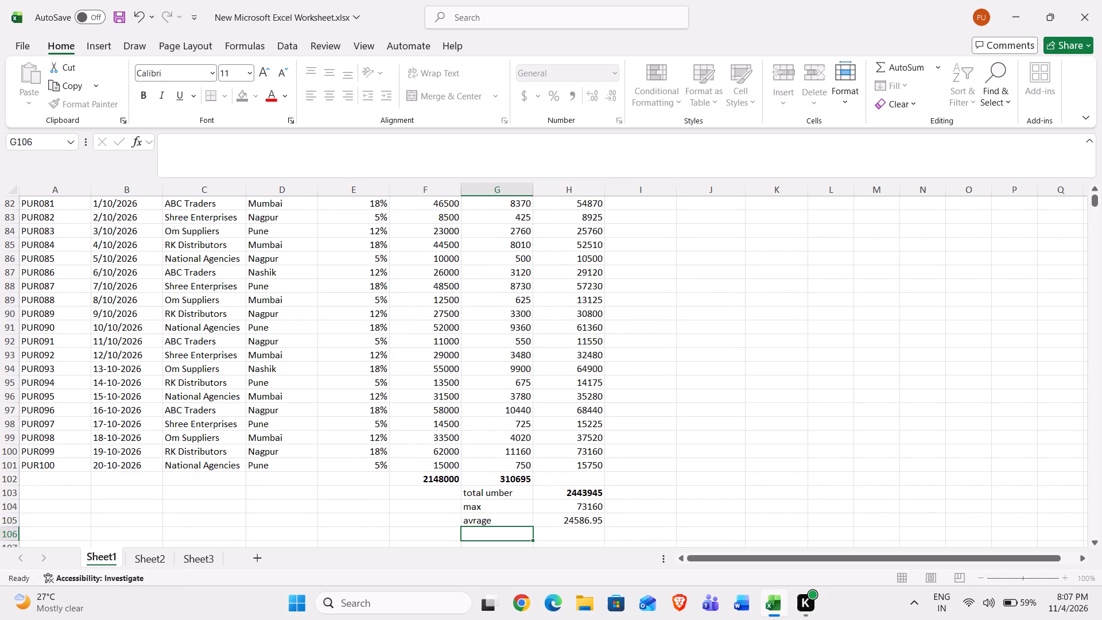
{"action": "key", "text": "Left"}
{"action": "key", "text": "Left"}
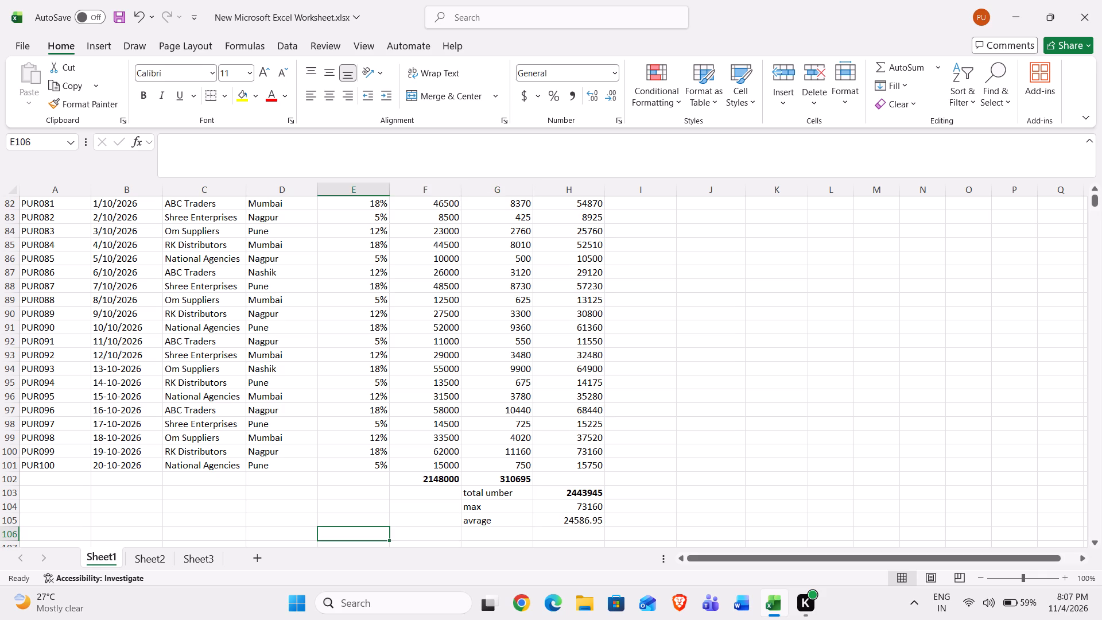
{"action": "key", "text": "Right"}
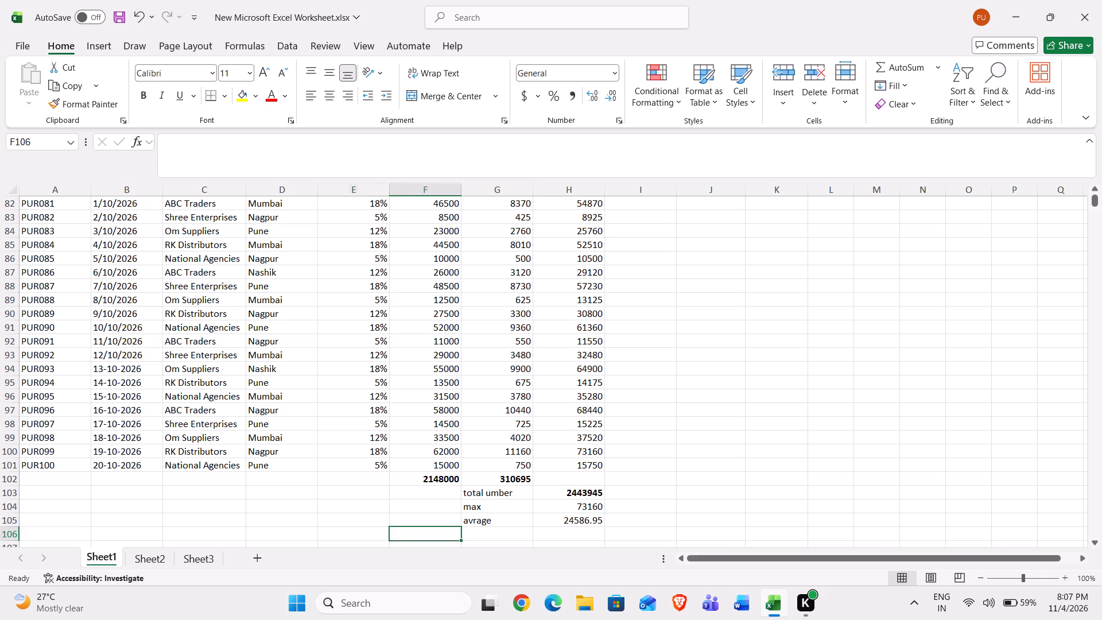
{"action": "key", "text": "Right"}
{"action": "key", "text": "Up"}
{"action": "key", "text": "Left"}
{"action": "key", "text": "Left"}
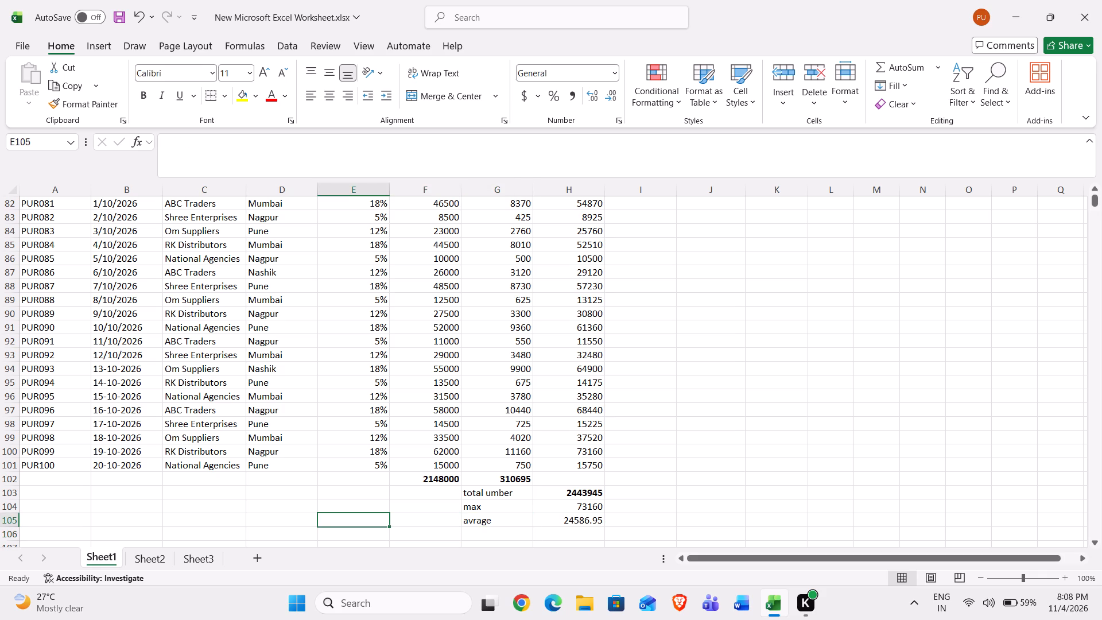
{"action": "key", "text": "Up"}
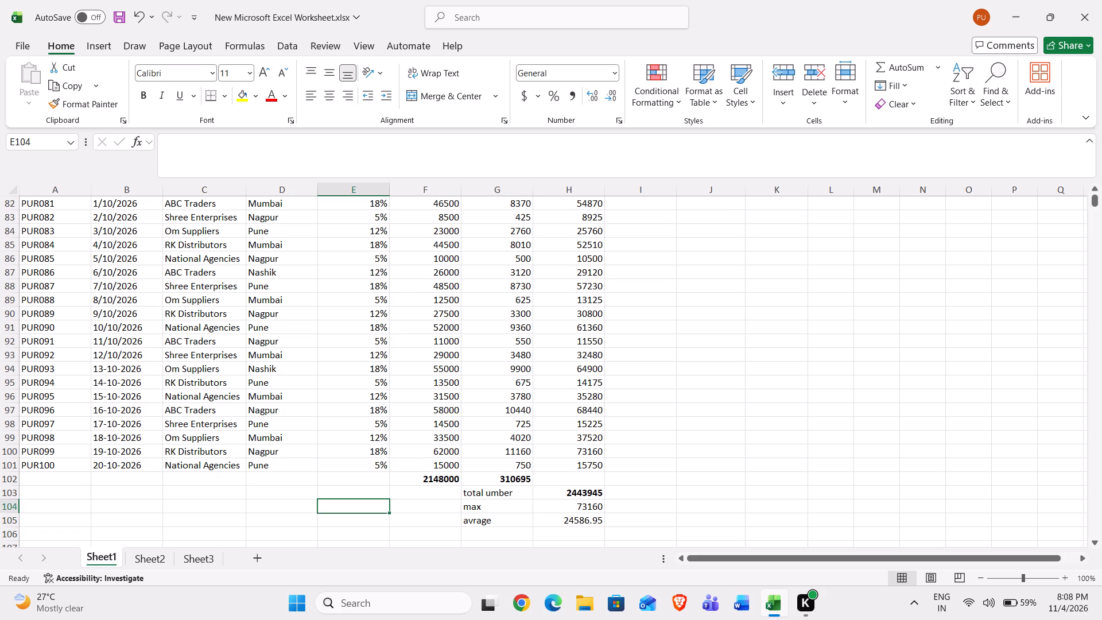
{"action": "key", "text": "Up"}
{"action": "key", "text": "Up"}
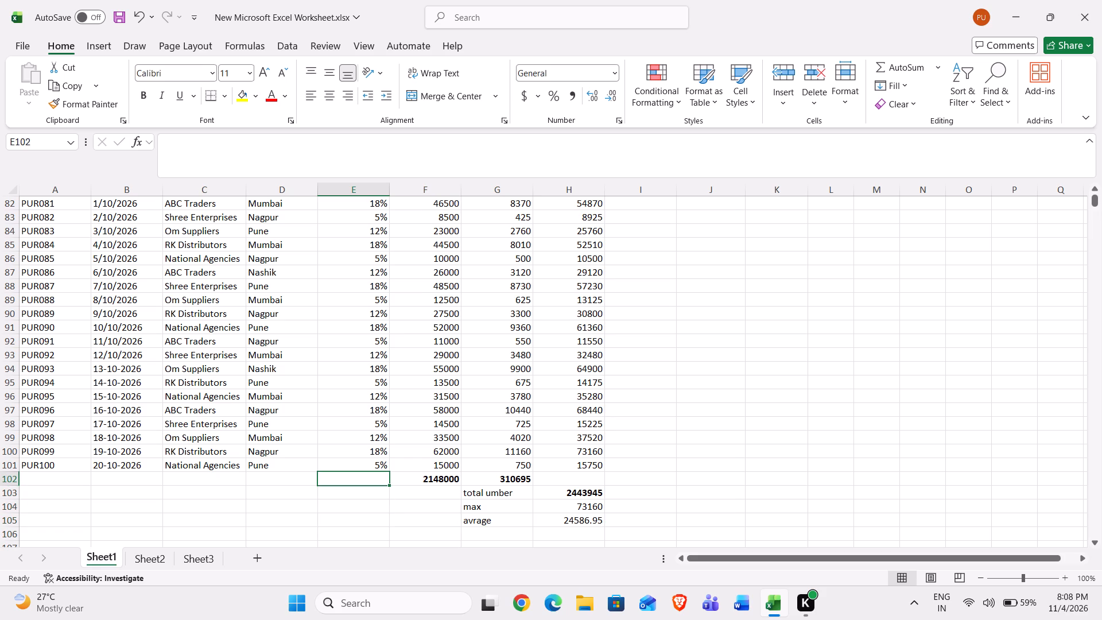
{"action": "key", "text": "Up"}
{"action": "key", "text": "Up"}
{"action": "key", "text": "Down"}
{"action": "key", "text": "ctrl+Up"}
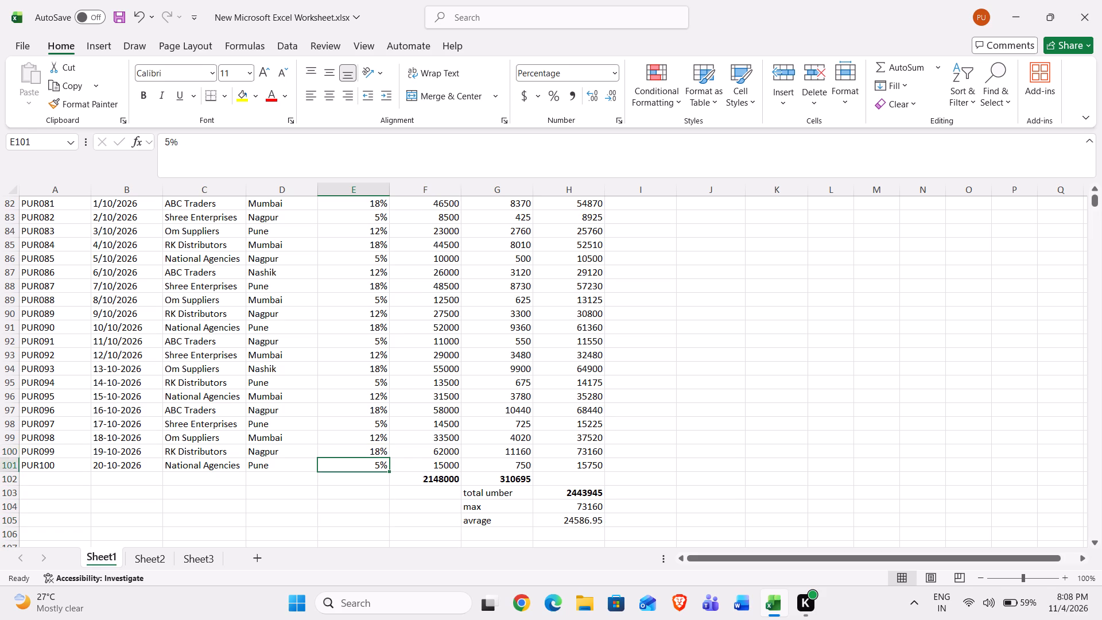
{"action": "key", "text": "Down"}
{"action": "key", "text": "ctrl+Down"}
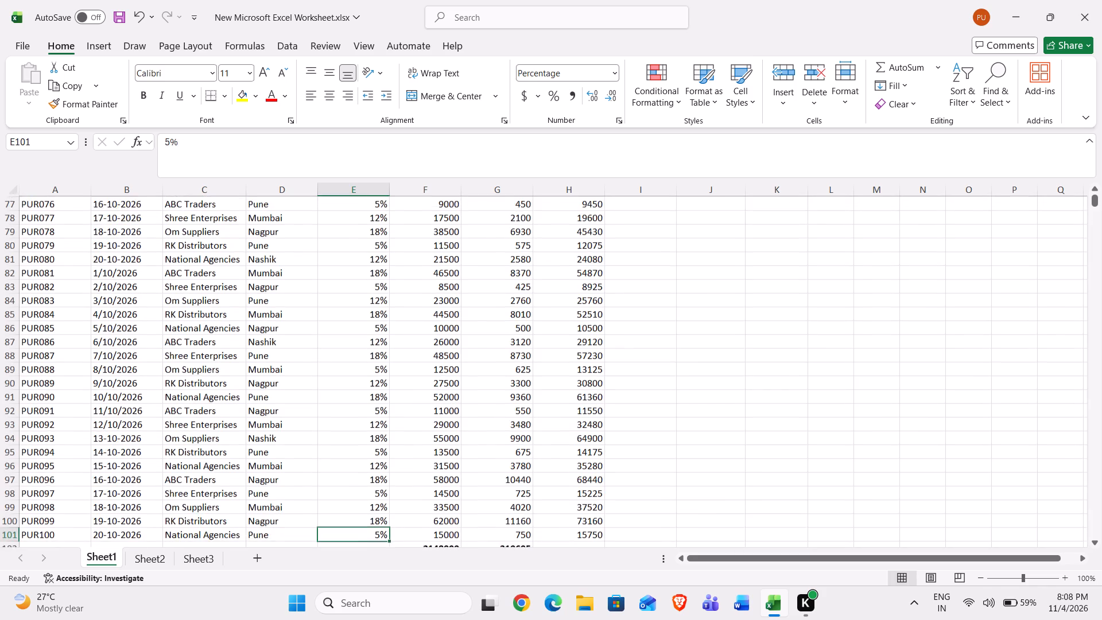
Enter a COUNT formula in E102 over the GST Rate values E2:E101.
{"action": "key", "text": "Down"}
{"action": "key", "text": "Down"}
{"action": "key", "text": "Down"}
{"action": "key", "text": "Down"}
{"action": "key", "text": "Up"}
{"action": "key", "text": "Up"}
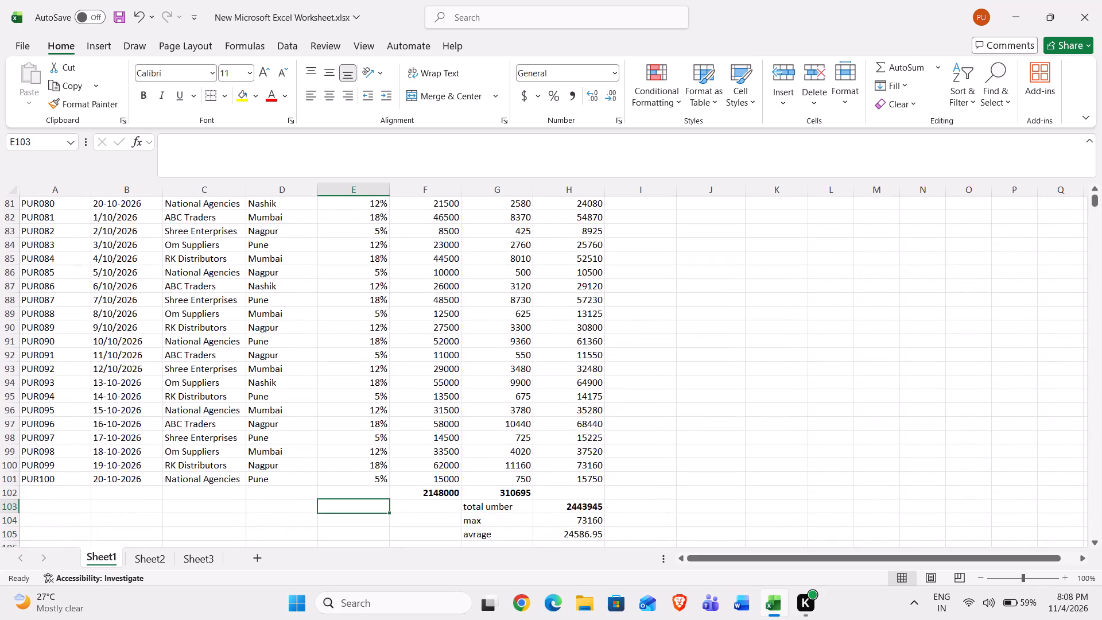
{"action": "key", "text": "Up"}
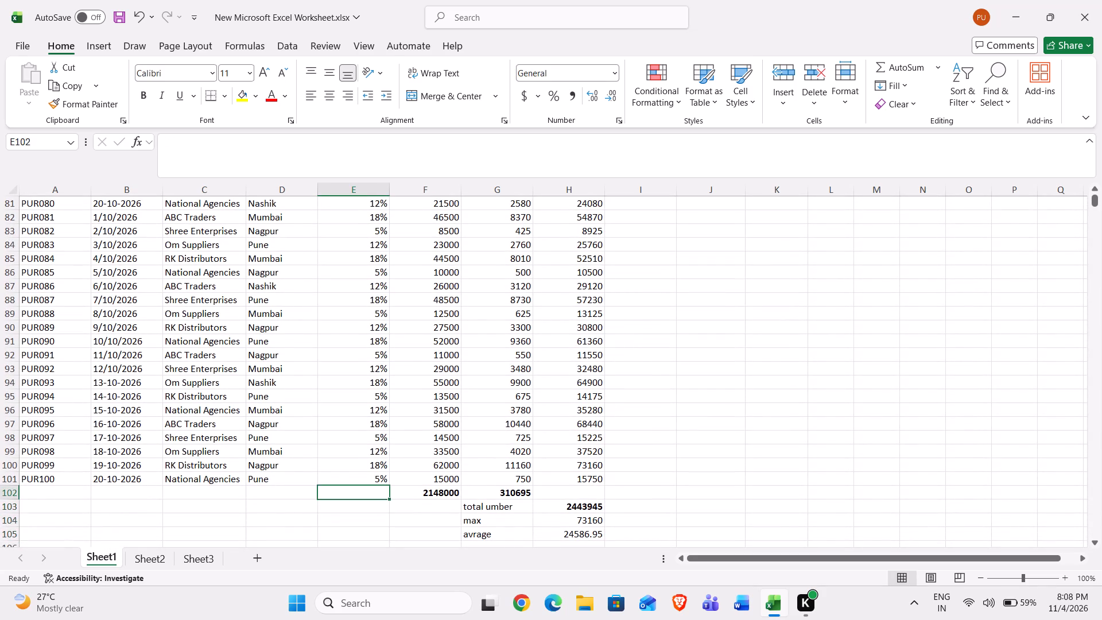
{"action": "type", "text": "=coun"}
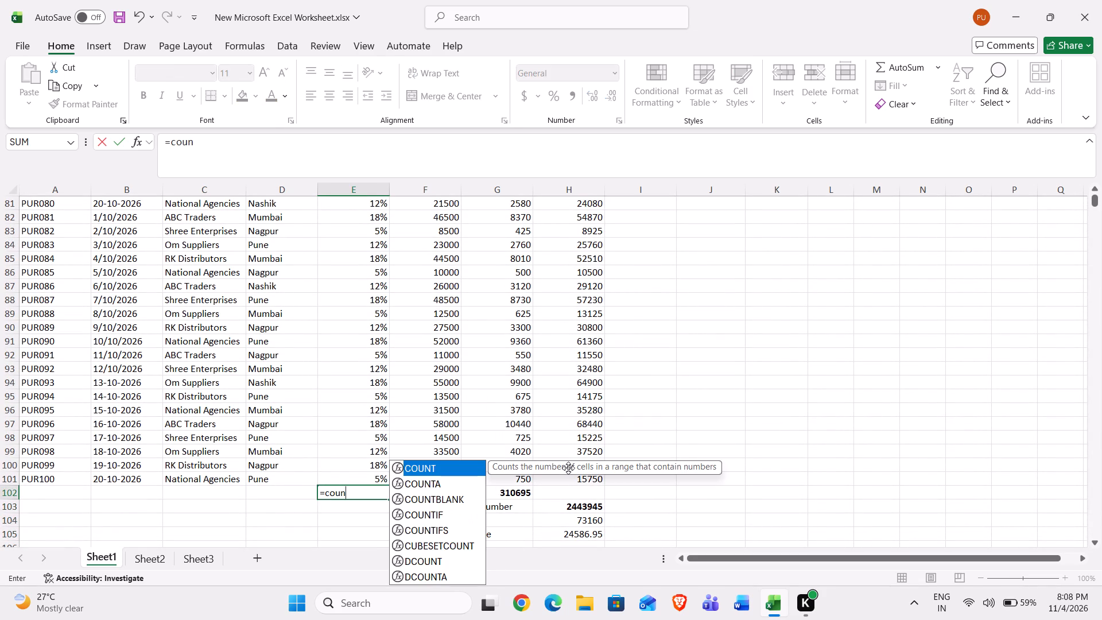
{"action": "key", "text": "Tab"}
{"action": "key", "text": "Up"}
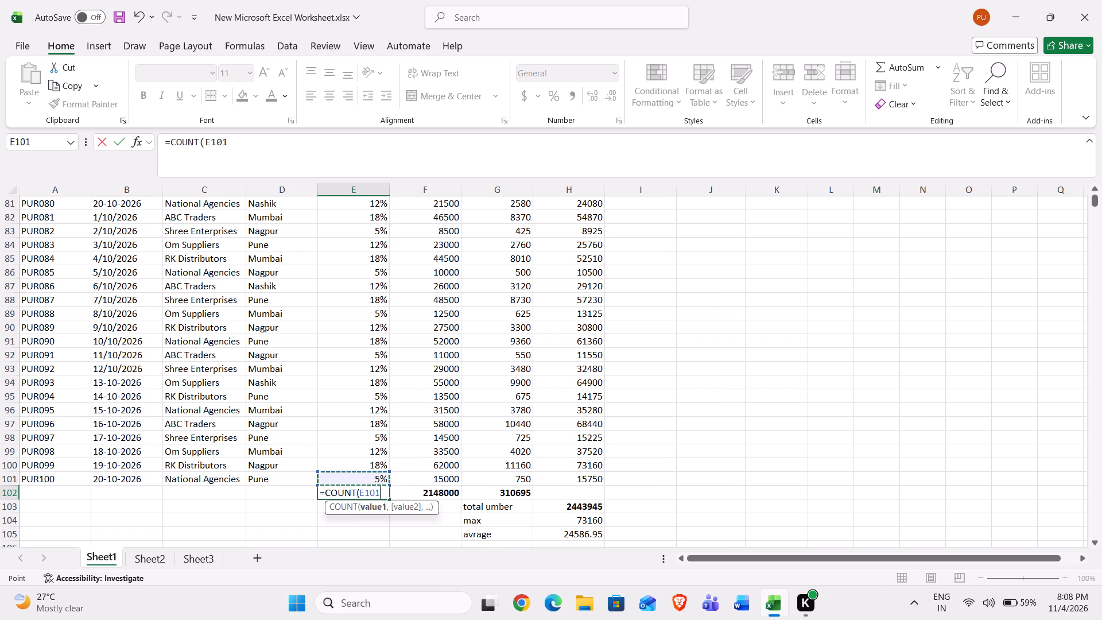
{"action": "key", "text": "ctrl+shift+Up"}
{"action": "key", "text": "shift+Down"}
{"action": "key", "text": "Return"}
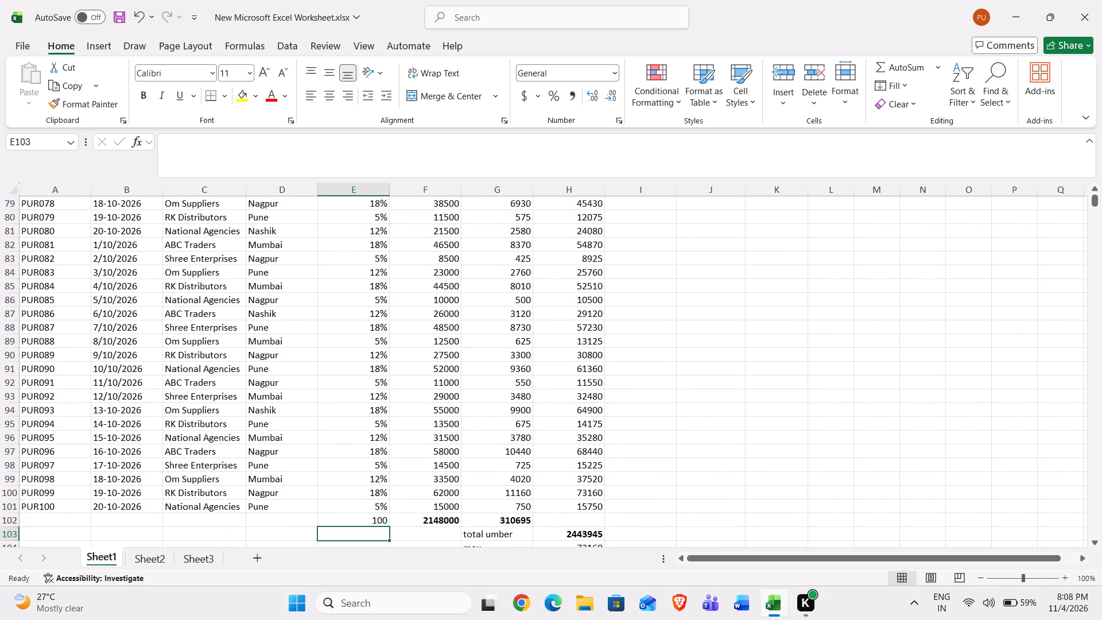
{"action": "key", "text": "Up"}
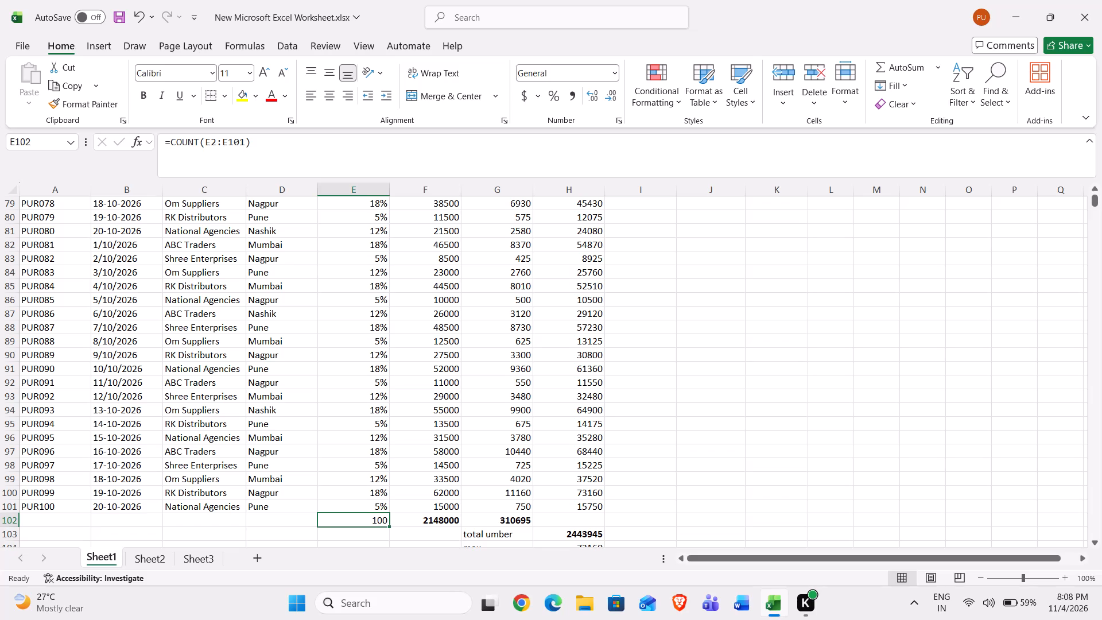
Enter the label "greather than 20000" in G106 below the average label.
{"action": "key", "text": "Right"}
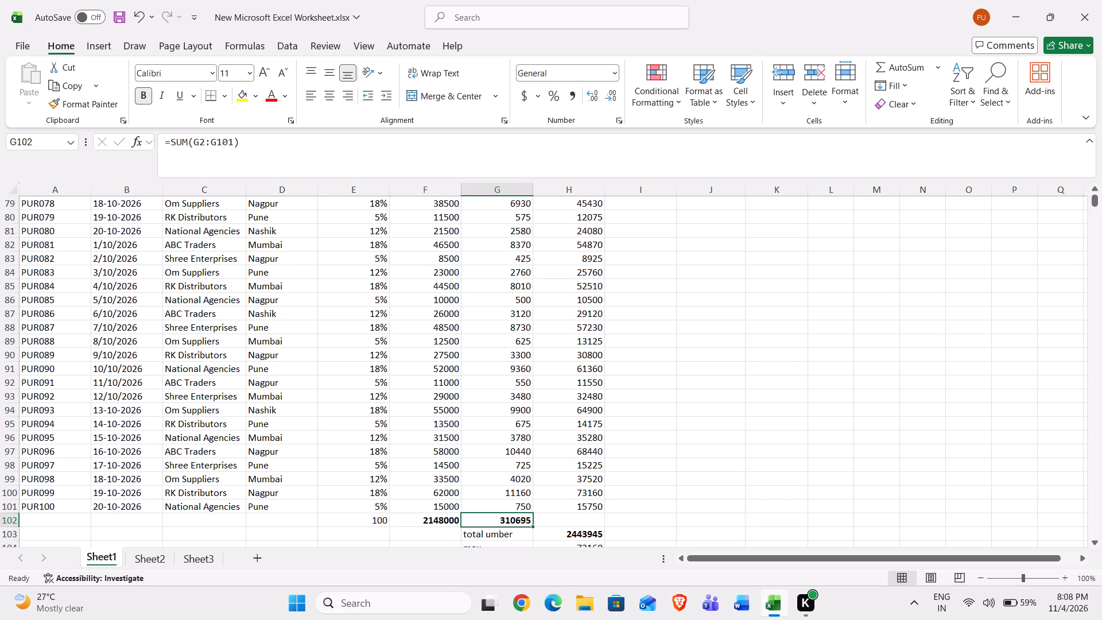
{"action": "key", "text": "Down"}
{"action": "key", "text": "Down"}
{"action": "key", "text": "Down"}
{"action": "key", "text": "Down"}
{"action": "key", "text": "Down"}
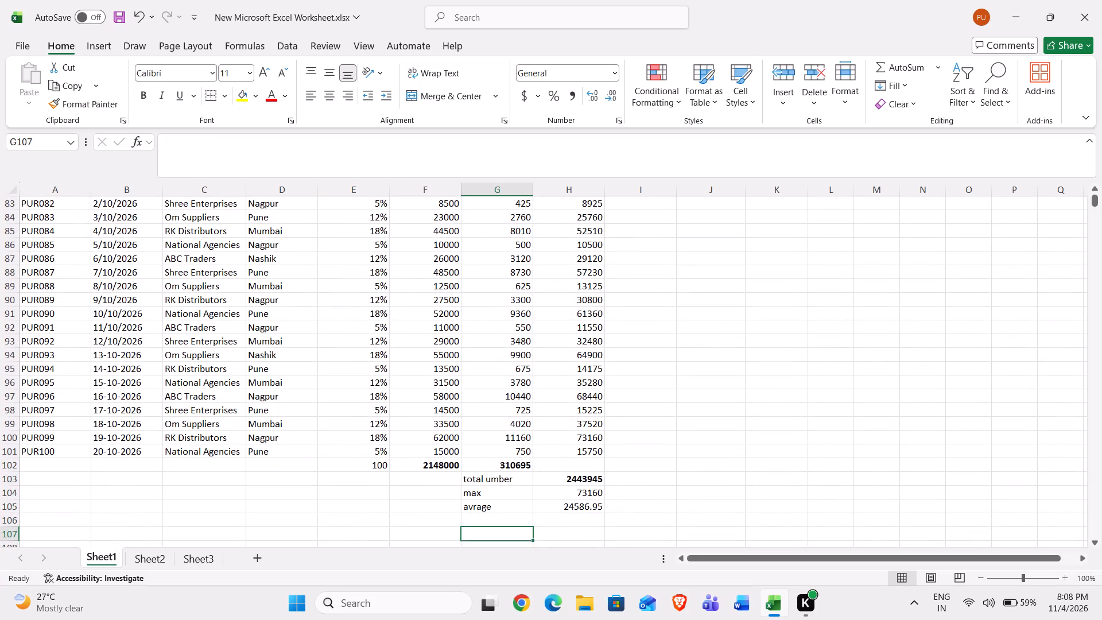
{"action": "key", "text": "Down"}
{"action": "key", "text": "Up"}
{"action": "key", "text": "Up"}
{"action": "type", "text": "gr"}
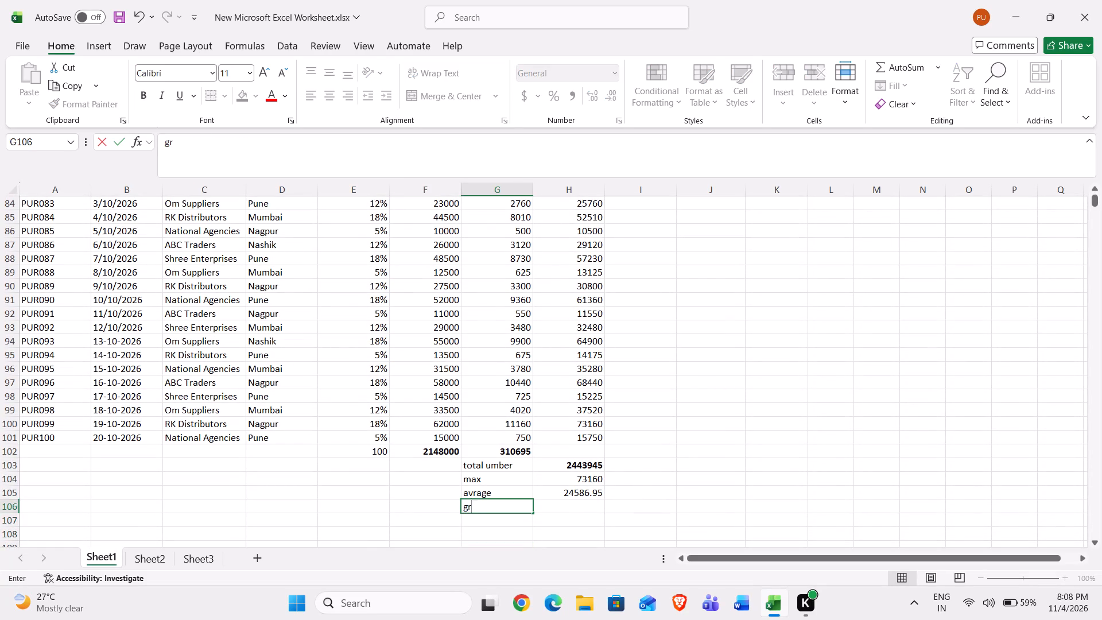
{"action": "type", "text": "eather than 2-0"}
{"action": "key", "text": "BackSpace"}
{"action": "key", "text": "BackSpace"}
{"action": "type", "text": "0000"}
{"action": "key", "text": "Return"}
Autofit column G's width to its longest entry, the label in G106.
{"action": "key", "text": "Right"}
{"action": "key", "text": "Up"}
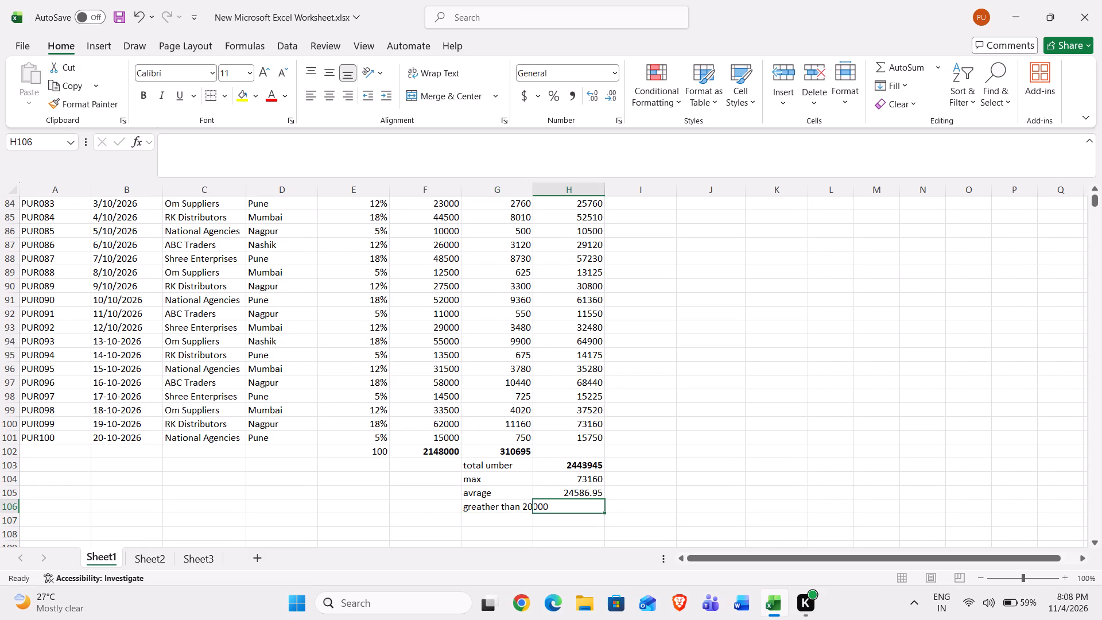
{"action": "double_click", "coordinate": [531, 187]}
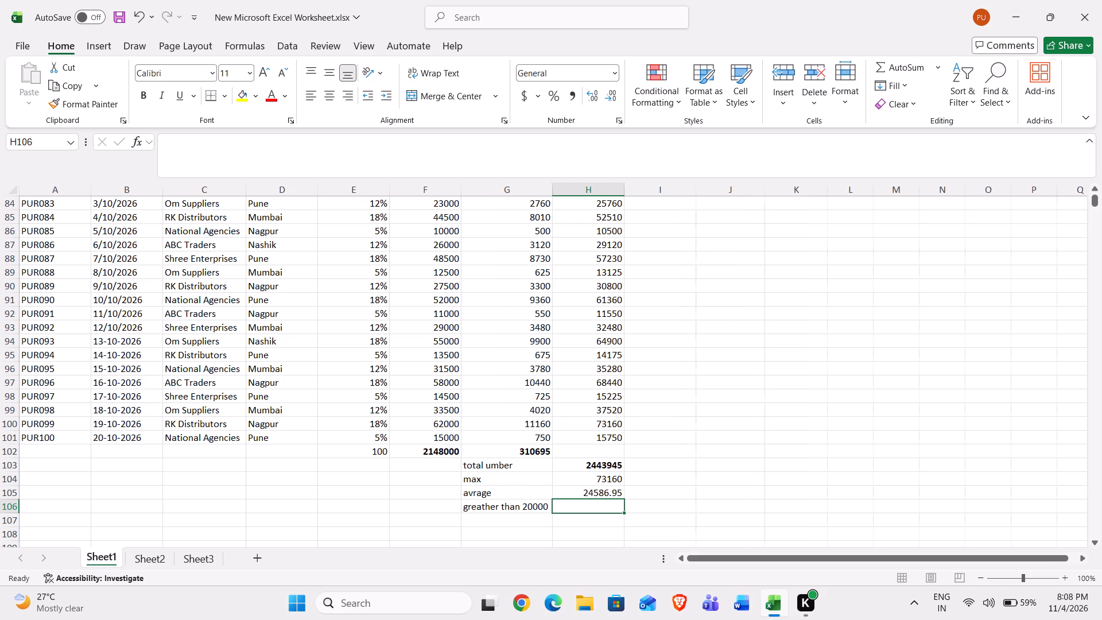
Enter a COUNTIF formula in H106 over the total number values H2:H101 with the criterion "20000".
{"action": "type", "text": "=count"}
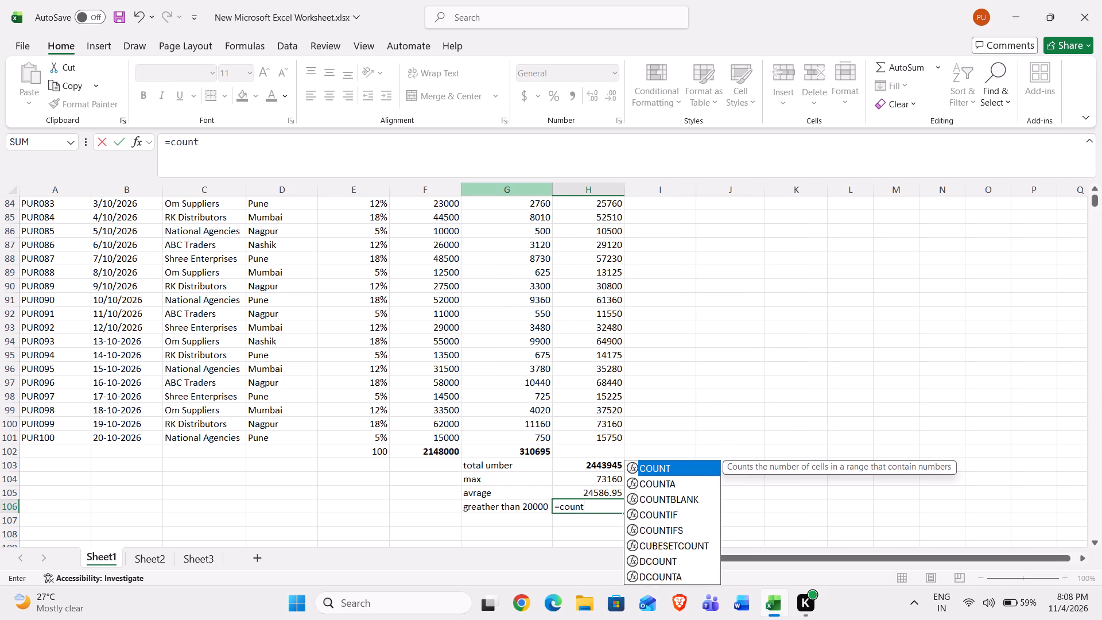
{"action": "key", "text": "i"}
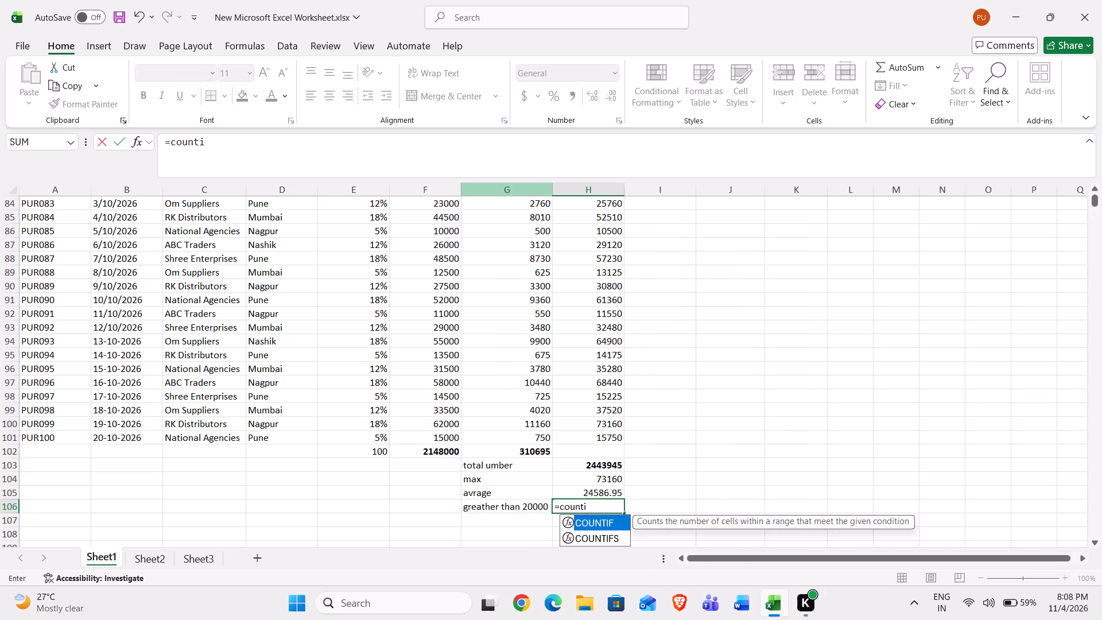
{"action": "key", "text": "Tab"}
{"action": "key", "text": "Up"}
{"action": "key", "text": "Up"}
{"action": "key", "text": "Up"}
{"action": "key", "text": "Up"}
{"action": "key", "text": "Up"}
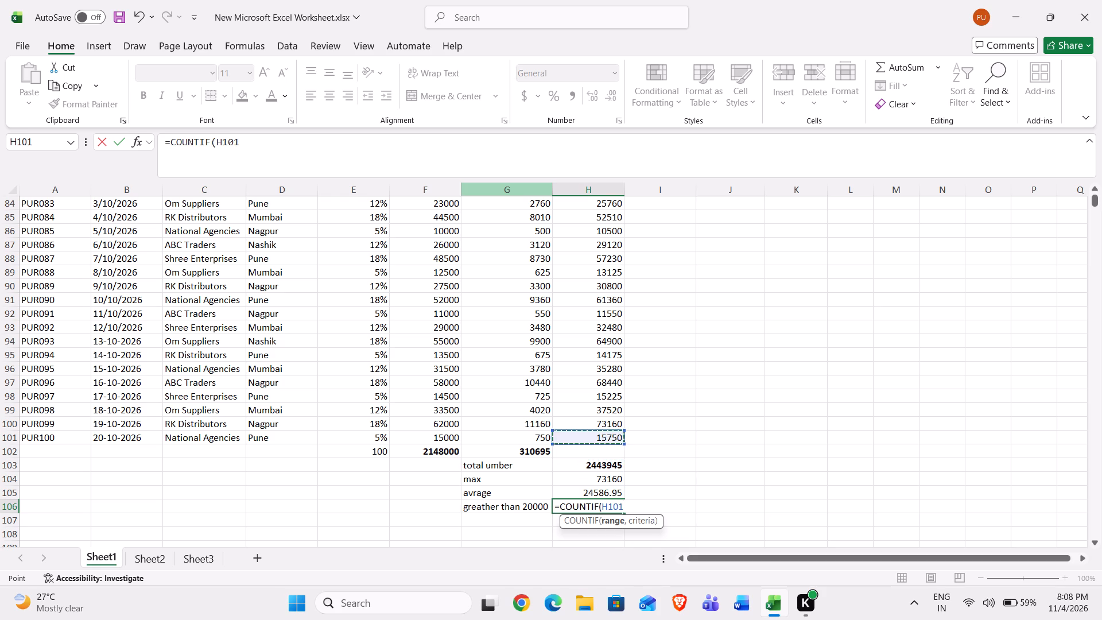
{"action": "key", "text": "ctrl+shift+Up"}
{"action": "key", "text": "shift+Down"}
{"action": "key", "text": "comma"}
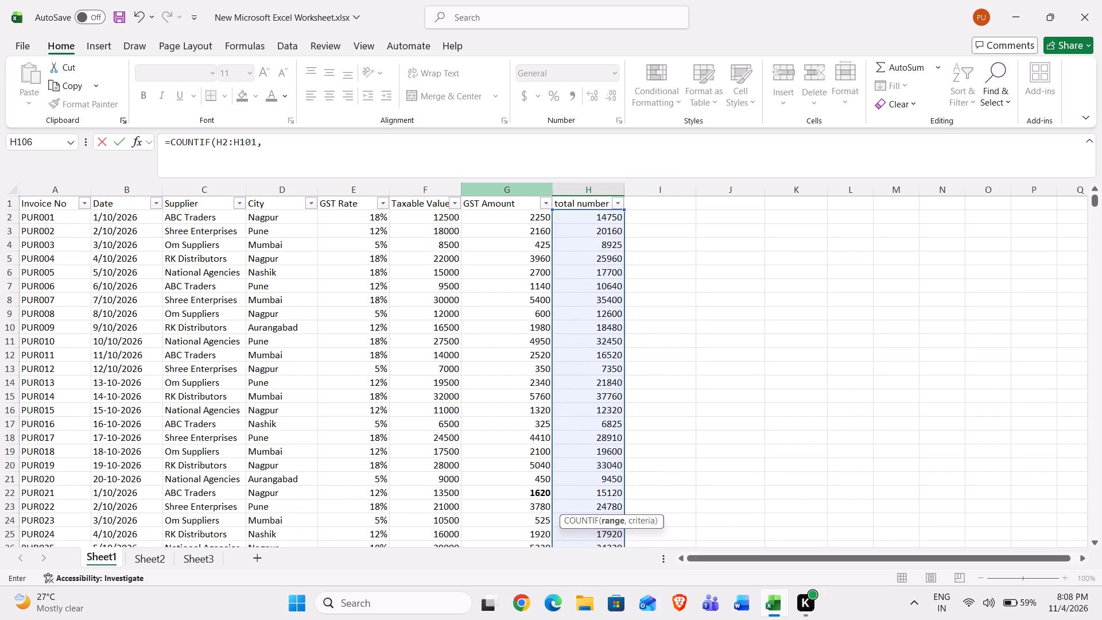
{"action": "key", "text": "shift+quotedbl"}
{"action": "type", "text": "20000"}
{"action": "key", "text": "shift+quotedbl"}
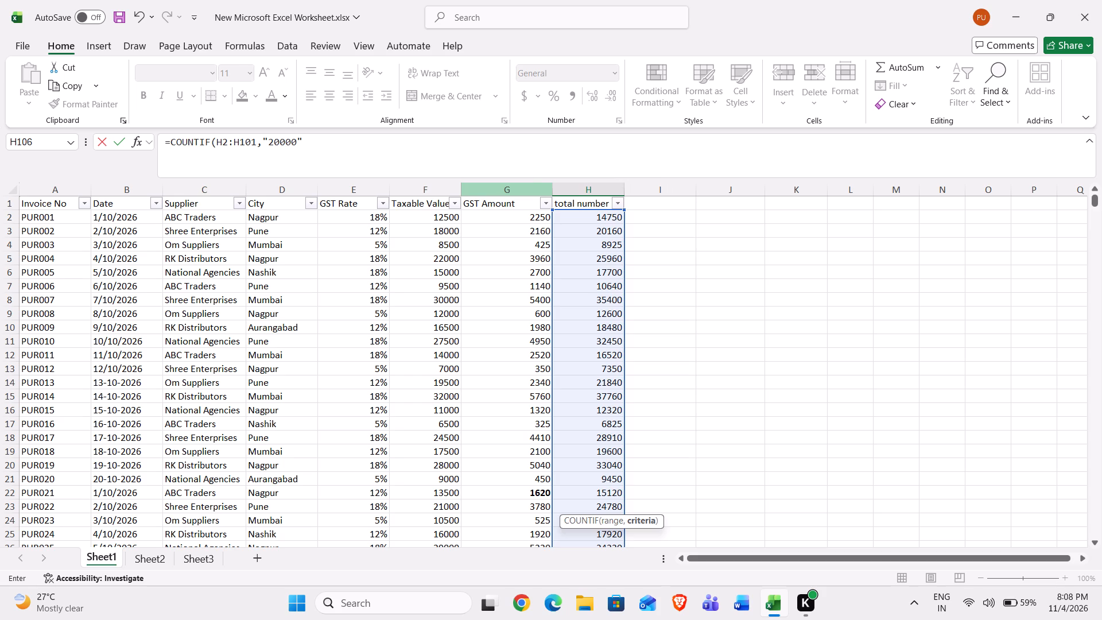
{"action": "key", "text": "Return"}
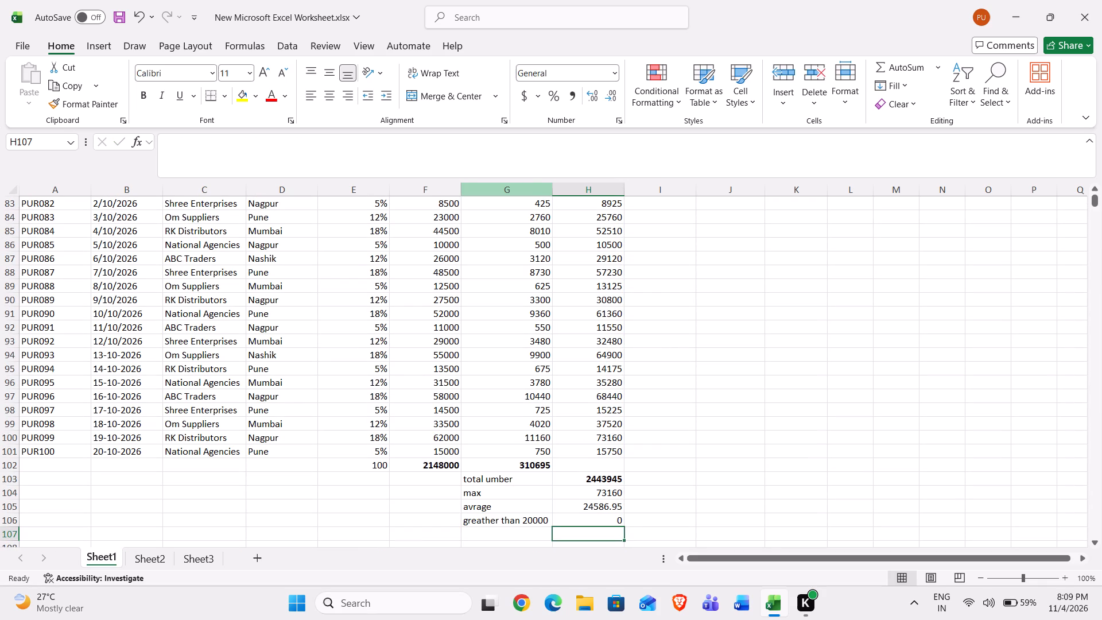
Change the COUNTIF criterion in H106 to ">20000".
{"action": "key", "text": "Up"}
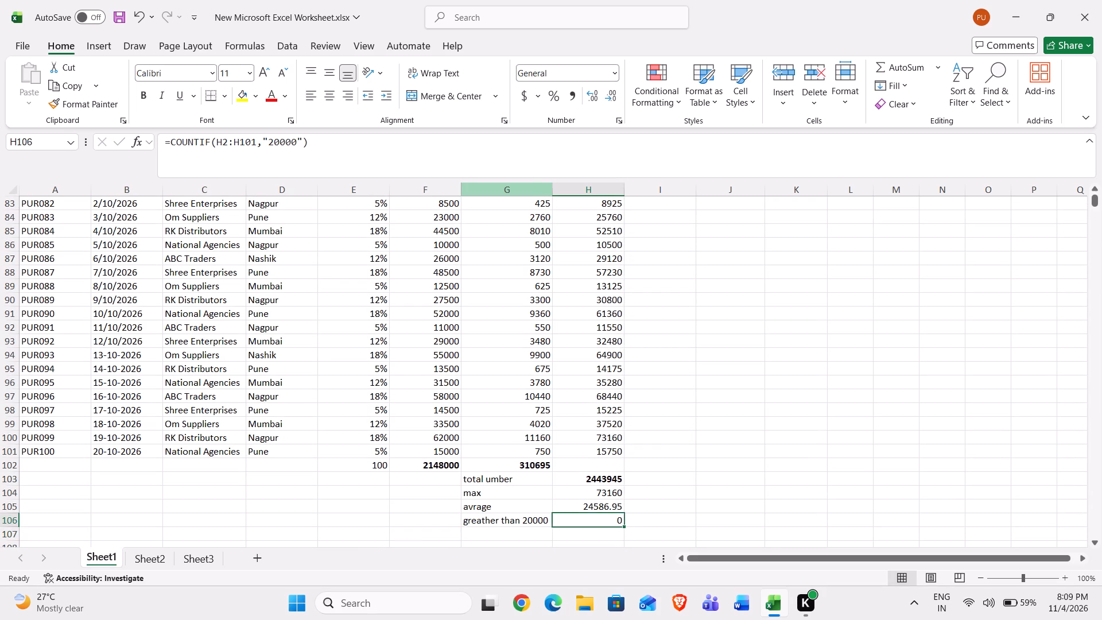
{"action": "key", "text": "F2"}
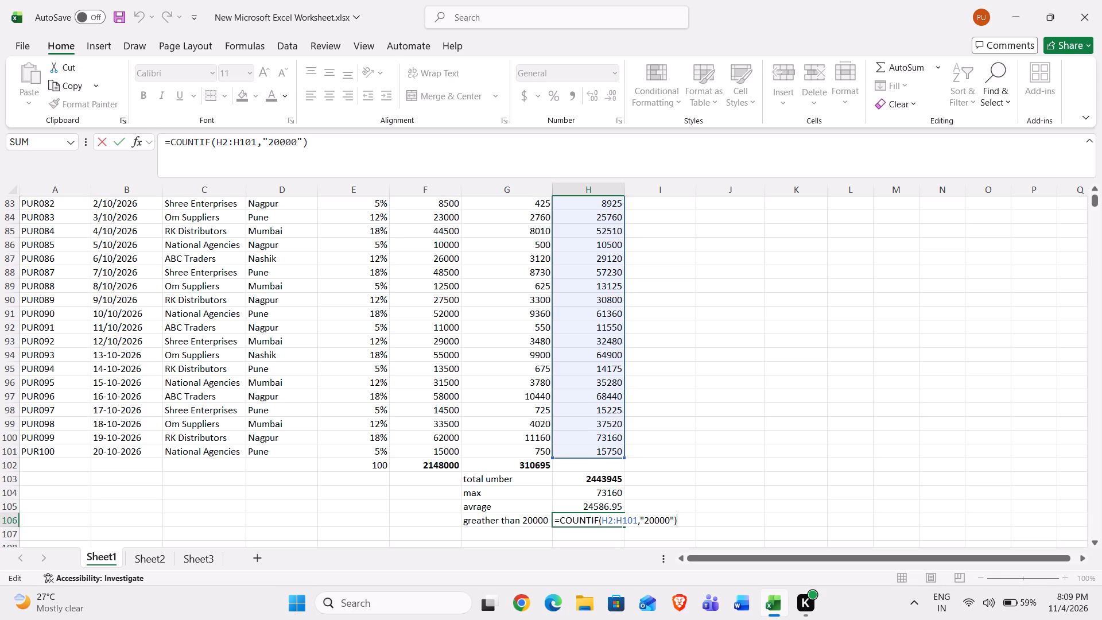
{"action": "left_click", "coordinate": [265, 139]}
{"action": "key", "text": "shift+greater"}
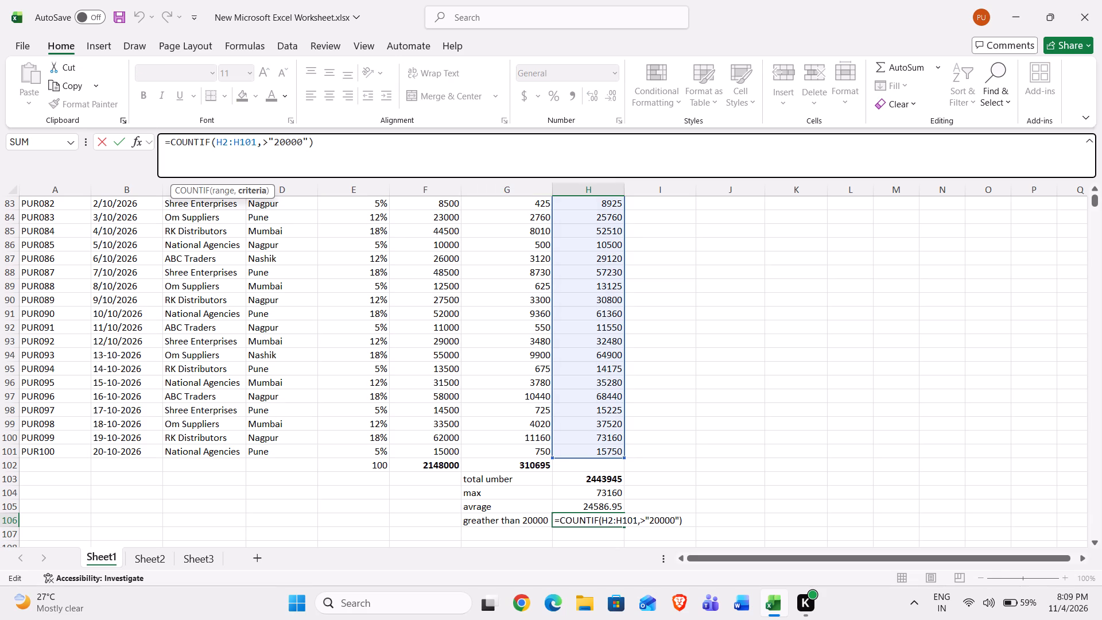
{"action": "key", "text": "Right"}
{"action": "key", "text": "BackSpace"}
{"action": "key", "text": "BackSpace"}
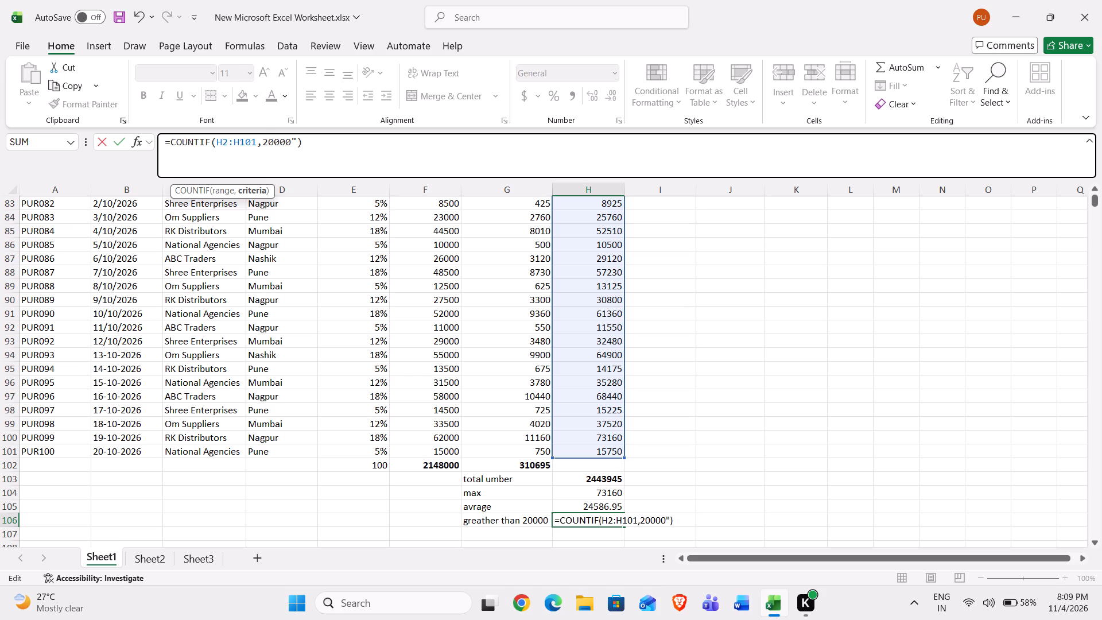
{"action": "key", "text": "shift+greater"}
{"action": "key", "text": "Left"}
{"action": "key", "text": "shift+quotedbl"}
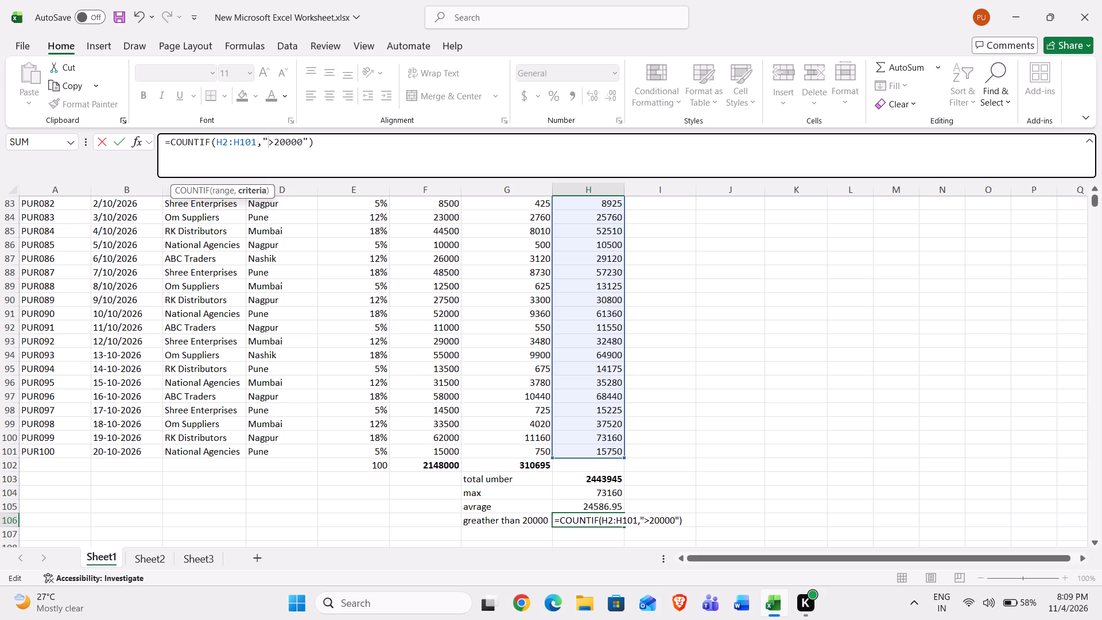
{"action": "key", "text": "Return"}
{"action": "key", "text": "Up"}
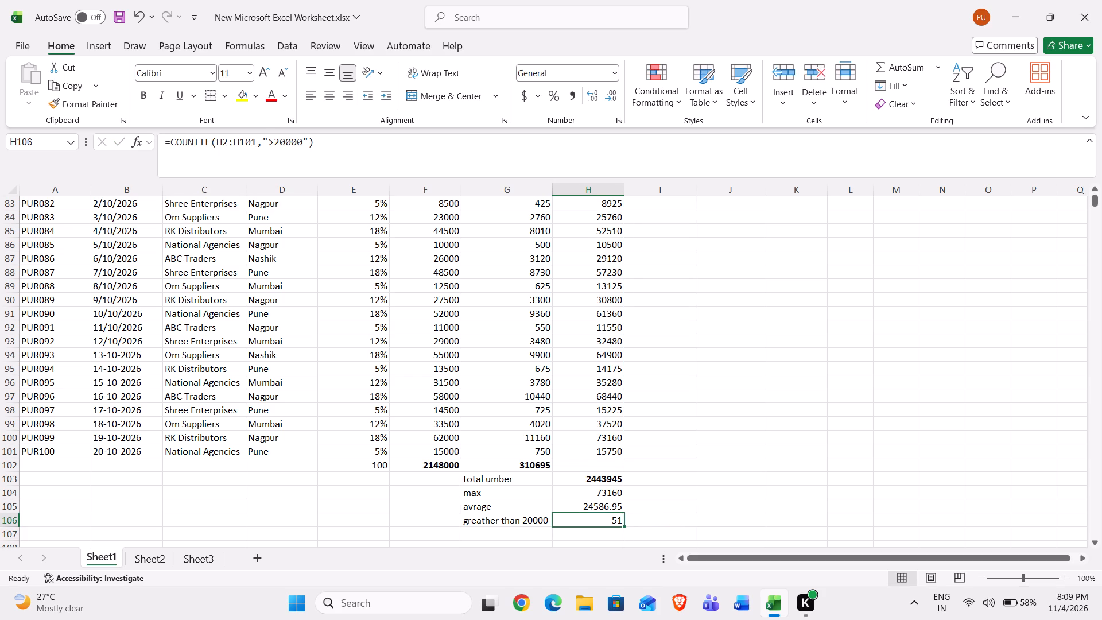
Enter a SUMIF formula in I106 that adds the total number values H2:H101 matching ">20000".
{"action": "key", "text": "Right"}
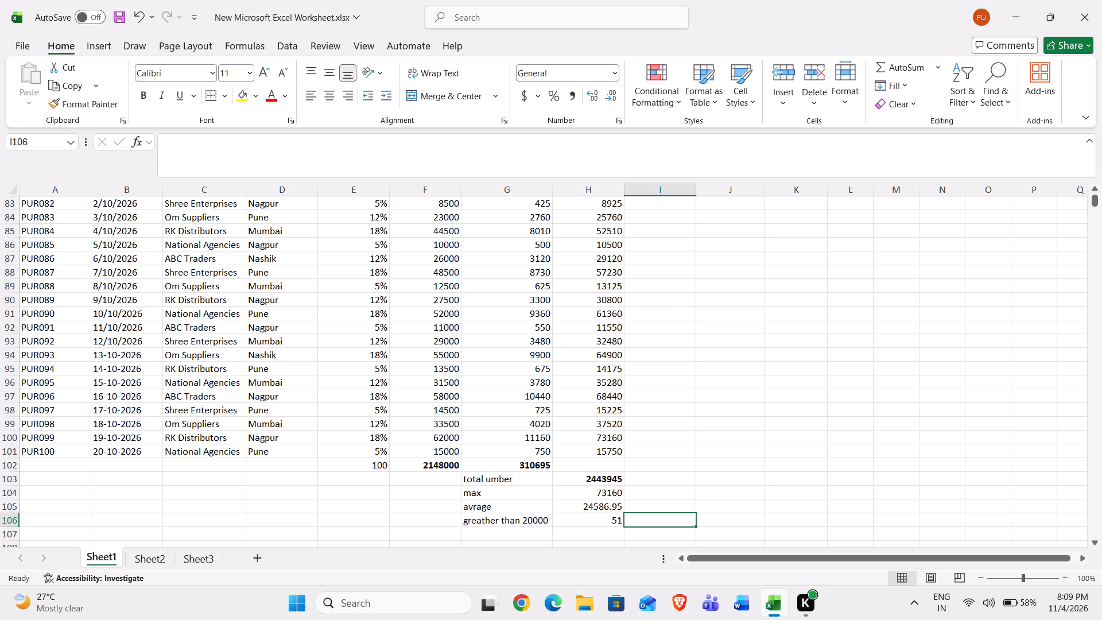
{"action": "key", "text": "equal"}
{"action": "type", "text": "sumi"}
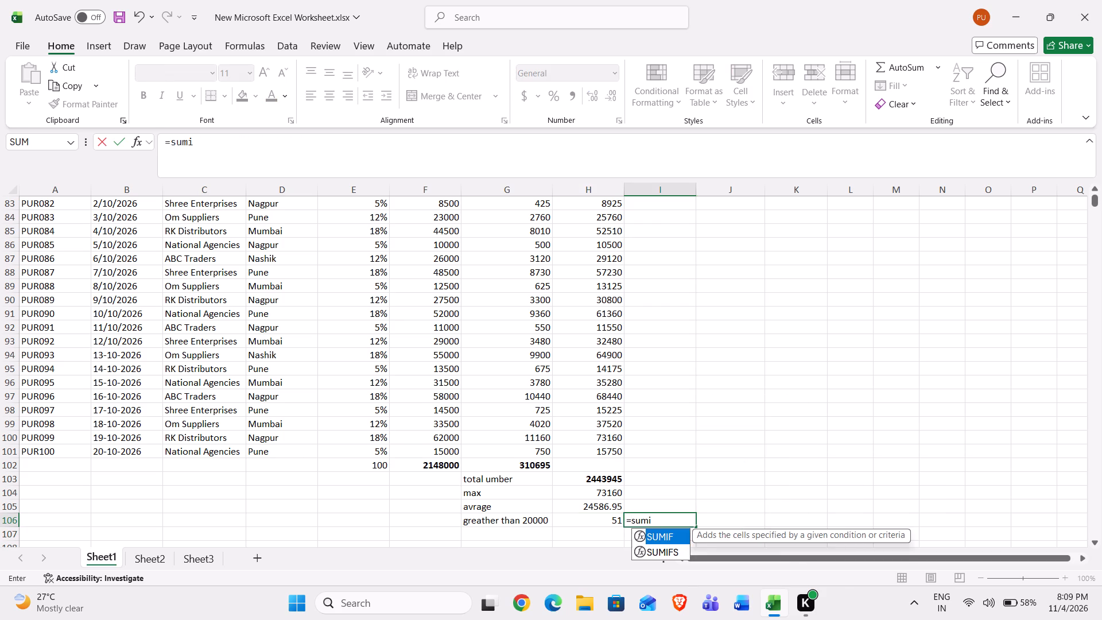
{"action": "key", "text": "Tab"}
{"action": "key", "text": "Left"}
{"action": "key", "text": "Left"}
{"action": "key", "text": "Up"}
{"action": "key", "text": "Up"}
{"action": "key", "text": "Up"}
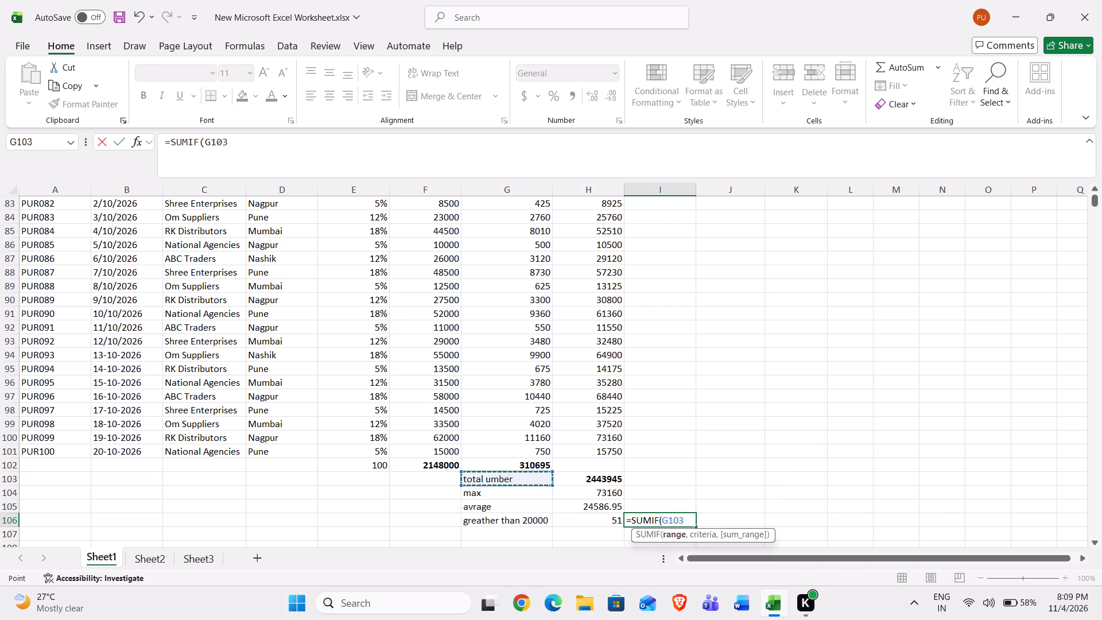
{"action": "key", "text": "Up"}
{"action": "key", "text": "Right"}
{"action": "key", "text": "Up"}
{"action": "key", "text": "ctrl+shift+Up"}
{"action": "key", "text": "shift+Down"}
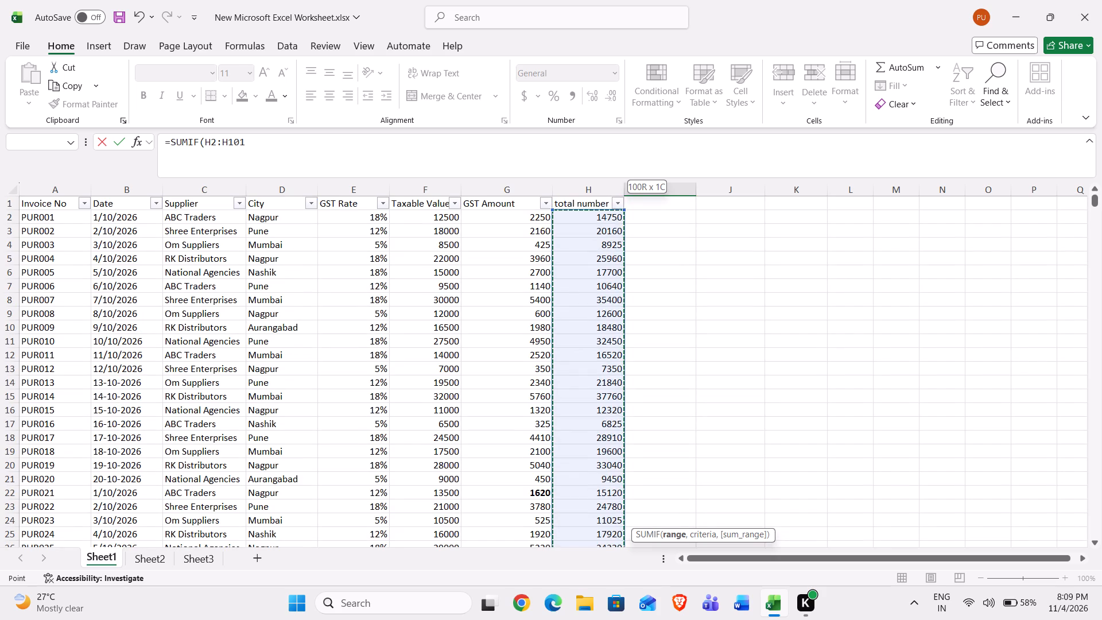
{"action": "key", "text": "comma"}
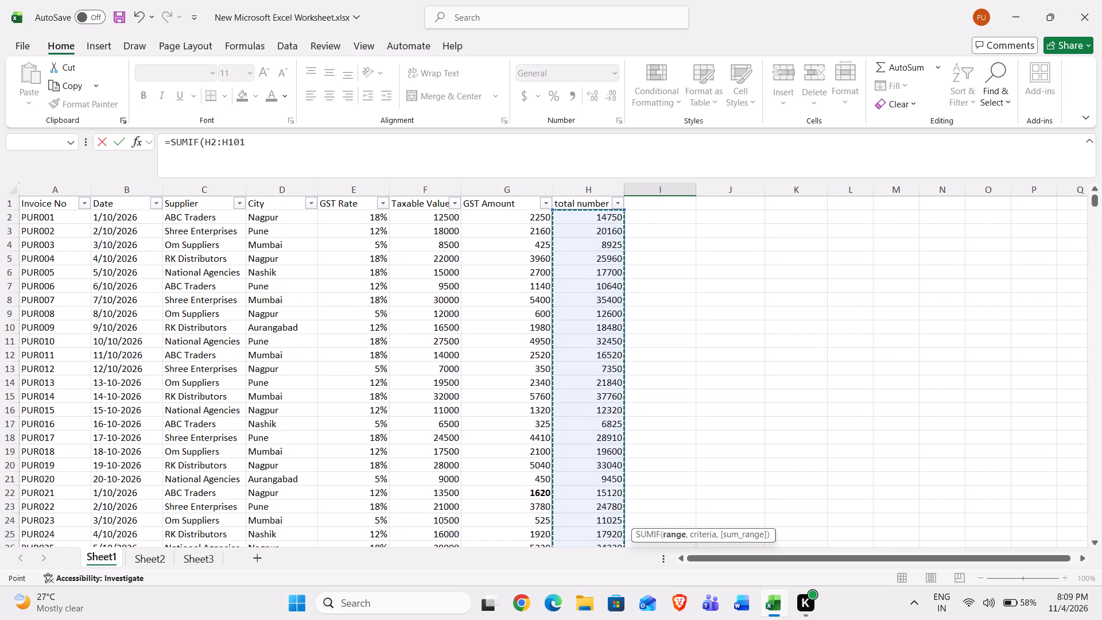
{"action": "key", "text": "shift+quotedbl"}
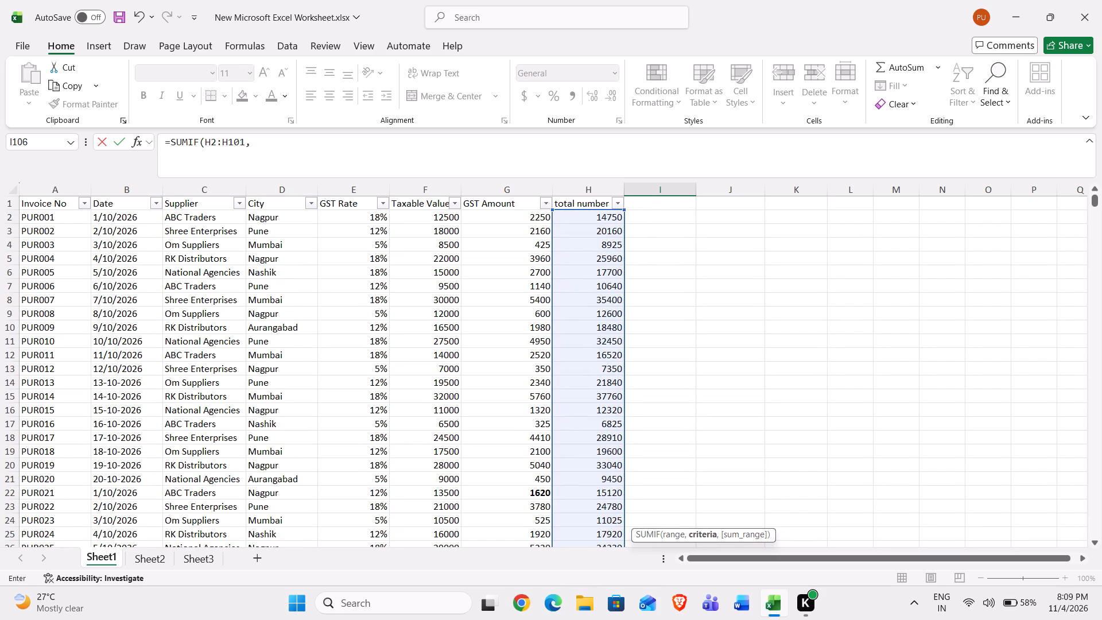
{"action": "key", "text": "BackSpace"}
{"action": "key", "text": "shift+quotedbl"}
{"action": "key", "text": "shift+greater"}
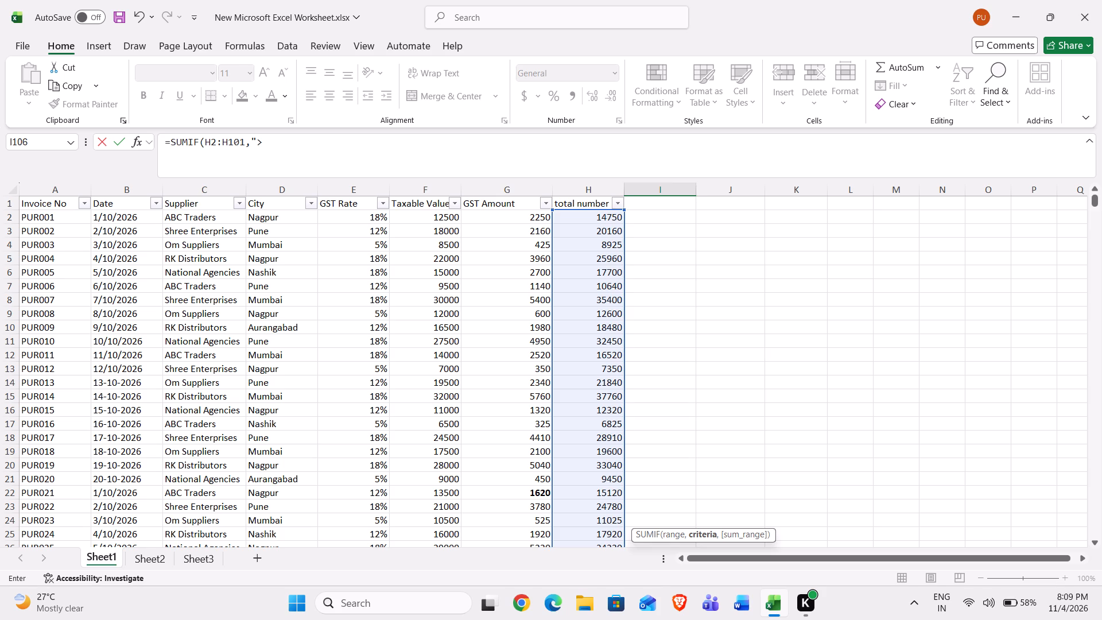
{"action": "type", "text": "20000"}
{"action": "key", "text": "shift+quotedbl"}
{"action": "key", "text": "Return"}
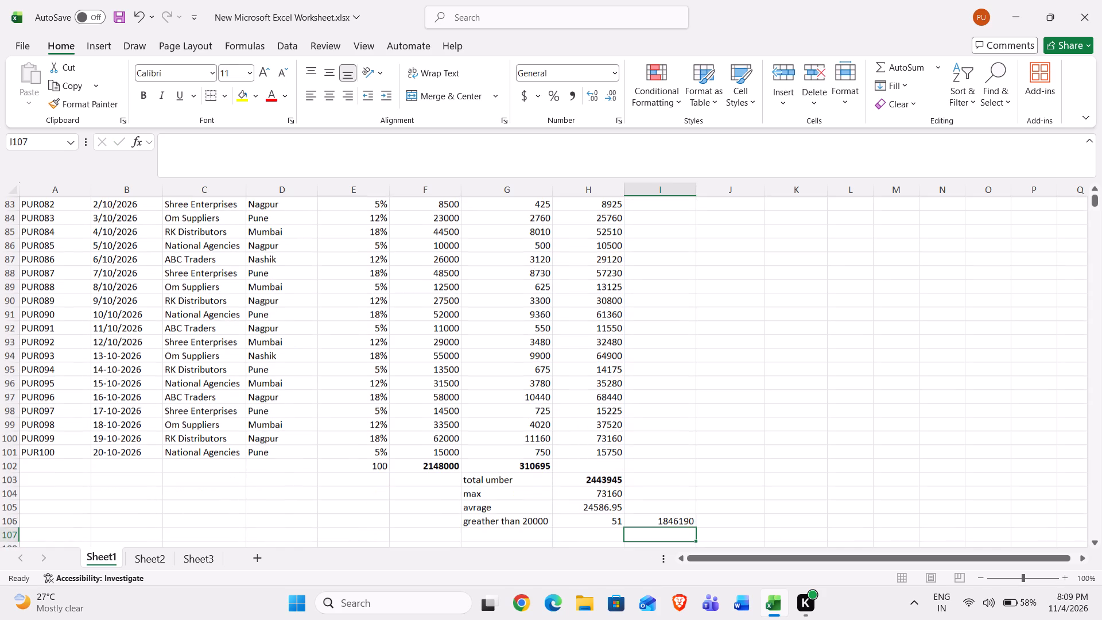
Enter a UNIQUE formula in C105 over the Supplier names C2:C101.
{"action": "key", "text": "Up"}
{"action": "key", "text": "Left"}
{"action": "key", "text": "Left"}
{"action": "key", "text": "Down"}
{"action": "key", "text": "Down"}
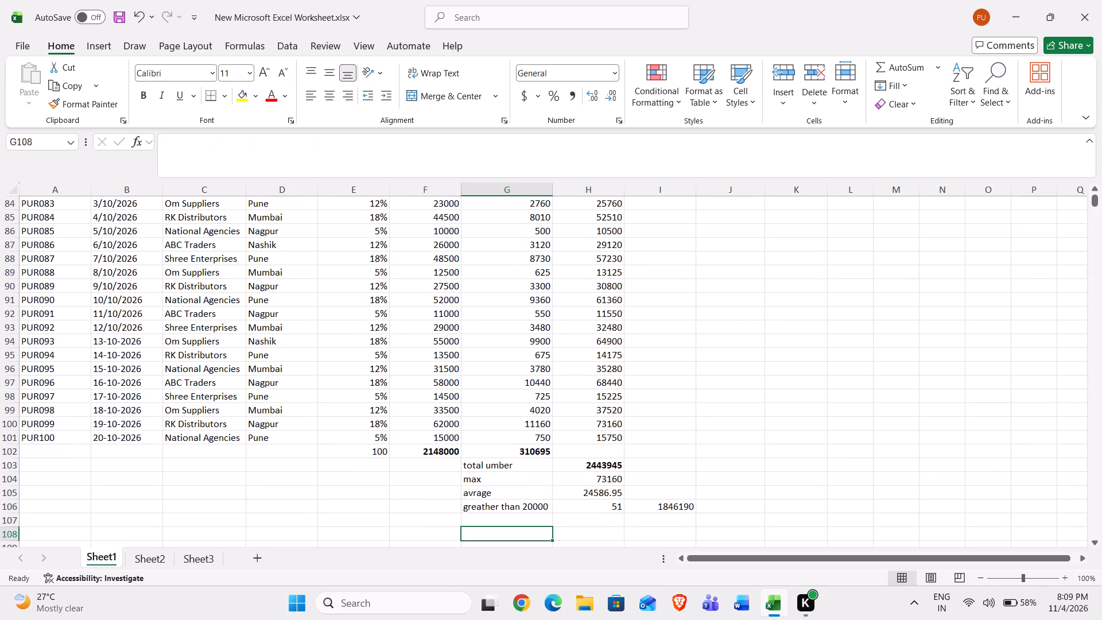
{"action": "key", "text": "Up"}
{"action": "key", "text": "Left"}
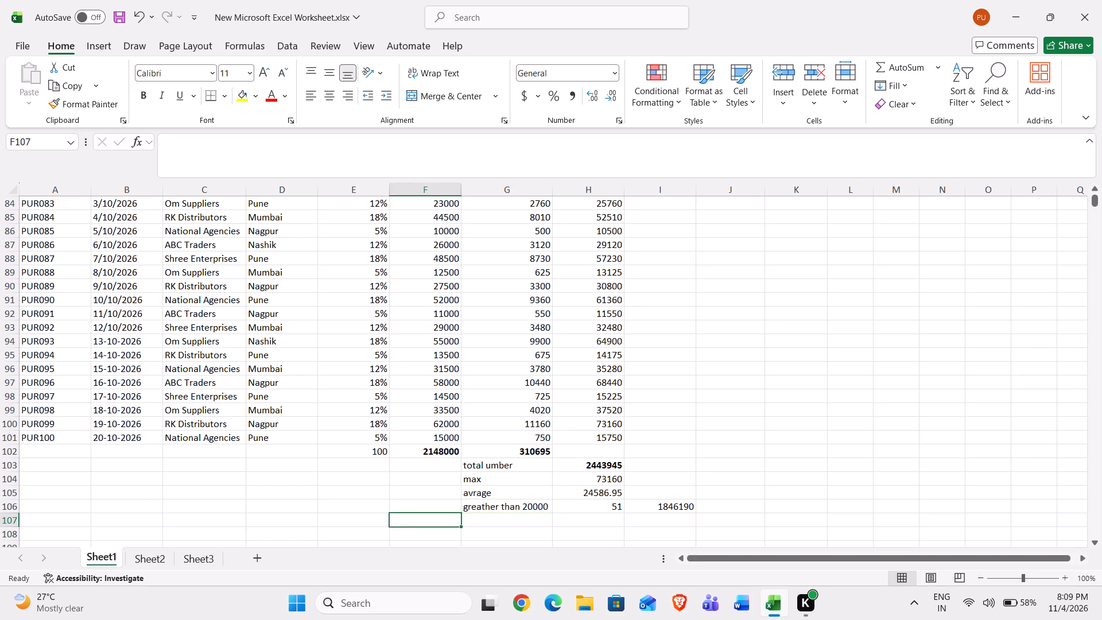
{"action": "key", "text": "Left"}
{"action": "key", "text": "Left"}
{"action": "key", "text": "Left"}
{"action": "key", "text": "Right"}
{"action": "key", "text": "Up"}
{"action": "key", "text": "Left"}
{"action": "key", "text": "Up"}
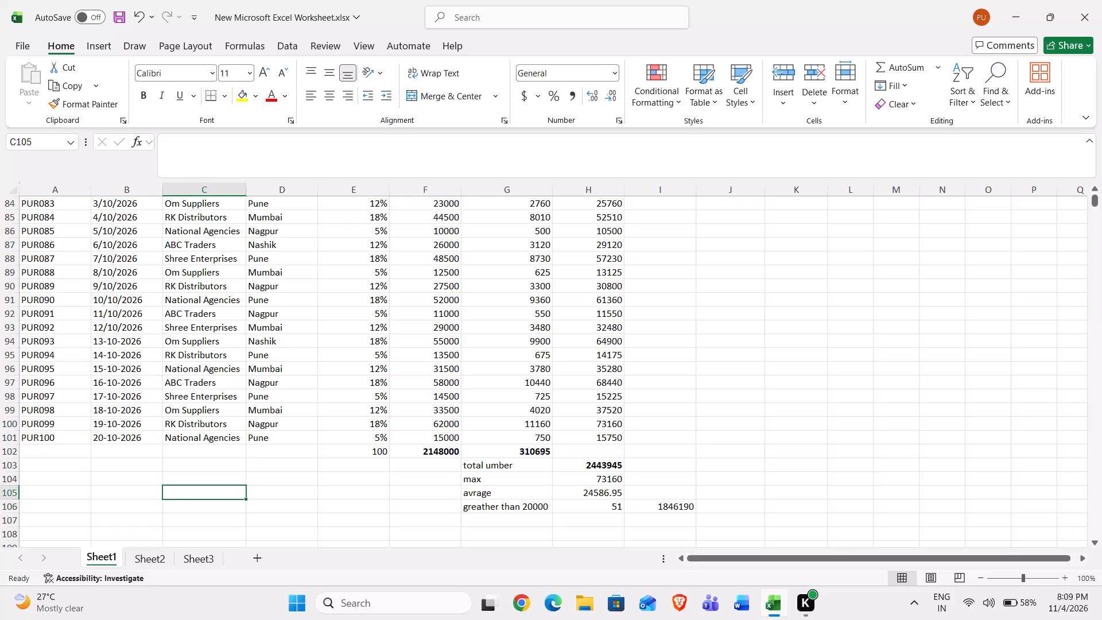
{"action": "key", "text": "u"}
{"action": "key", "text": "BackSpace"}
{"action": "key", "text": "equal"}
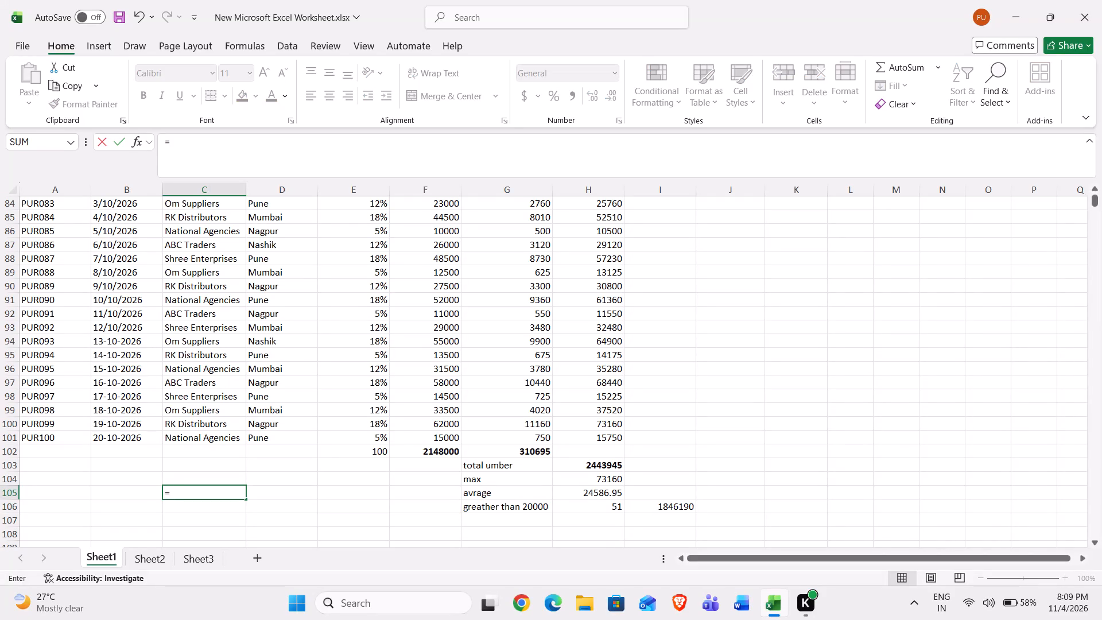
{"action": "type", "text": "uniq"}
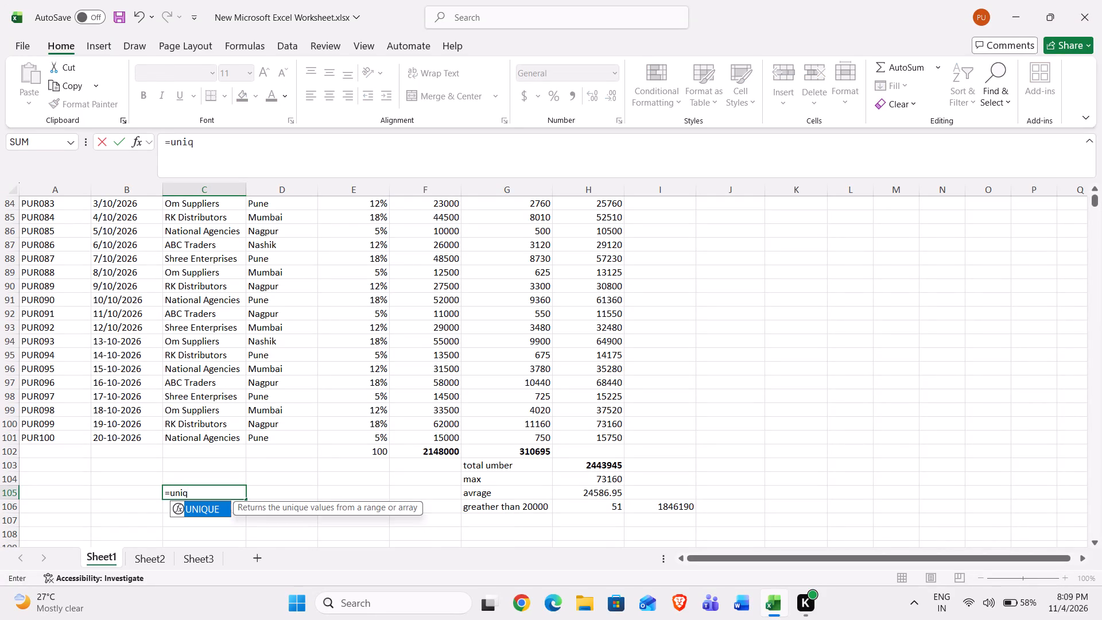
{"action": "key", "text": "Tab"}
{"action": "key", "text": "Up"}
{"action": "key", "text": "Up"}
{"action": "key", "text": "Up"}
{"action": "key", "text": "Up"}
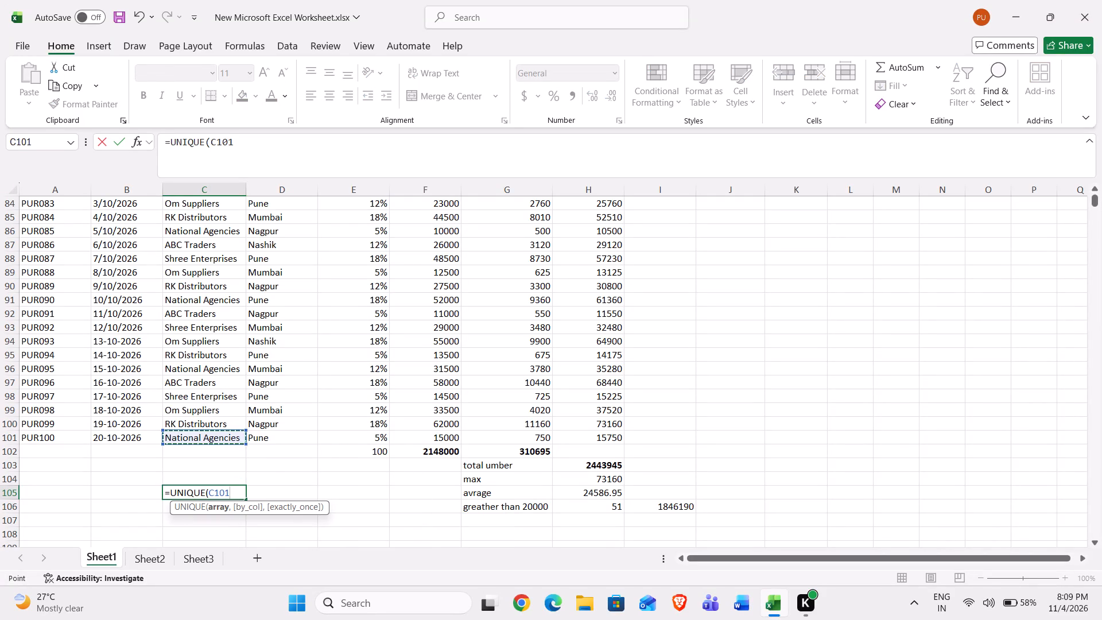
{"action": "key", "text": "ctrl+shift+Up"}
{"action": "key", "text": "shift+Down"}
{"action": "key", "text": "Return"}
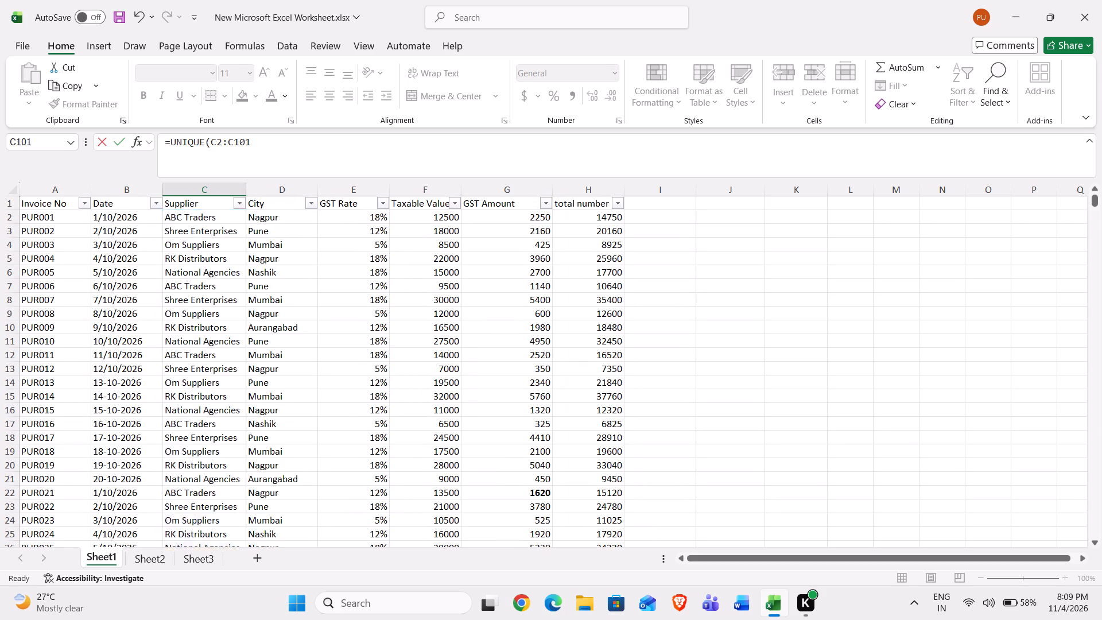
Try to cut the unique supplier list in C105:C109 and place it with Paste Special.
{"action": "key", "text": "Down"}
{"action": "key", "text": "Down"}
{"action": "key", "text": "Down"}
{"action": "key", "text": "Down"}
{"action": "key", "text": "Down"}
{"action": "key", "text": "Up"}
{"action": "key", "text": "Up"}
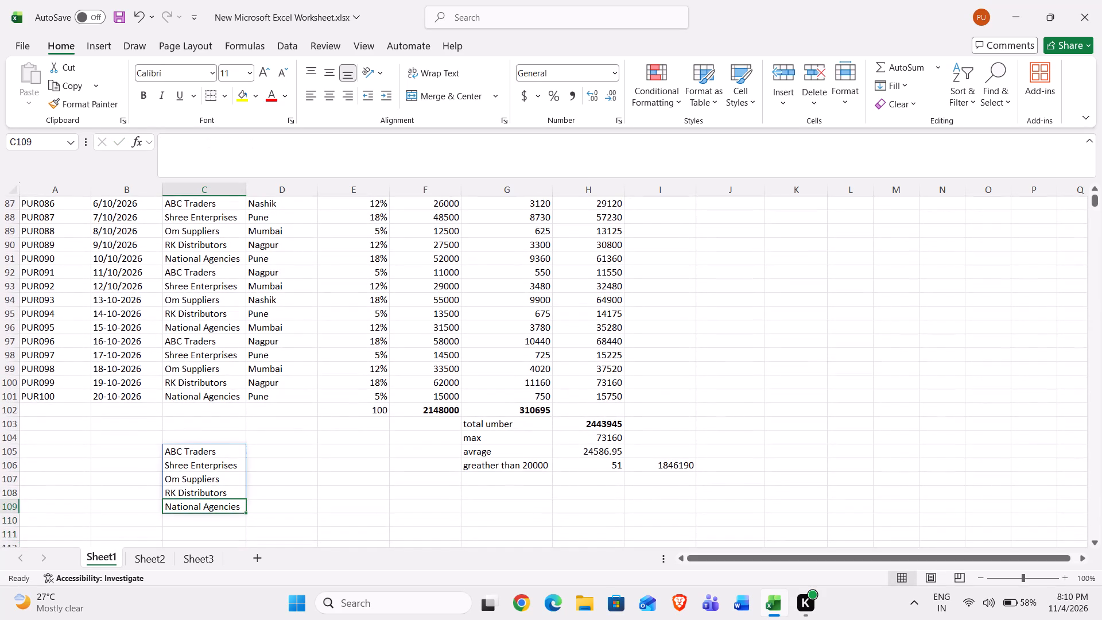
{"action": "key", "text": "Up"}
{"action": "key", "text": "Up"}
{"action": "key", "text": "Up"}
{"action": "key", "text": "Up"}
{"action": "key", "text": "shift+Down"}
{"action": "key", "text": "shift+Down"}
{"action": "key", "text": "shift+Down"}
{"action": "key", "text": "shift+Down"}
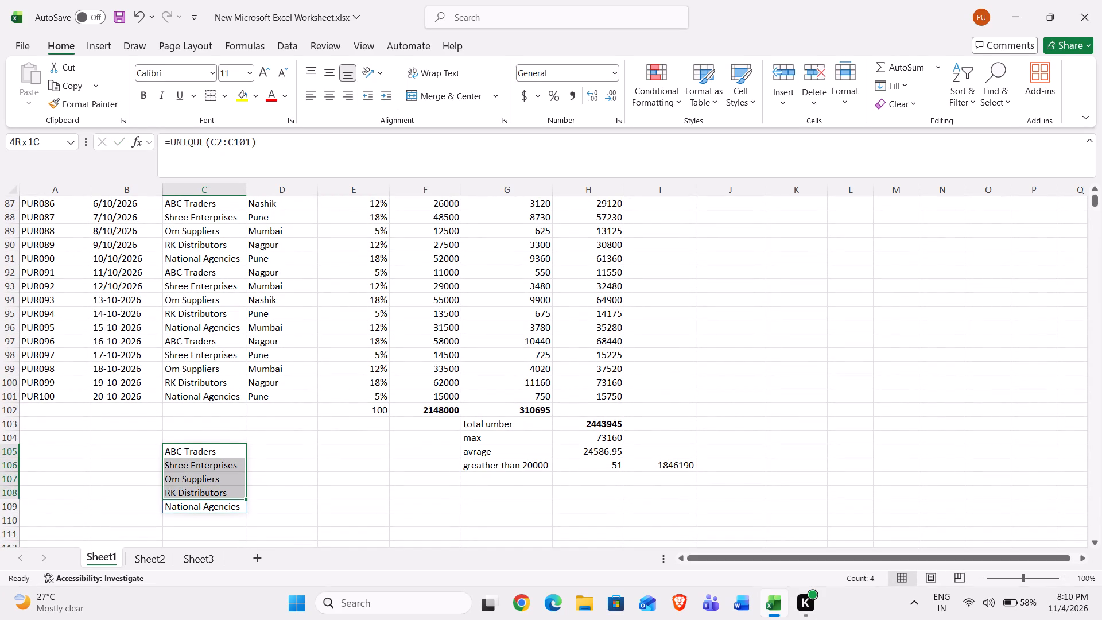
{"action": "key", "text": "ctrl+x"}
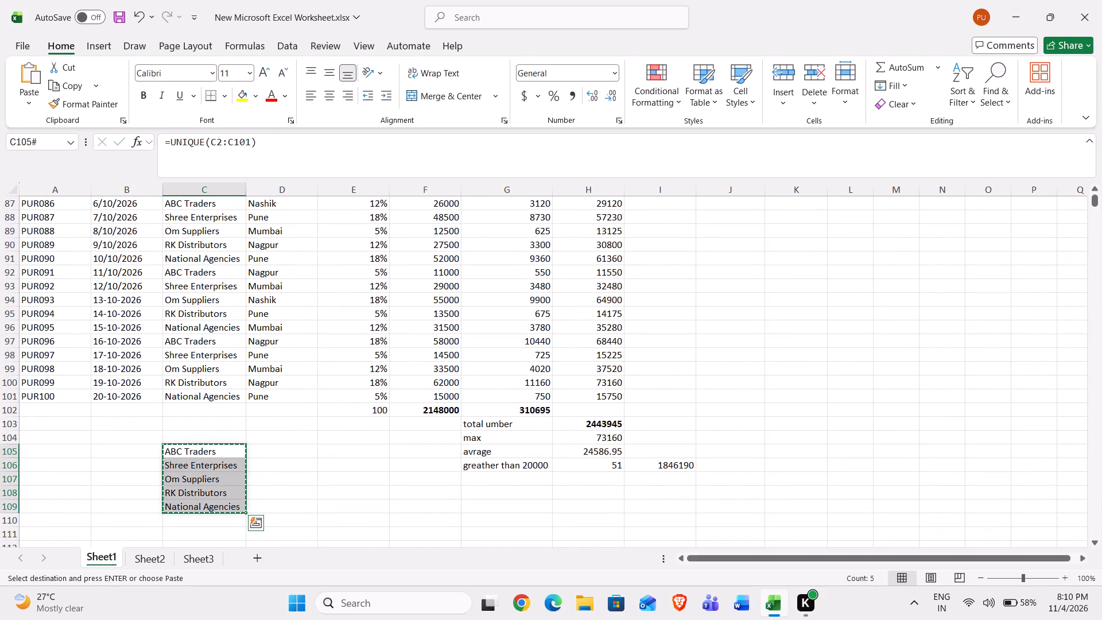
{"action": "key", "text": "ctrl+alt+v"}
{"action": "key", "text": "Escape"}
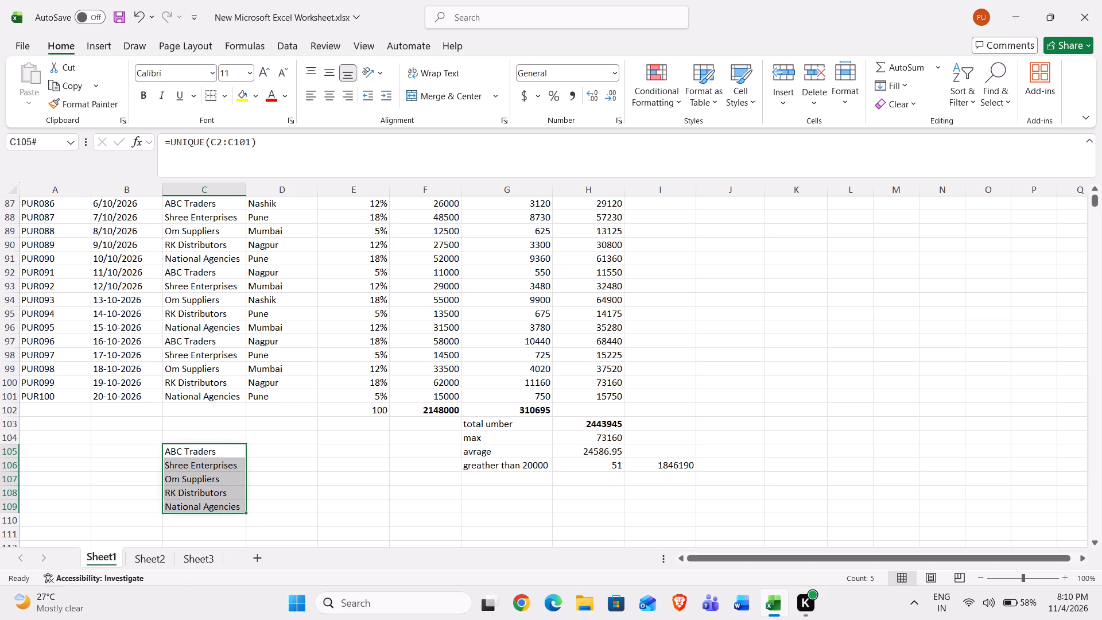
Replace the UNIQUE formula results in C105:C109 with pasted values only.
{"action": "key", "text": "ctrl+c"}
{"action": "key", "text": "ctrl+alt+v"}
{"action": "key", "text": "Down"}
{"action": "key", "text": "Down"}
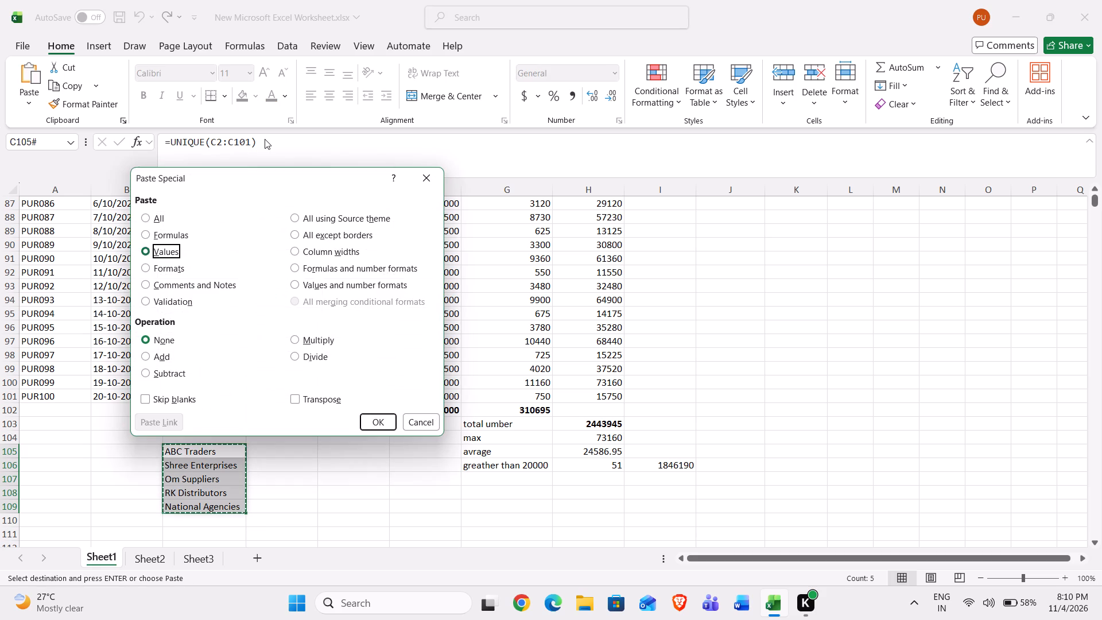
{"action": "key", "text": "Return"}
{"action": "key", "text": "Escape"}
{"action": "key", "text": "Down"}
{"action": "key", "text": "Up"}
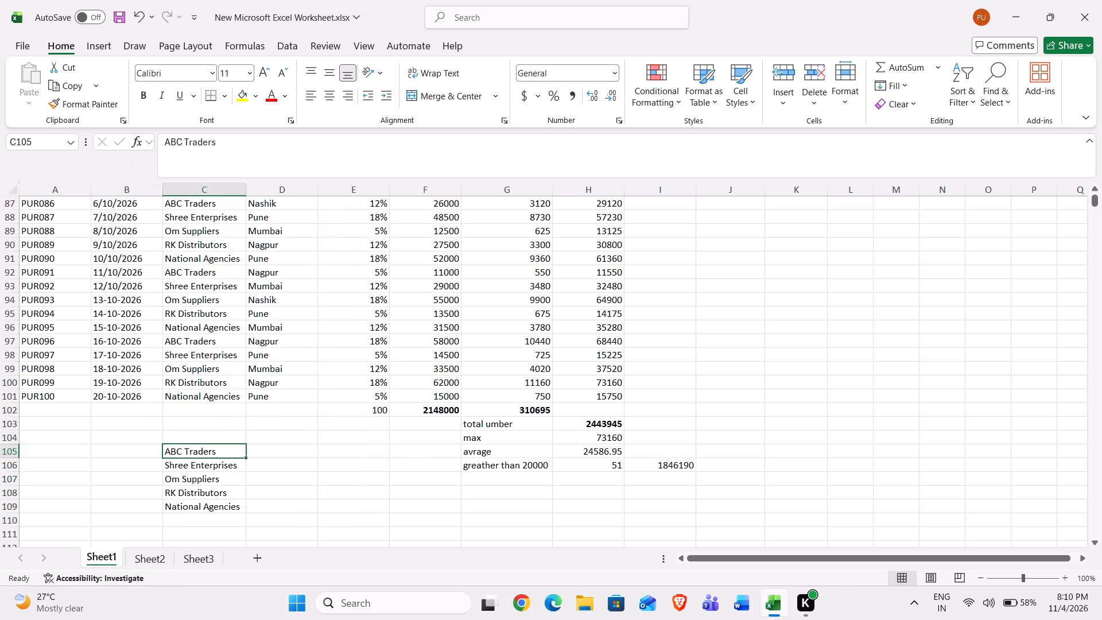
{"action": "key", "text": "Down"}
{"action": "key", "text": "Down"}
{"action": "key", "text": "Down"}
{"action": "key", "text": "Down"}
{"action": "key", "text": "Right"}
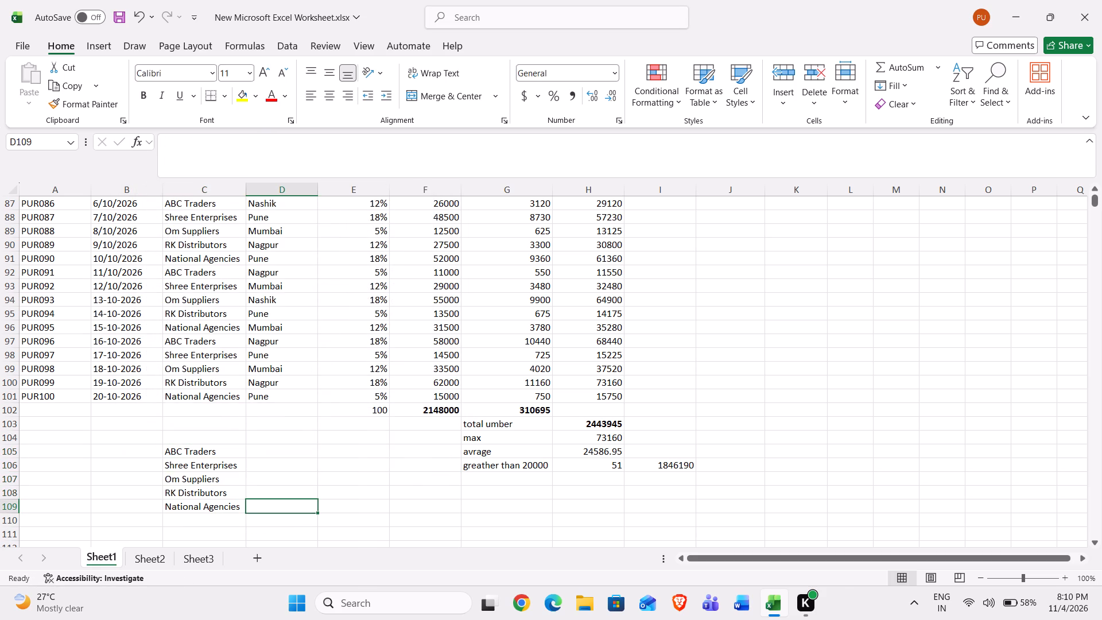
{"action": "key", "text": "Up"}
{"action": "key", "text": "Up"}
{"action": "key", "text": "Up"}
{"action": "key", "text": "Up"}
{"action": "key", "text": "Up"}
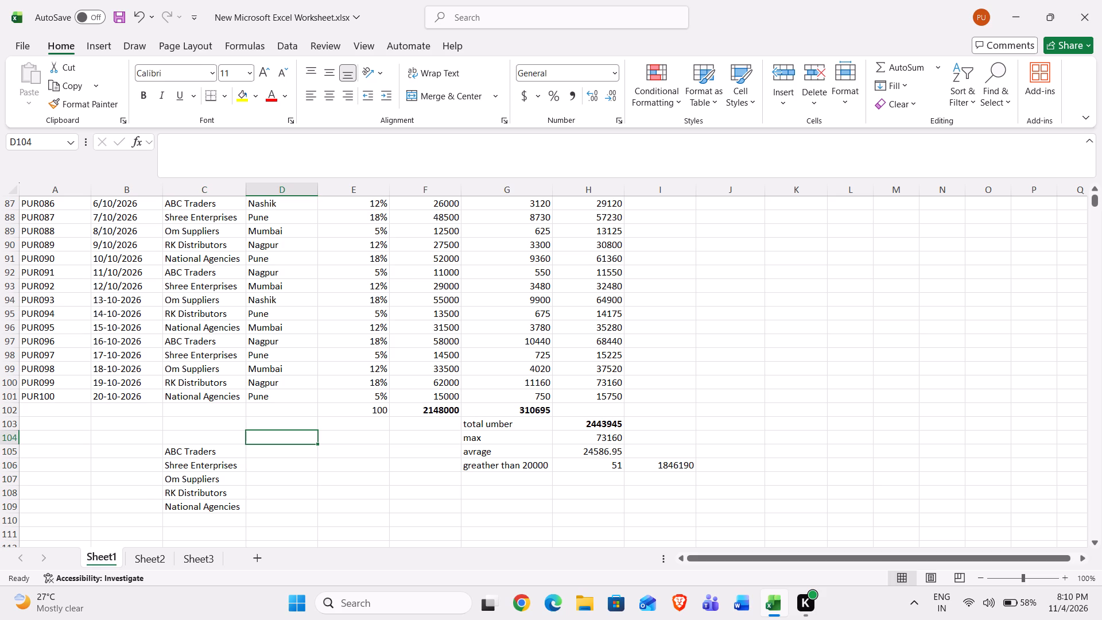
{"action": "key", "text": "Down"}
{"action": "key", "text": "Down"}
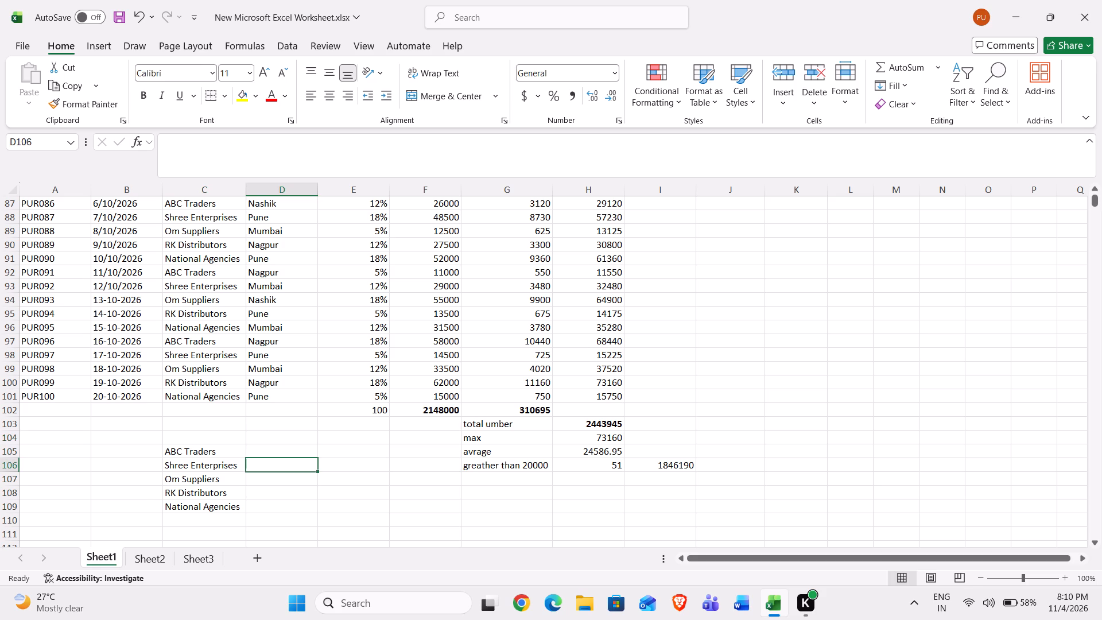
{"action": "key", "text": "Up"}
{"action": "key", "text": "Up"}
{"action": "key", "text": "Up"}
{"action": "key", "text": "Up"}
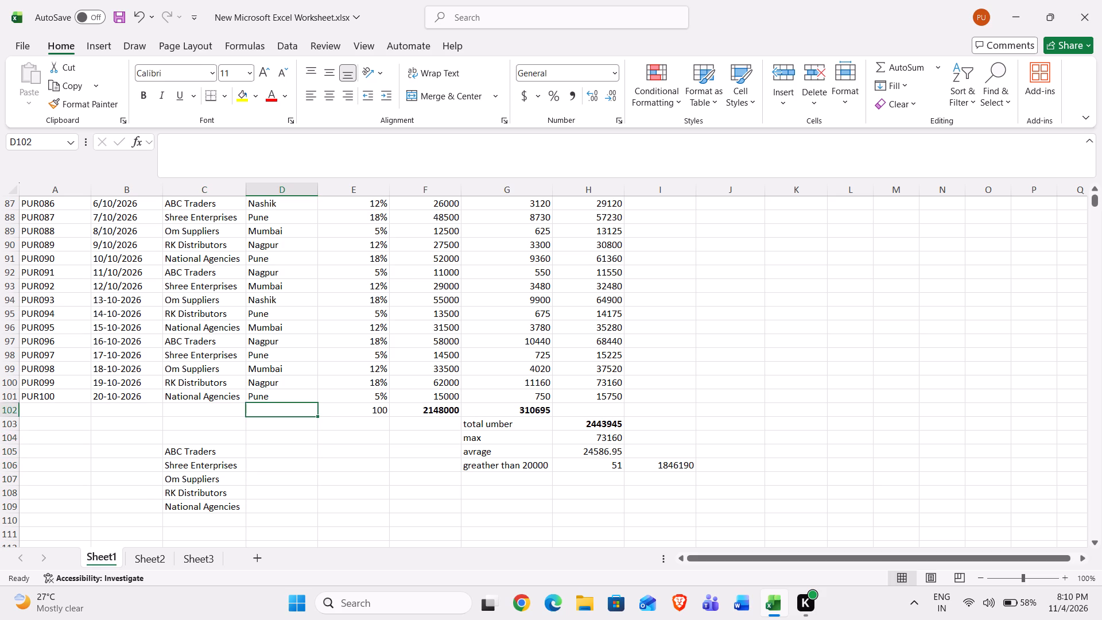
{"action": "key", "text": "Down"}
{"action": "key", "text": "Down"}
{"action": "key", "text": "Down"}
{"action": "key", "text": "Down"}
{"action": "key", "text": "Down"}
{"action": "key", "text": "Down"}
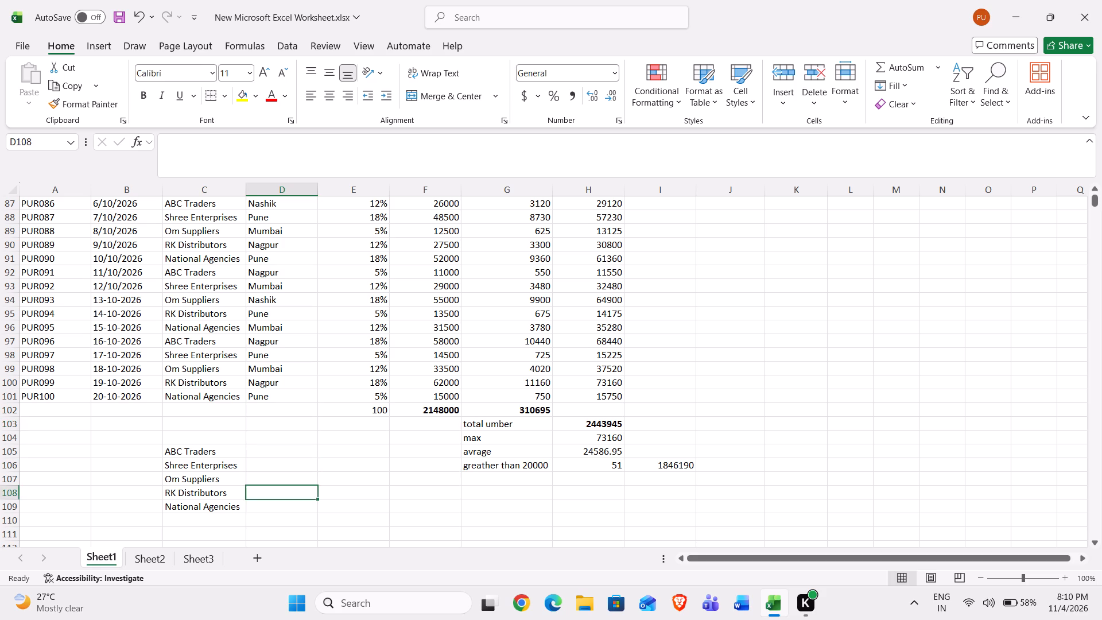
Create a PivotTable on a new worksheet from the purchase data in C1:H101 of Sheet1.
{"action": "key", "text": "Up"}
{"action": "key", "text": "Up"}
{"action": "key", "text": "Up"}
{"action": "key", "text": "Up"}
{"action": "key", "text": "Up"}
{"action": "key", "text": "Up"}
{"action": "key", "text": "Up"}
{"action": "key", "text": "Up"}
{"action": "key", "text": "Up"}
{"action": "key", "text": "Up"}
{"action": "key", "text": "Up"}
{"action": "key", "text": "Up"}
{"action": "key", "text": "Up"}
{"action": "key", "text": "Up"}
{"action": "key", "text": "Up"}
{"action": "key", "text": "Up"}
{"action": "key", "text": "Up"}
{"action": "key", "text": "Up"}
{"action": "key", "text": "Up"}
{"action": "key", "text": "Up"}
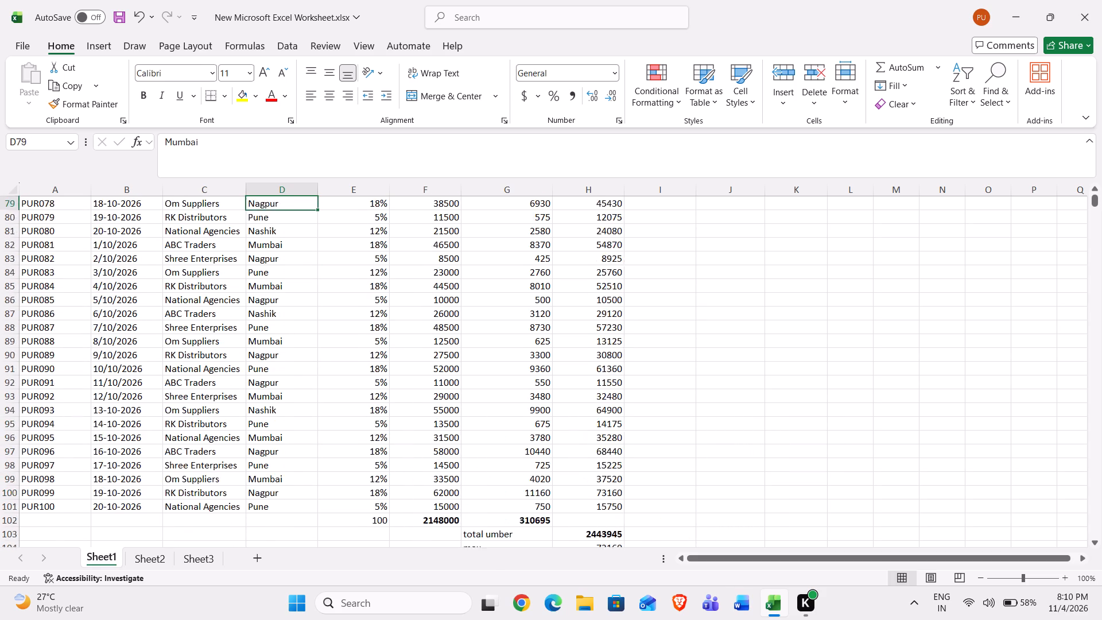
{"action": "key", "text": "ctrl+Up"}
{"action": "key", "text": "Left"}
{"action": "key", "text": "Left"}
{"action": "key", "text": "Left"}
{"action": "key", "text": "Down"}
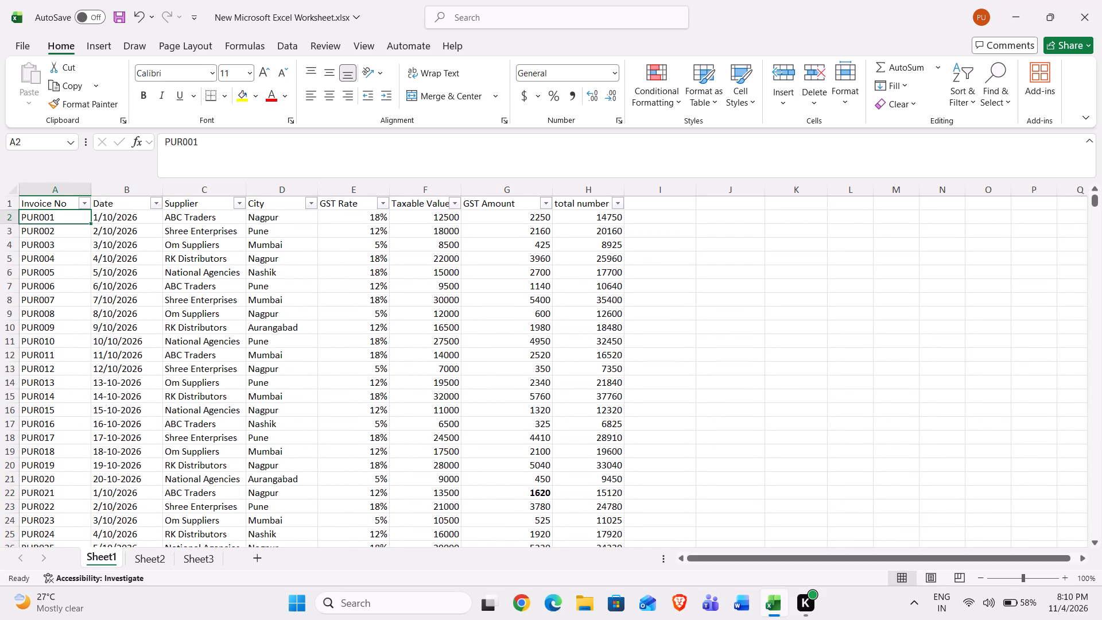
{"action": "key", "text": "Right"}
{"action": "key", "text": "Right"}
{"action": "key", "text": "Right"}
{"action": "key", "text": "Up"}
{"action": "key", "text": "Left"}
{"action": "key", "text": "ctrl+shift+Down"}
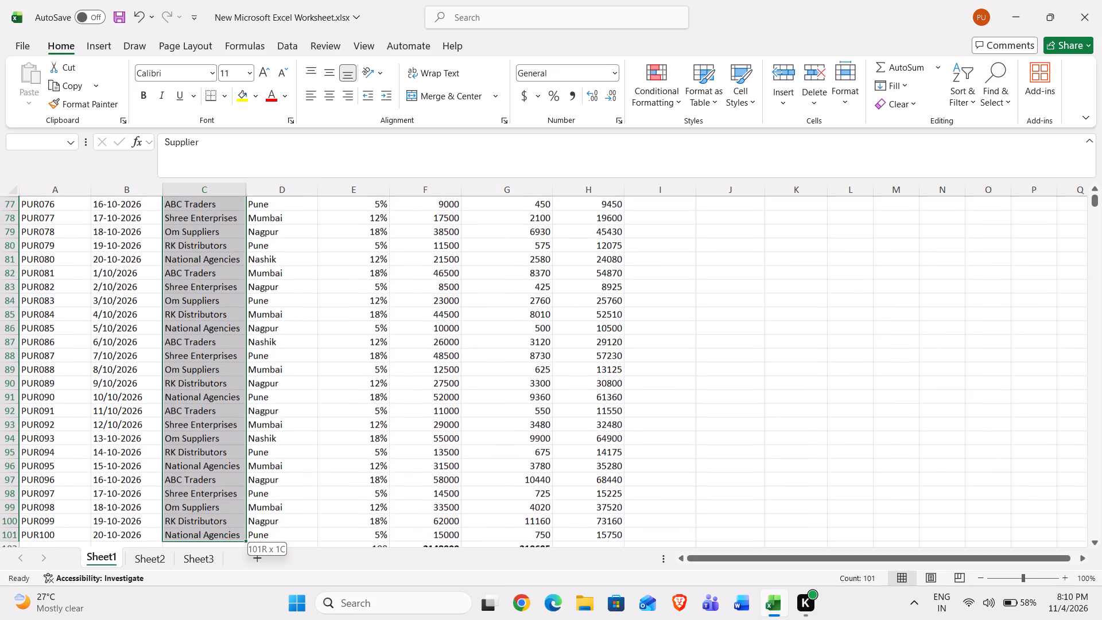
{"action": "key", "text": "shift+Right"}
{"action": "key", "text": "shift+Right"}
{"action": "key", "text": "shift+Right"}
{"action": "key", "text": "shift+Right"}
{"action": "key", "text": "shift+Right"}
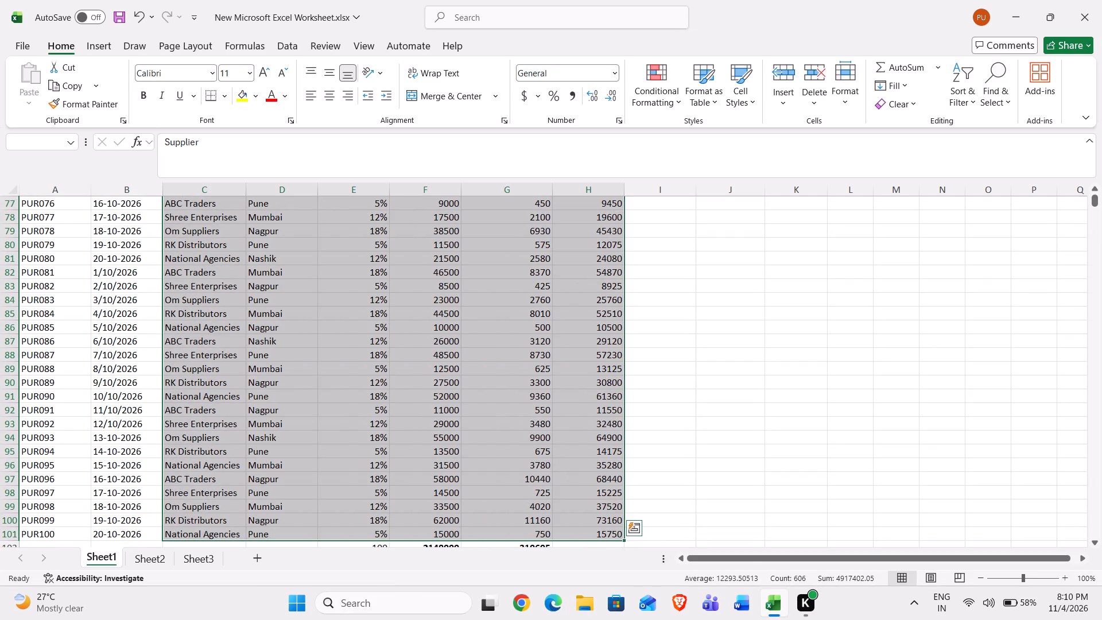
{"action": "left_click", "coordinate": [97, 38]}
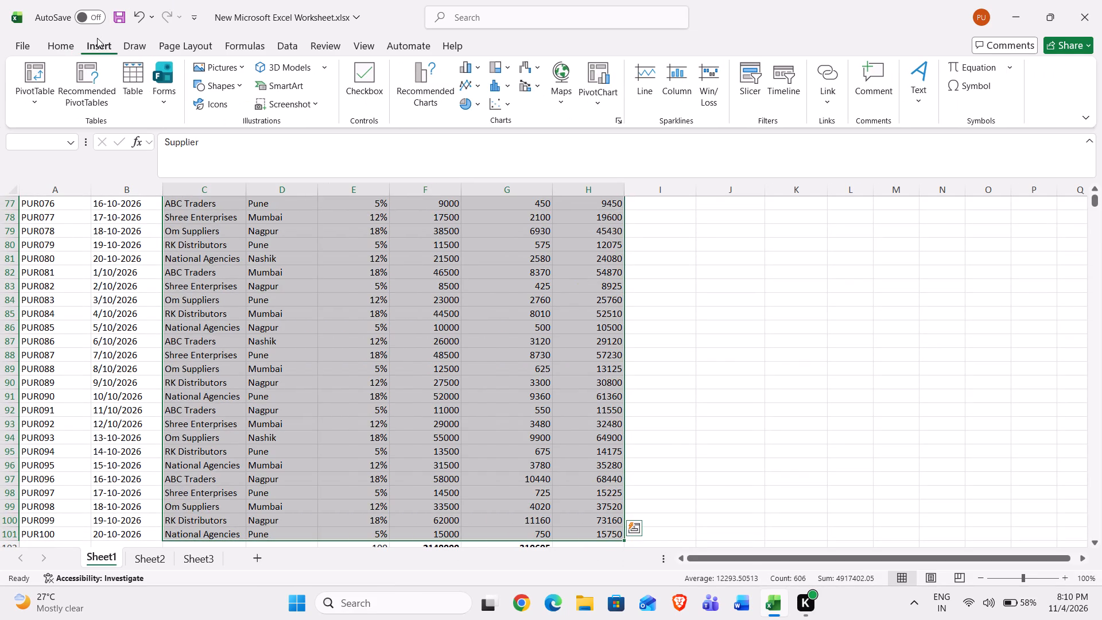
{"action": "left_click", "coordinate": [33, 71]}
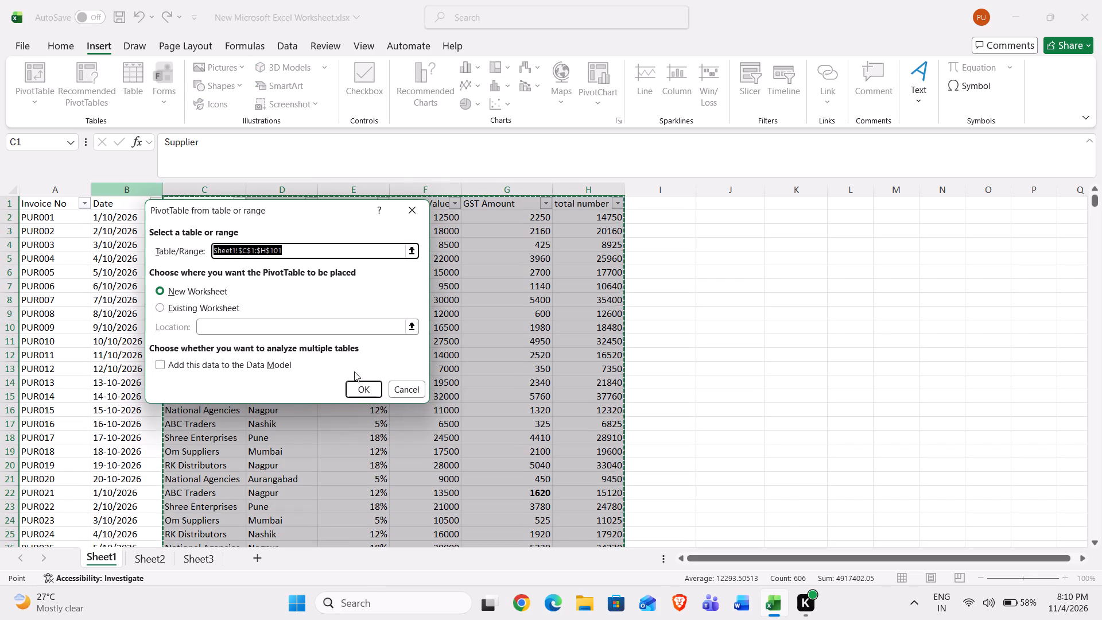
{"action": "left_click", "coordinate": [353, 389]}
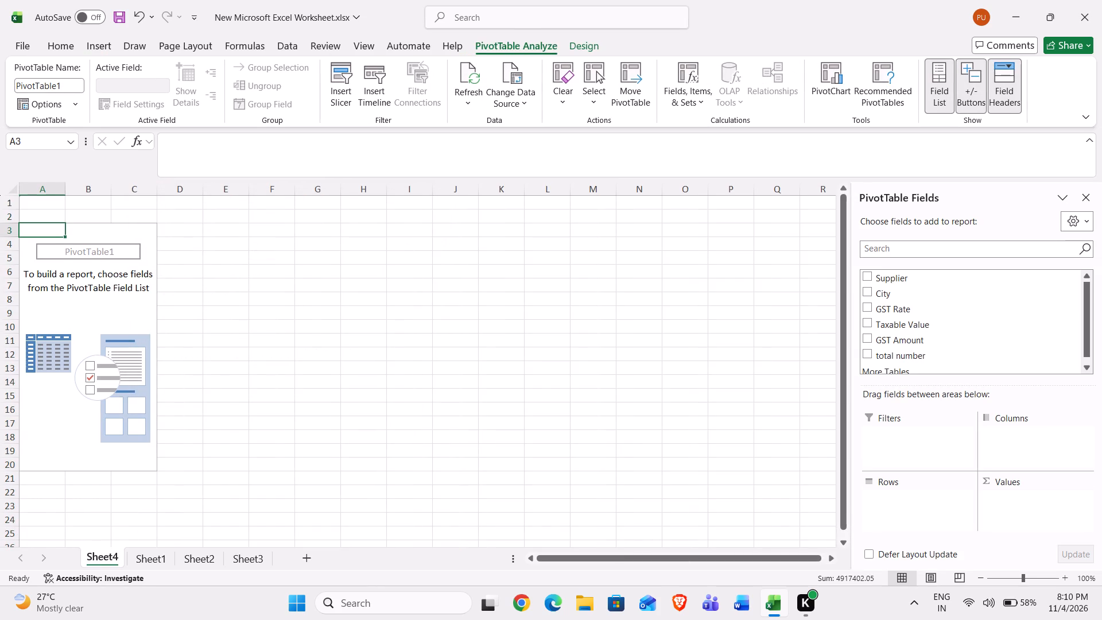
Build the PivotTable with City as rows and sums of Taxable Value, GST Amount and total number as values.
{"action": "left_click", "coordinate": [868, 294]}
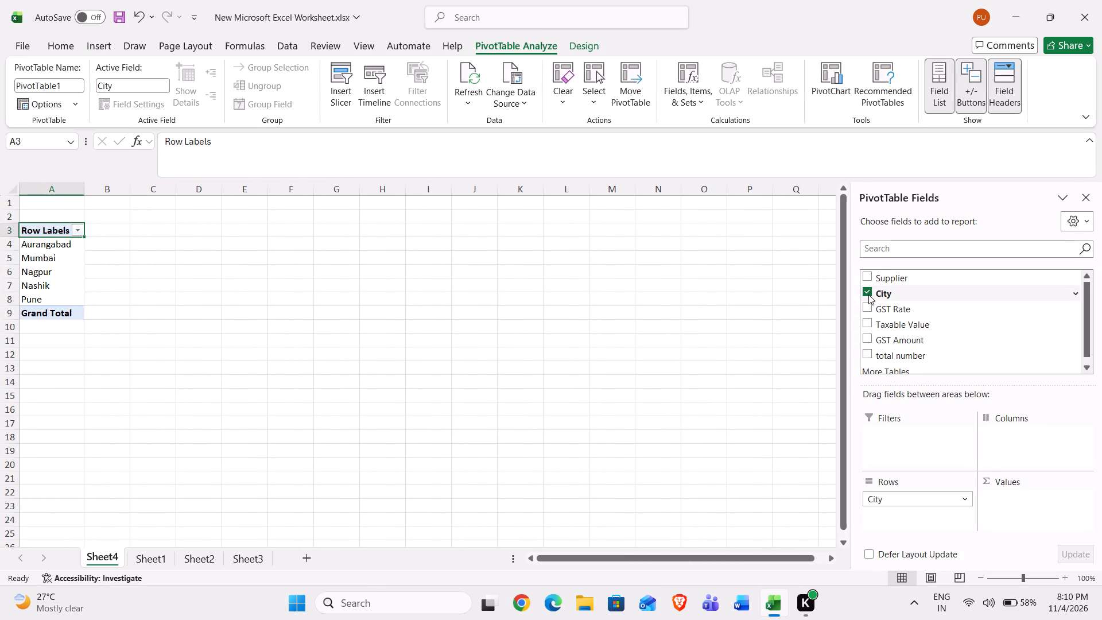
{"action": "left_click", "coordinate": [868, 323]}
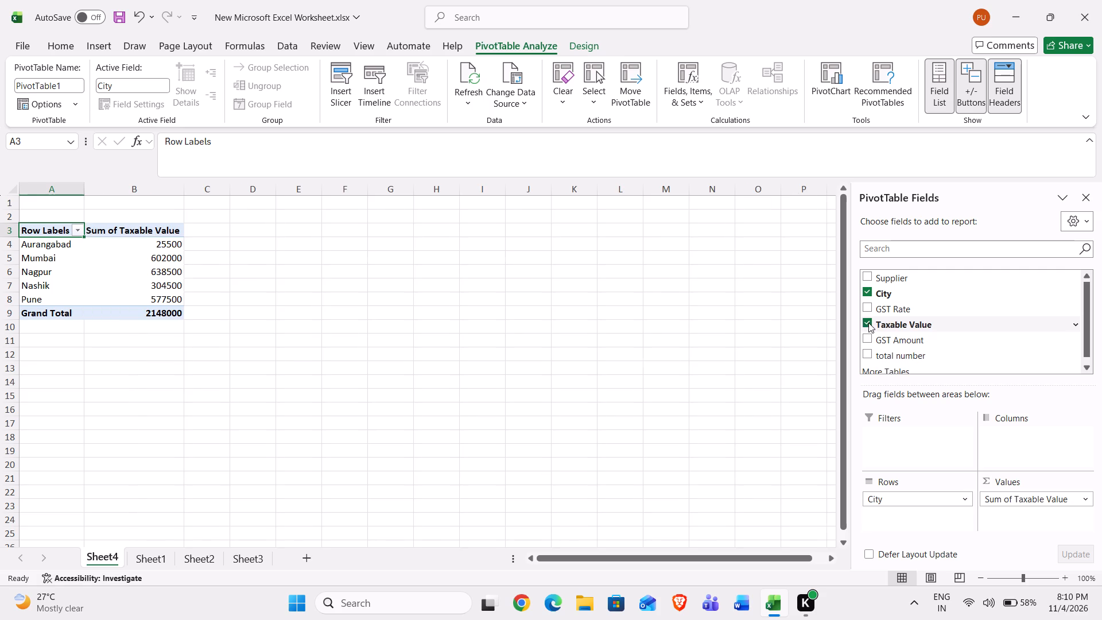
{"action": "left_click", "coordinate": [867, 337]}
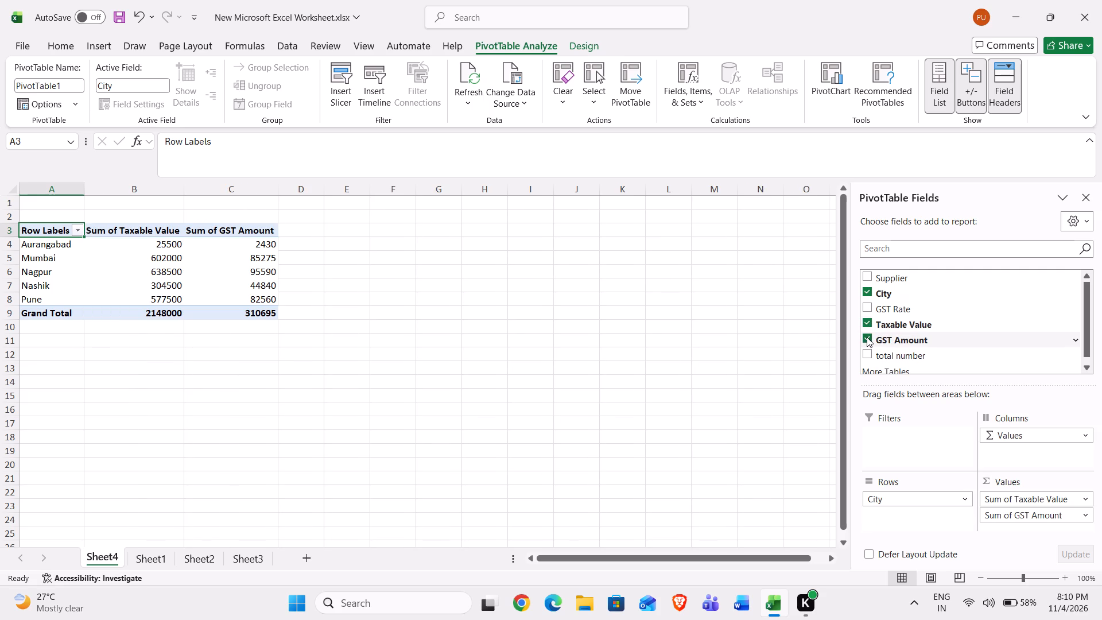
{"action": "left_click", "coordinate": [867, 352]}
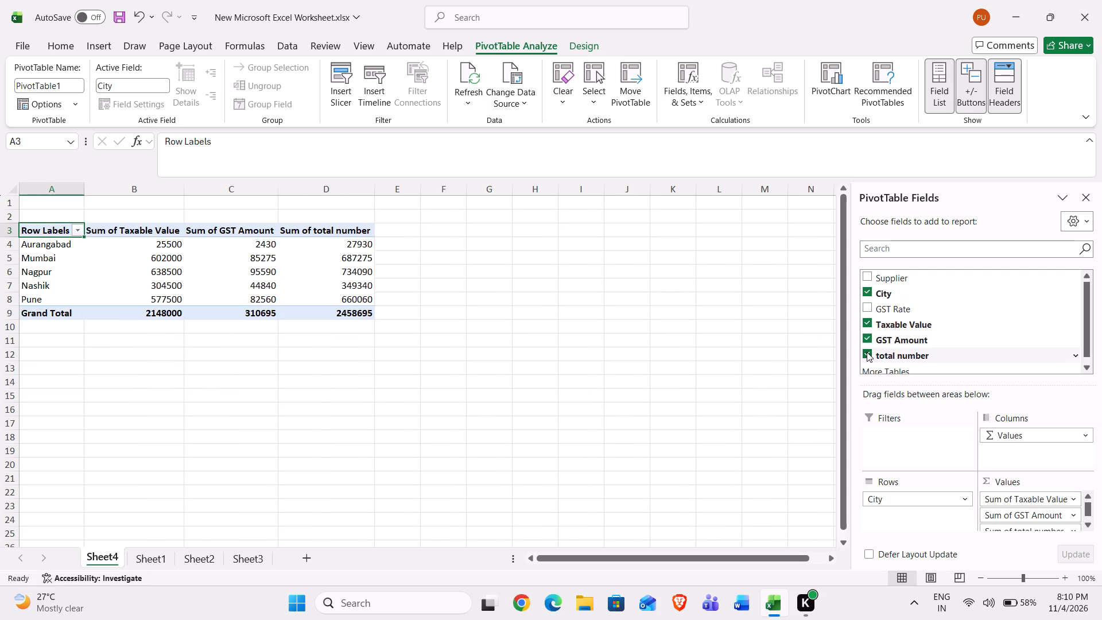
Copy the whole PivotTable A3:D9 and paste it as values only starting at A11.
{"action": "left_click", "coordinate": [391, 228]}
{"action": "left_click", "coordinate": [39, 237]}
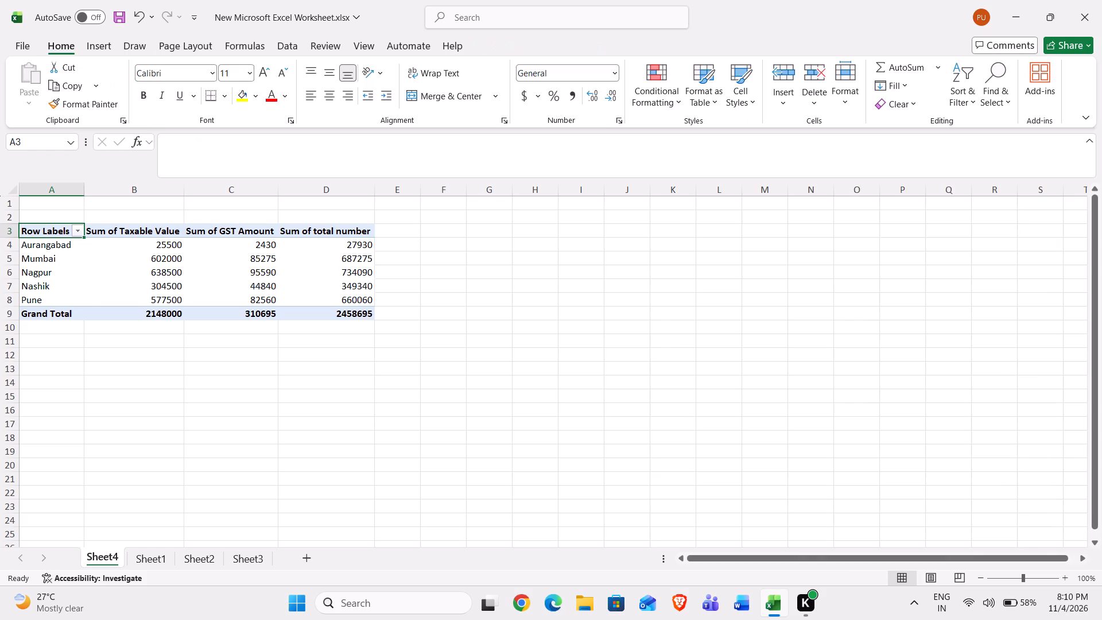
{"action": "key", "text": "ctrl+shift+Down"}
{"action": "key", "text": "ctrl+shift+Right"}
{"action": "key", "text": "ctrl+c"}
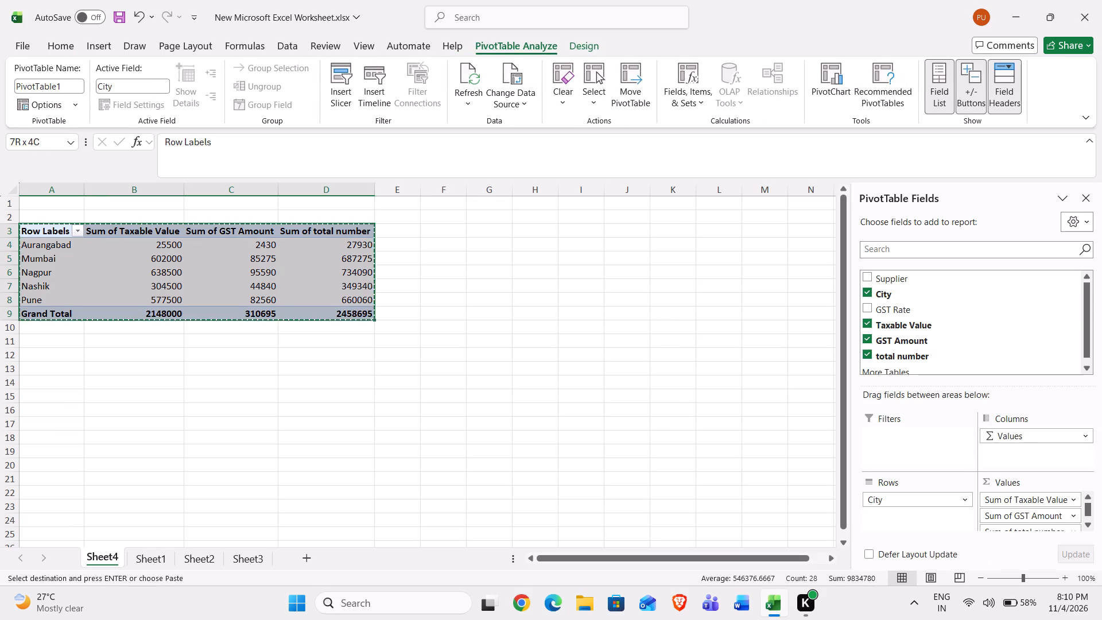
{"action": "key", "text": "Down"}
{"action": "key", "text": "Down"}
{"action": "key", "text": "Down"}
{"action": "key", "text": "Down"}
{"action": "key", "text": "Down"}
{"action": "key", "text": "Down"}
{"action": "key", "text": "Down"}
{"action": "key", "text": "Down"}
{"action": "key", "text": "ctrl+alt+v"}
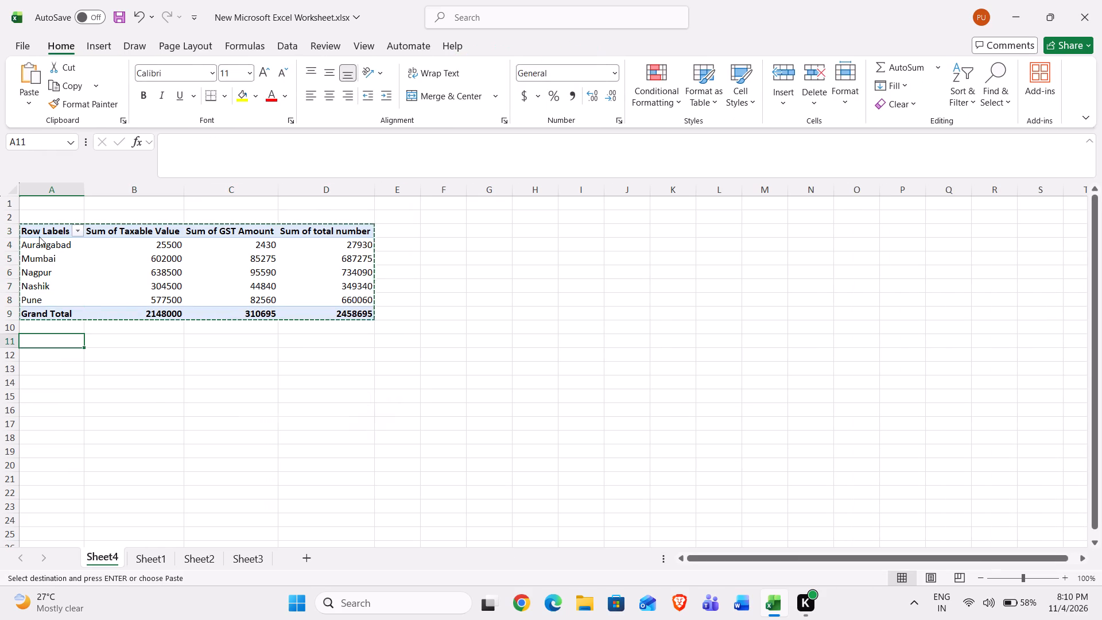
{"action": "key", "text": "Down"}
{"action": "key", "text": "Down"}
{"action": "key", "text": "Return"}
{"action": "key", "text": "Escape"}
Add the header "Gst rate" in E11 beside the pasted summary table.
{"action": "key", "text": "Right"}
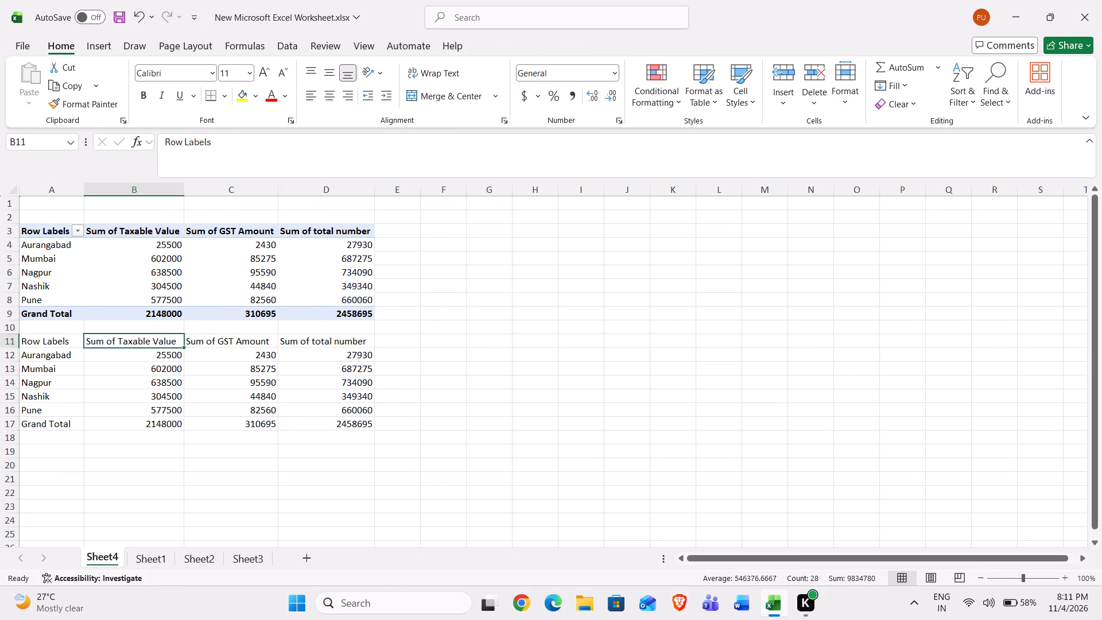
{"action": "key", "text": "Right"}
{"action": "key", "text": "Right"}
{"action": "key", "text": "Right"}
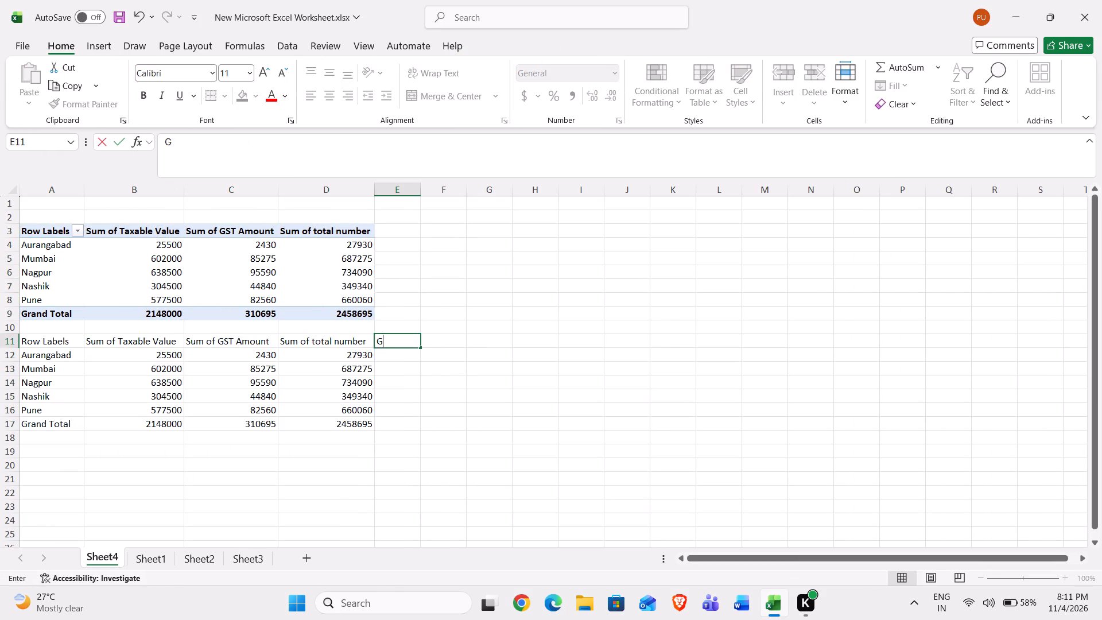
{"action": "type", "text": "rate"}
{"action": "key", "text": "space"}
{"action": "key", "text": "Return"}
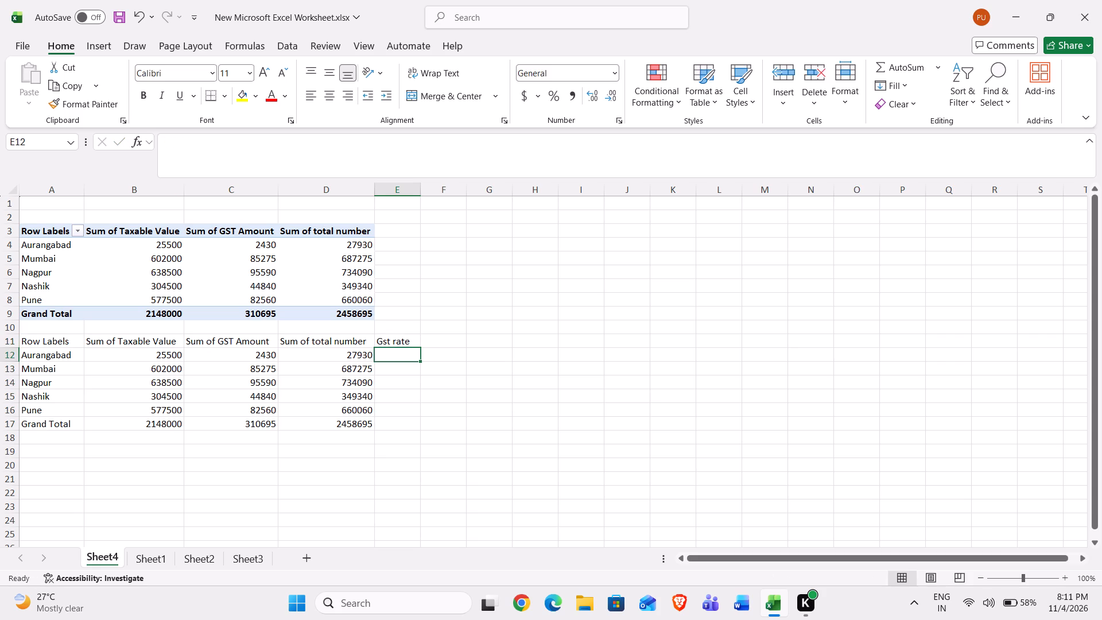
Enter the GST rates 5%, 12% and 18% in E12, E13 and E14.
{"action": "key", "text": "5"}
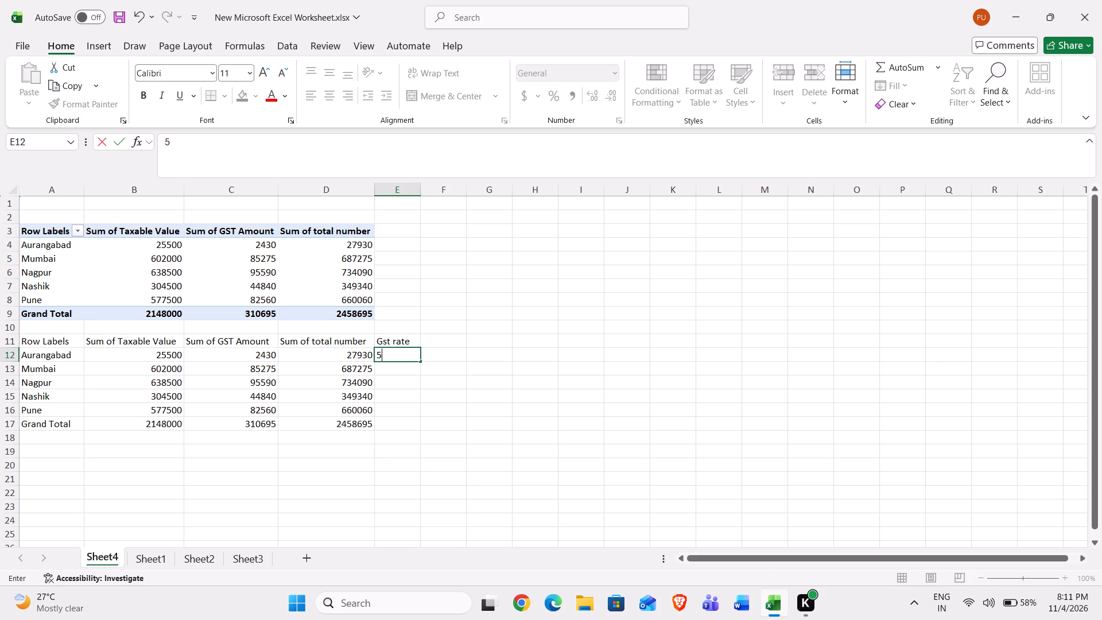
{"action": "key", "text": "shift+percent"}
{"action": "key", "text": "Down"}
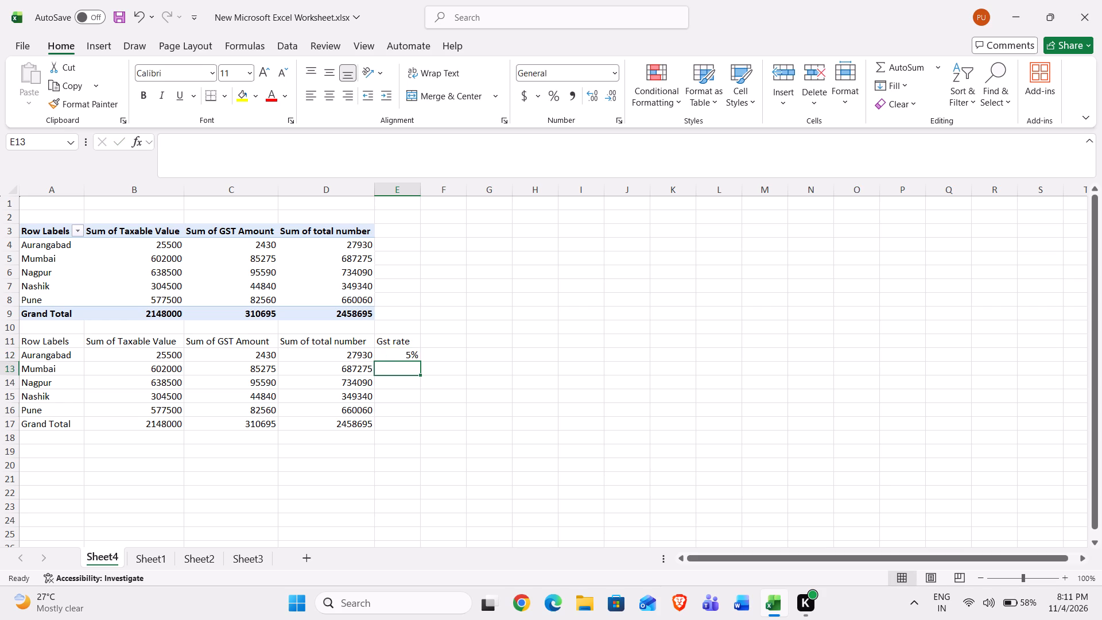
{"action": "left_click", "coordinate": [154, 561]}
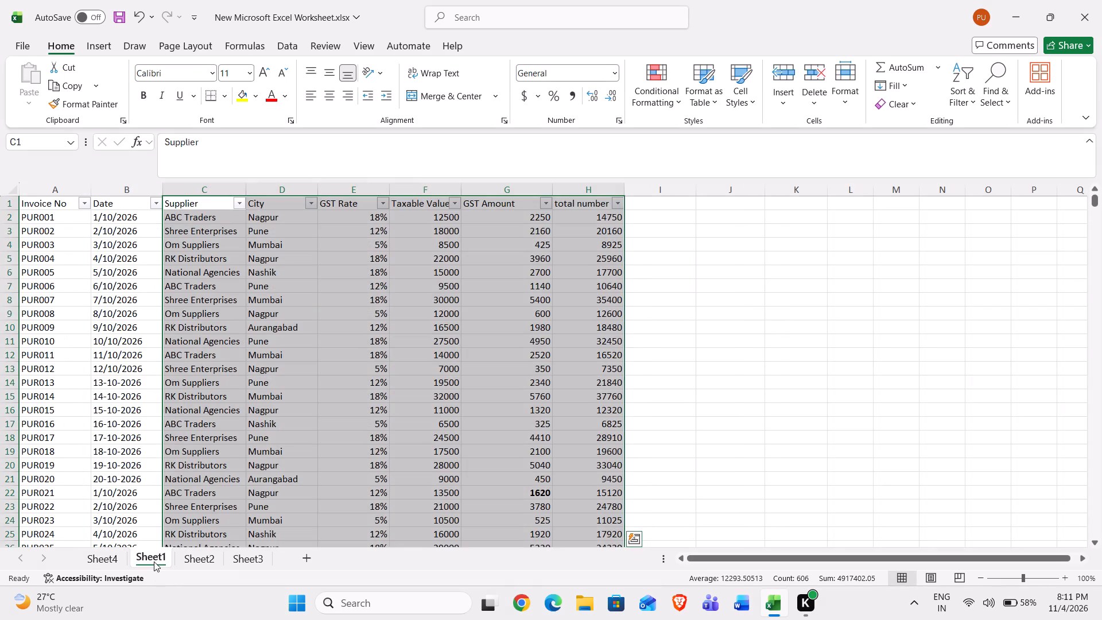
{"action": "left_click", "coordinate": [92, 559]}
{"action": "type", "text": "12"}
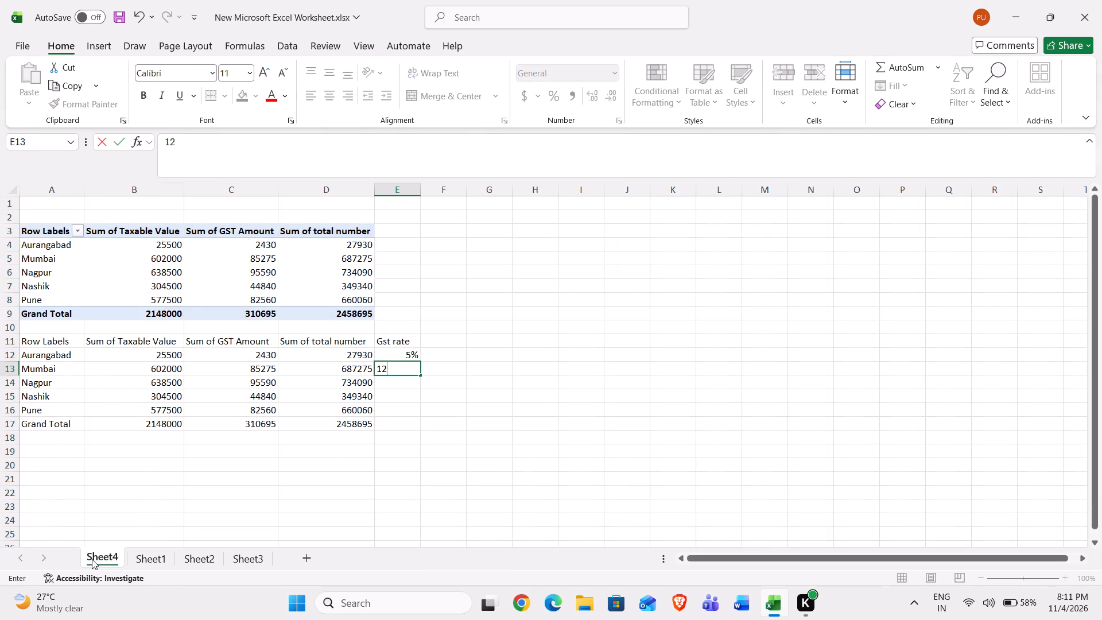
{"action": "key", "text": "shift+percent"}
{"action": "key", "text": "Down"}
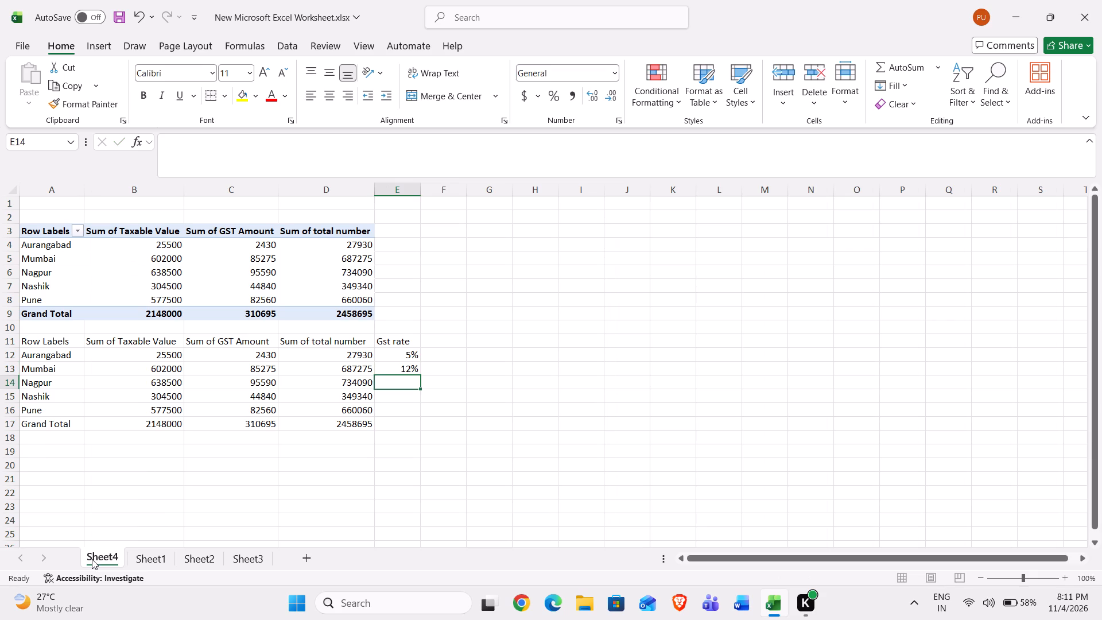
{"action": "type", "text": "18"}
{"action": "key", "text": "shift+percent"}
{"action": "key", "text": "Return"}
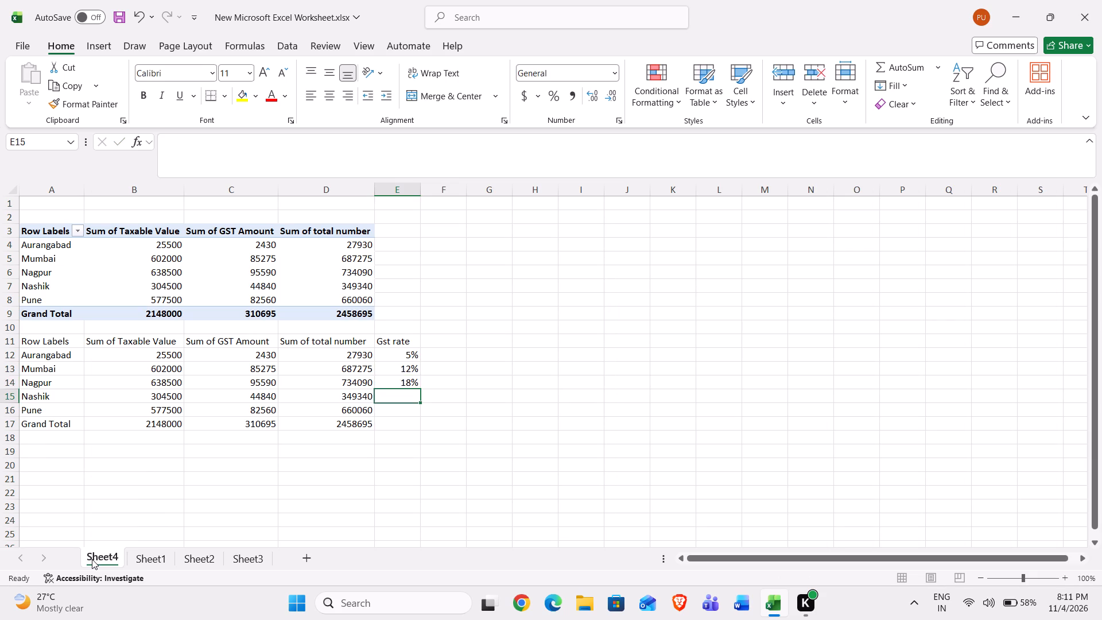
Add filters to the header row of the pasted summary table, covering A11:E17.
{"action": "key", "text": "Right"}
{"action": "key", "text": "Right"}
{"action": "key", "text": "Right"}
{"action": "key", "text": "Left"}
{"action": "key", "text": "Right"}
{"action": "key", "text": "Right"}
{"action": "key", "text": "Up"}
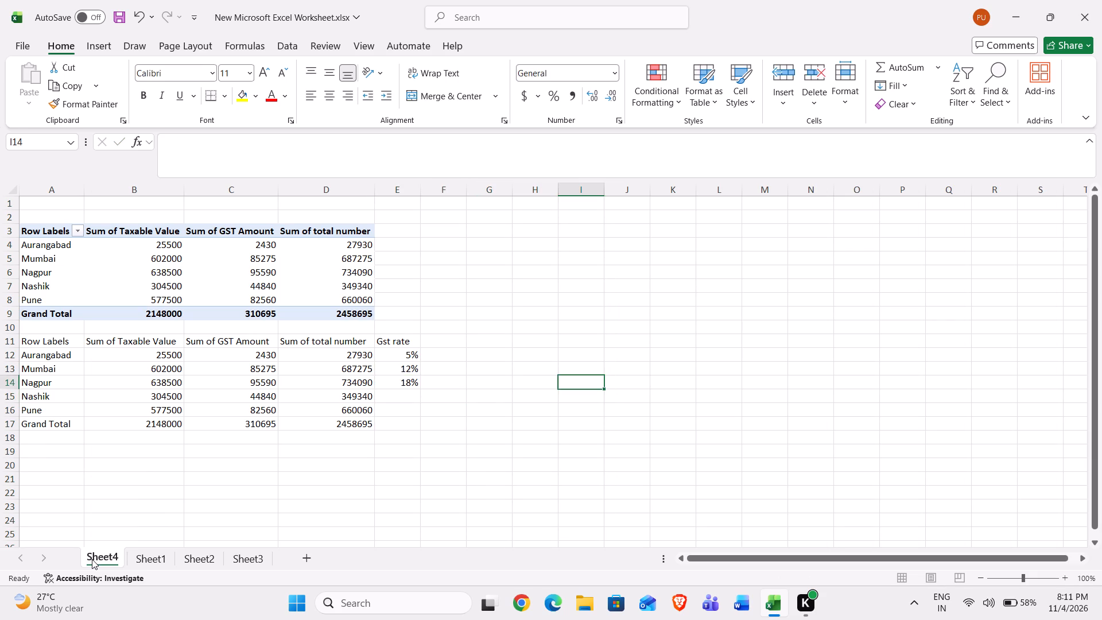
{"action": "key", "text": "Up"}
{"action": "key", "text": "Up"}
{"action": "key", "text": "Up"}
{"action": "key", "text": "Left"}
{"action": "key", "text": "Left"}
{"action": "key", "text": "Left"}
{"action": "key", "text": "Left"}
{"action": "key", "text": "Left"}
{"action": "key", "text": "Left"}
{"action": "key", "text": "Left"}
{"action": "key", "text": "Left"}
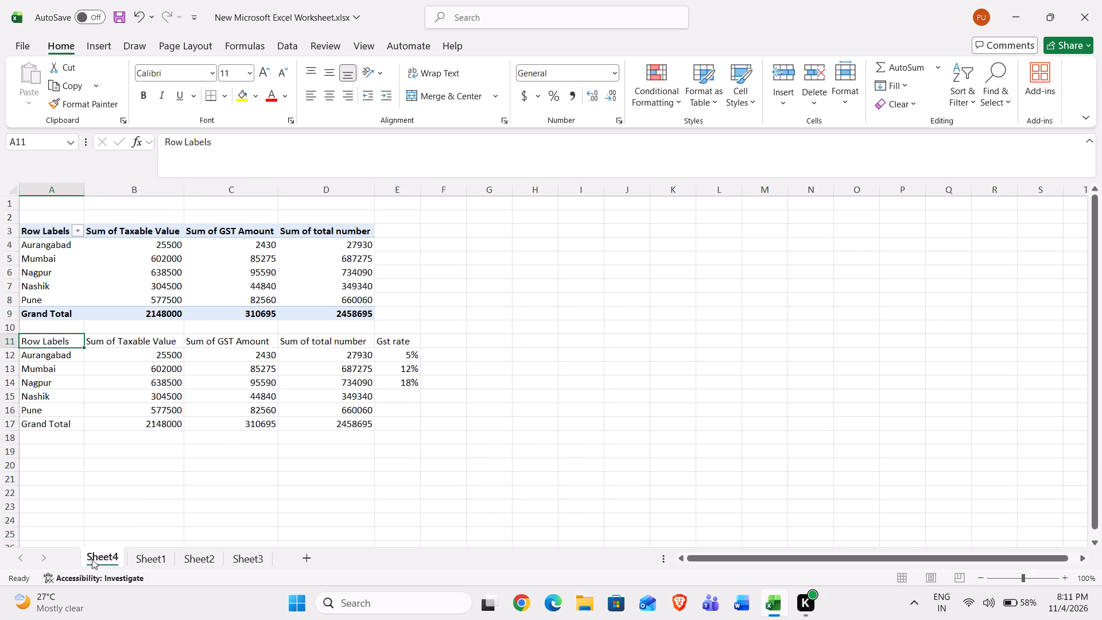
{"action": "key", "text": "ctrl+shift+Down"}
{"action": "key", "text": "ctrl+shift+Right"}
{"action": "key", "text": "ctrl+shift+l"}
{"action": "key", "text": "Down"}
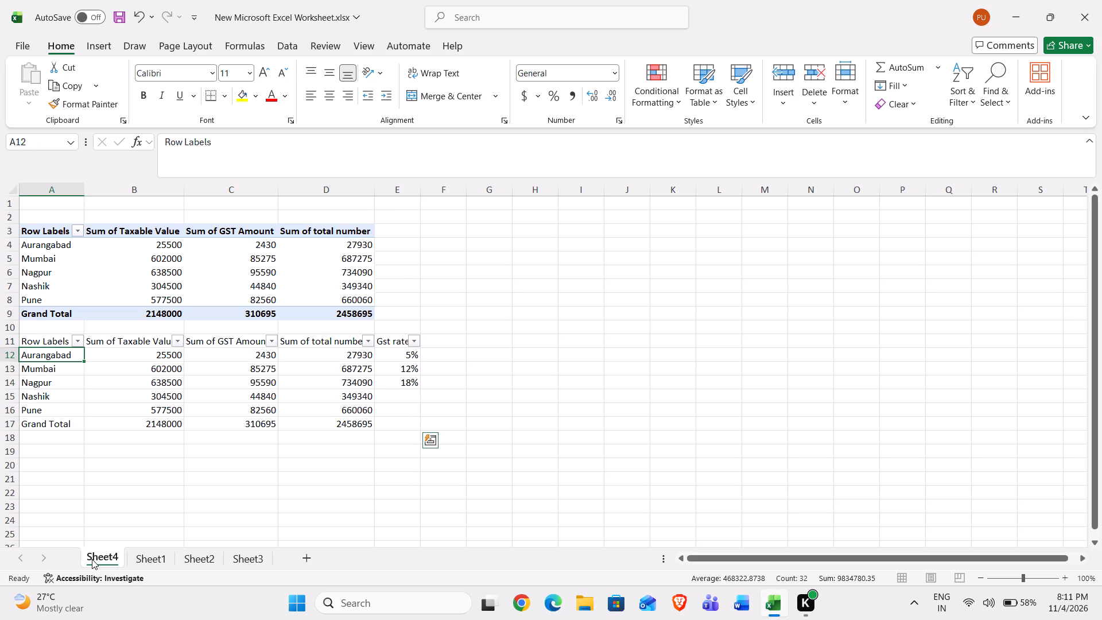
{"action": "key", "text": "Up"}
{"action": "key", "text": "Right"}
{"action": "key", "text": "Right"}
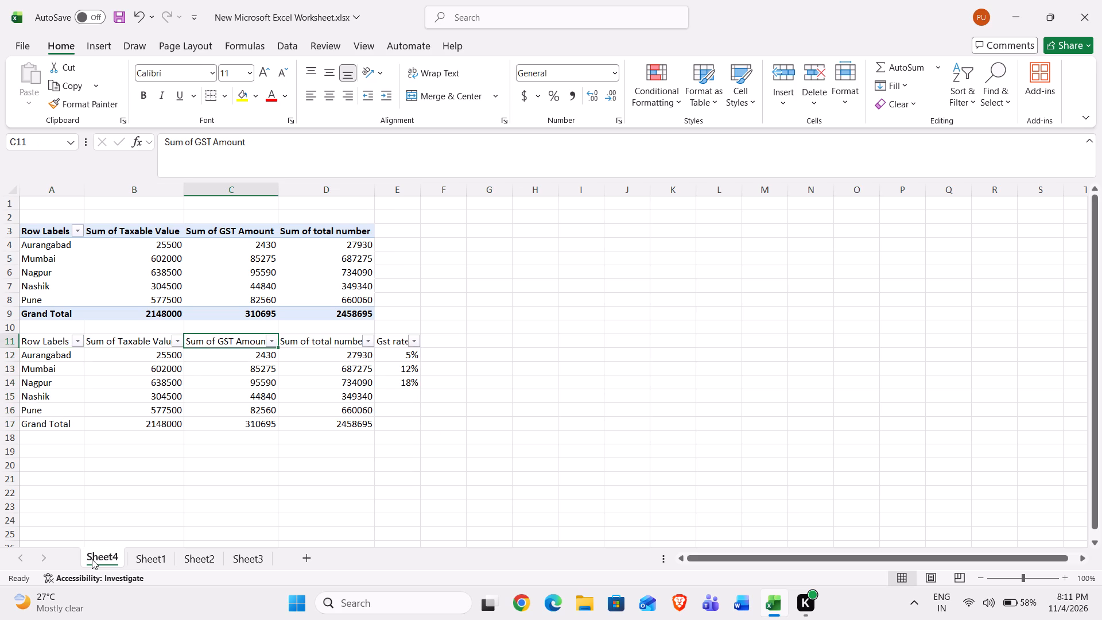
Insert a clustered column chart of the pasted summary range A11:D16 and place it clear of the tables, starting in column H.
{"action": "key", "text": "Left"}
{"action": "key", "text": "Left"}
{"action": "key", "text": "ctrl+shift+Down"}
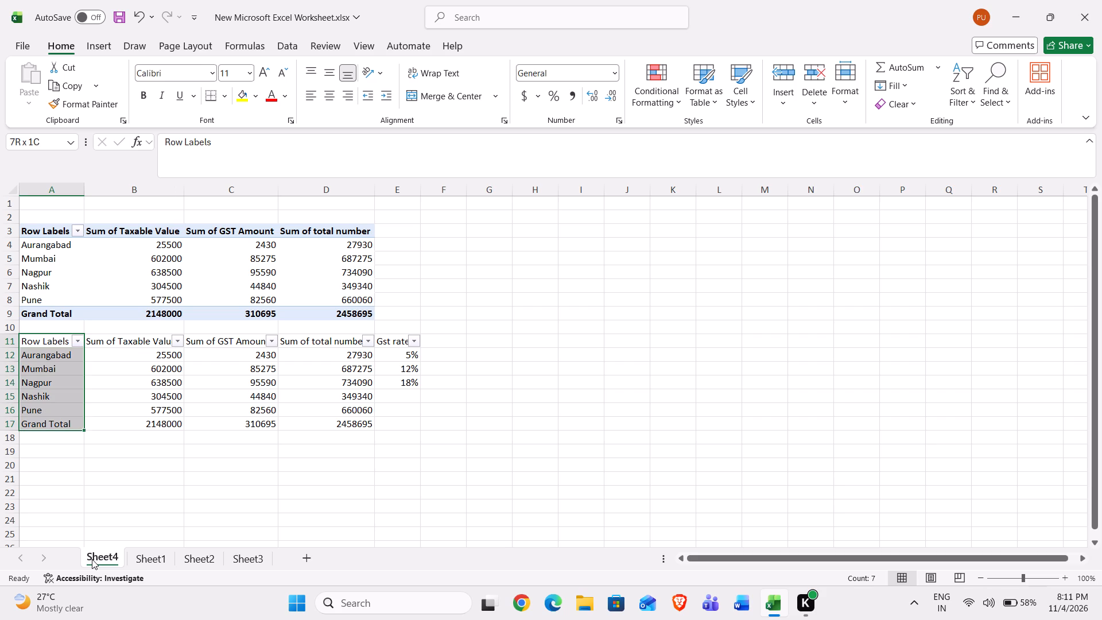
{"action": "key", "text": "shift+Up"}
{"action": "key", "text": "shift+Right"}
{"action": "key", "text": "shift+Right"}
{"action": "key", "text": "shift+Right"}
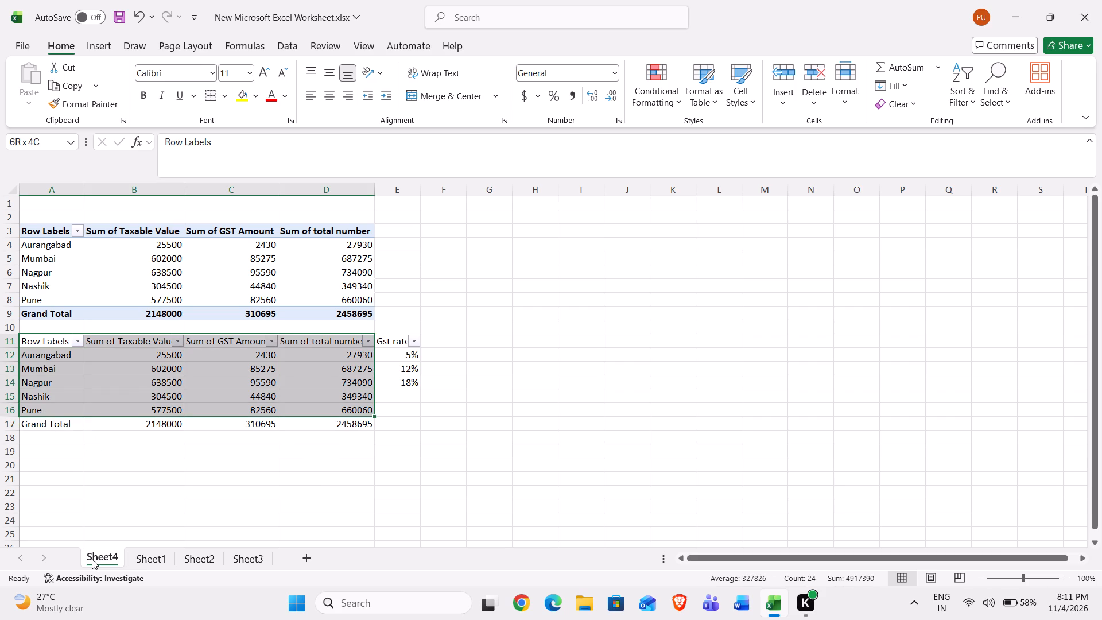
{"action": "left_click", "coordinate": [98, 46]}
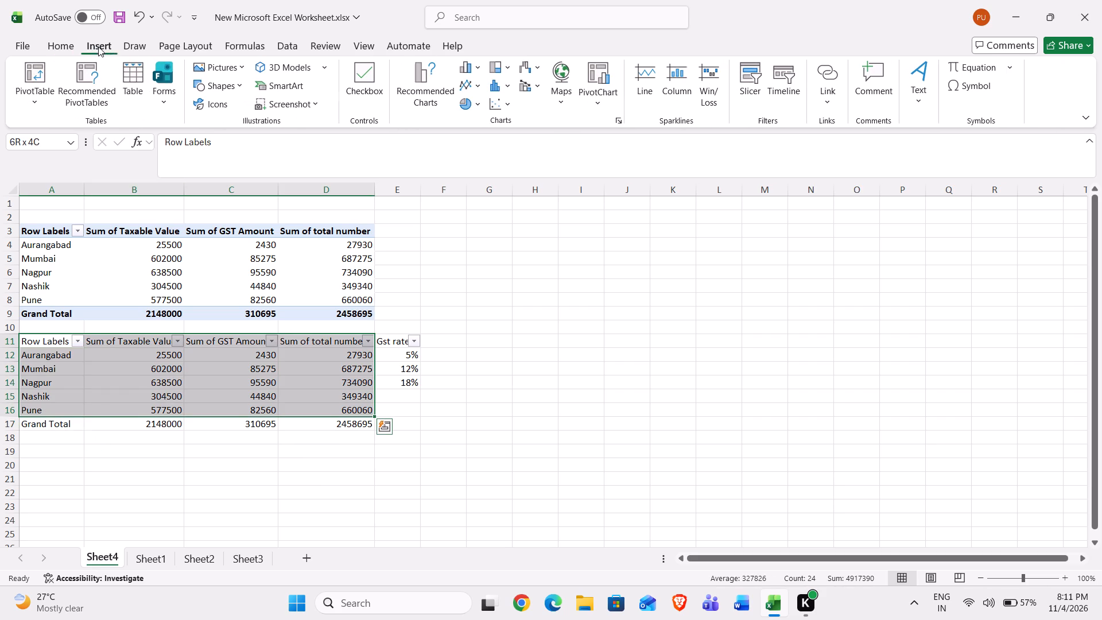
{"action": "left_click", "coordinate": [442, 93]}
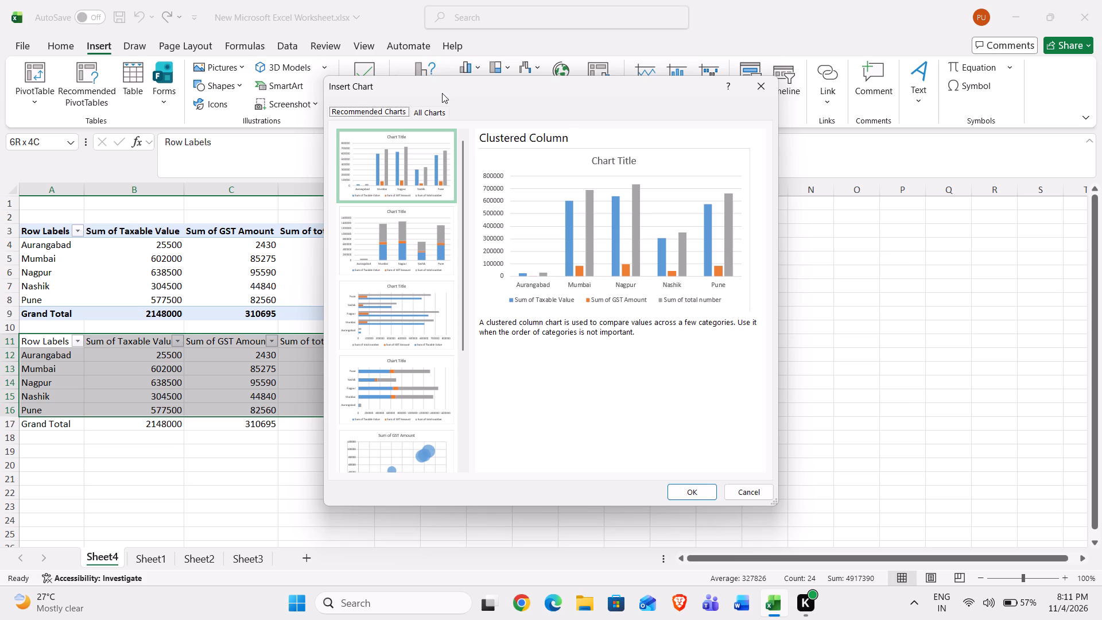
{"action": "left_click", "coordinate": [682, 492]}
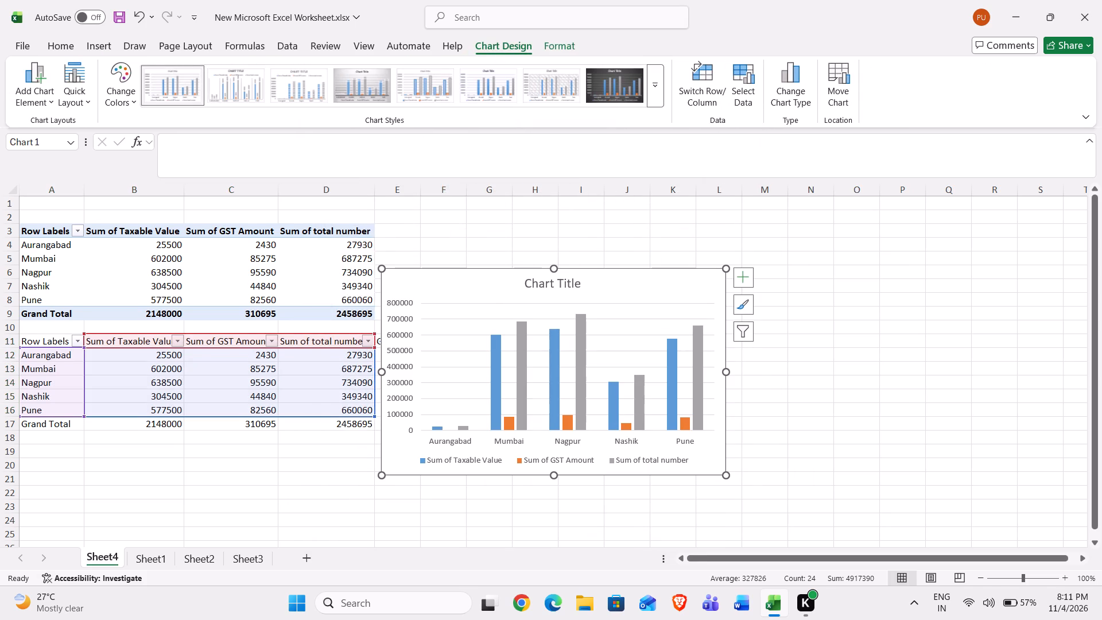
{"action": "left_click_drag", "start_coordinate": [475, 283], "coordinate": [637, 240]}
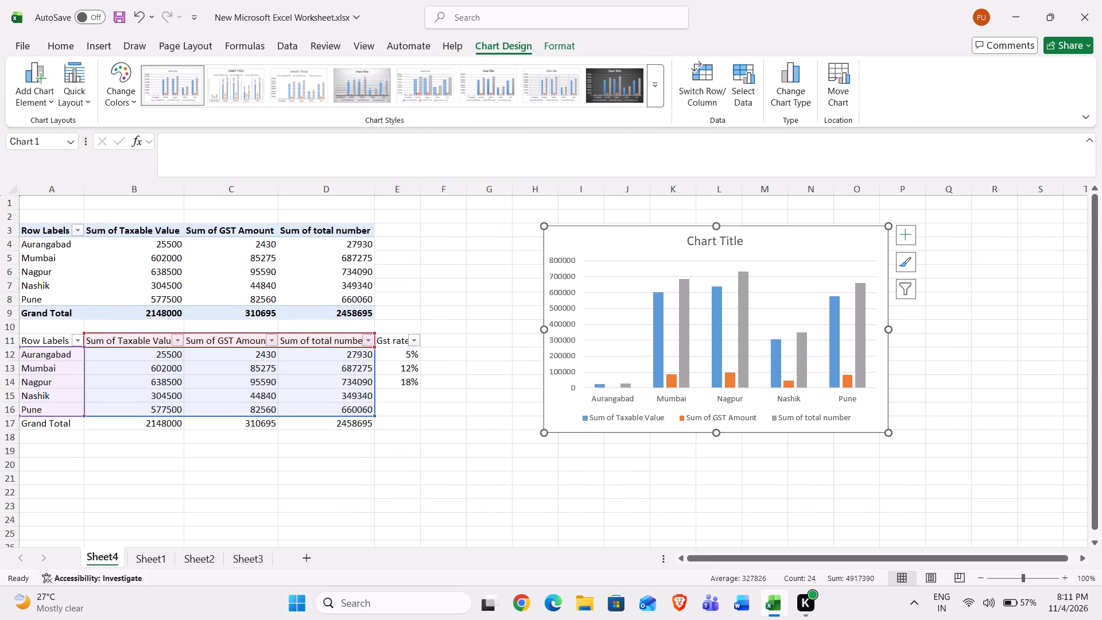
Filter the column chart to plot only the Sum of total number series for all cities.
{"action": "left_click", "coordinate": [912, 288]}
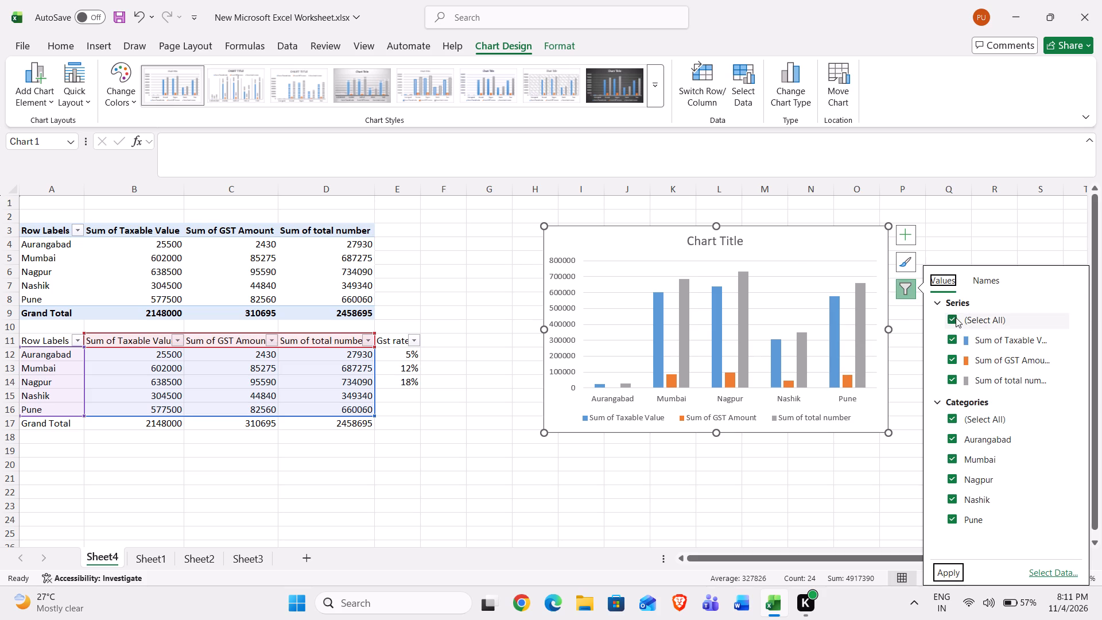
{"action": "left_click", "coordinate": [956, 317]}
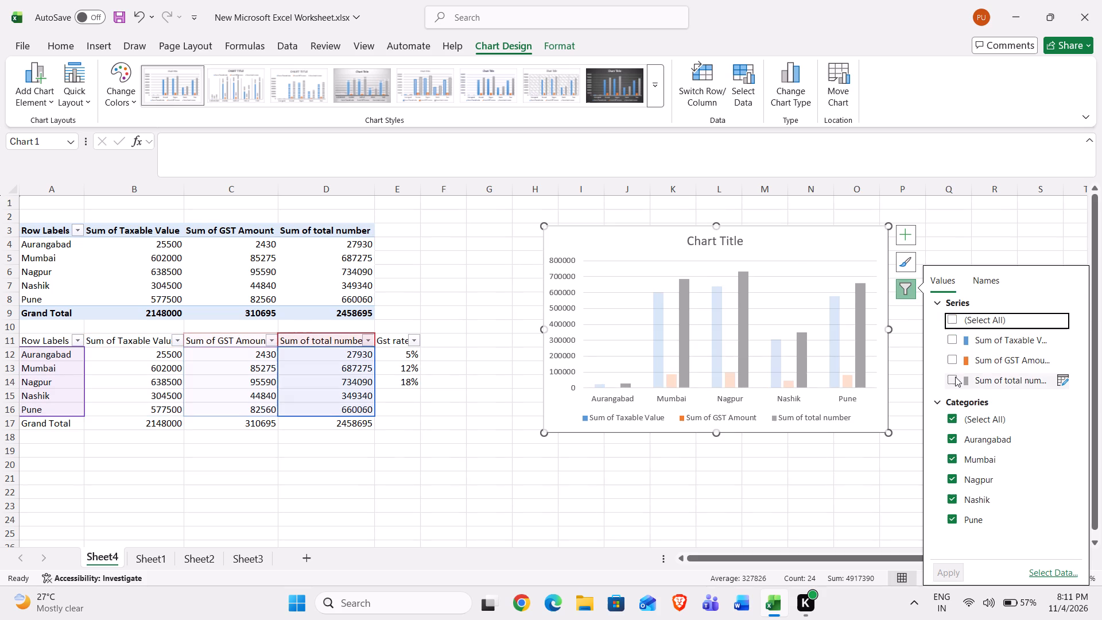
{"action": "left_click", "coordinate": [955, 377]}
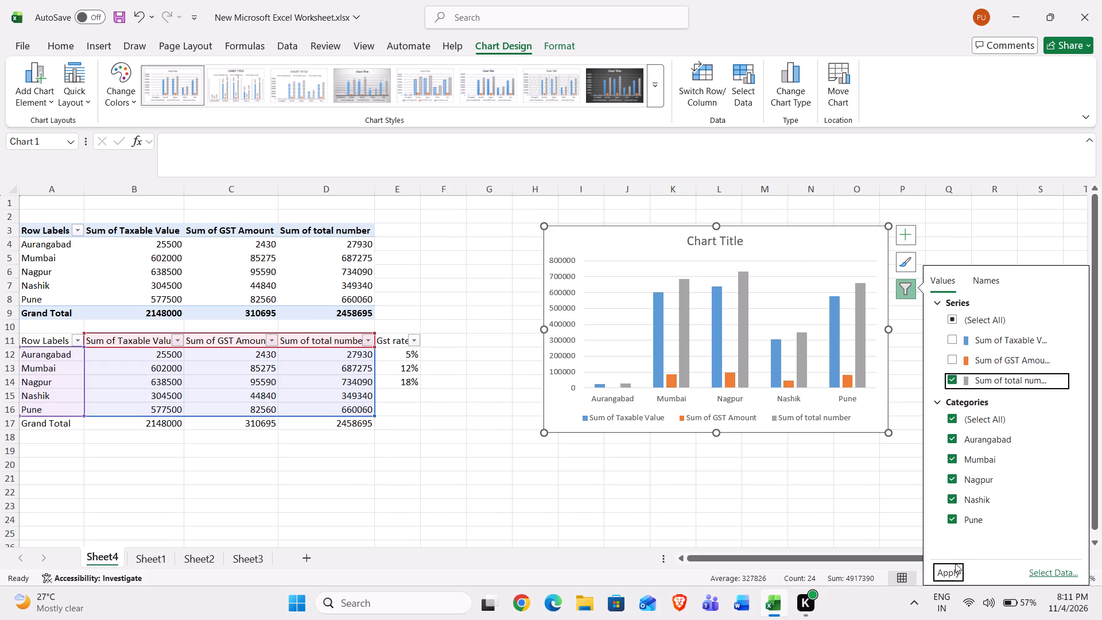
{"action": "left_click", "coordinate": [953, 578]}
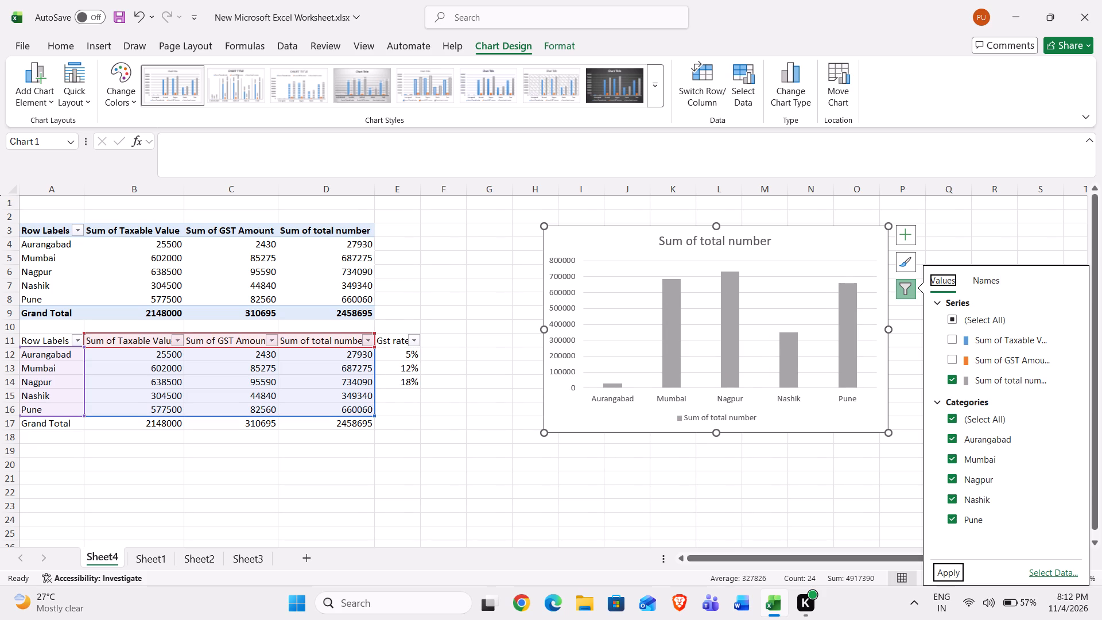
Sort the pasted summary table by Sum of total number from largest to smallest.
{"action": "left_click", "coordinate": [365, 343]}
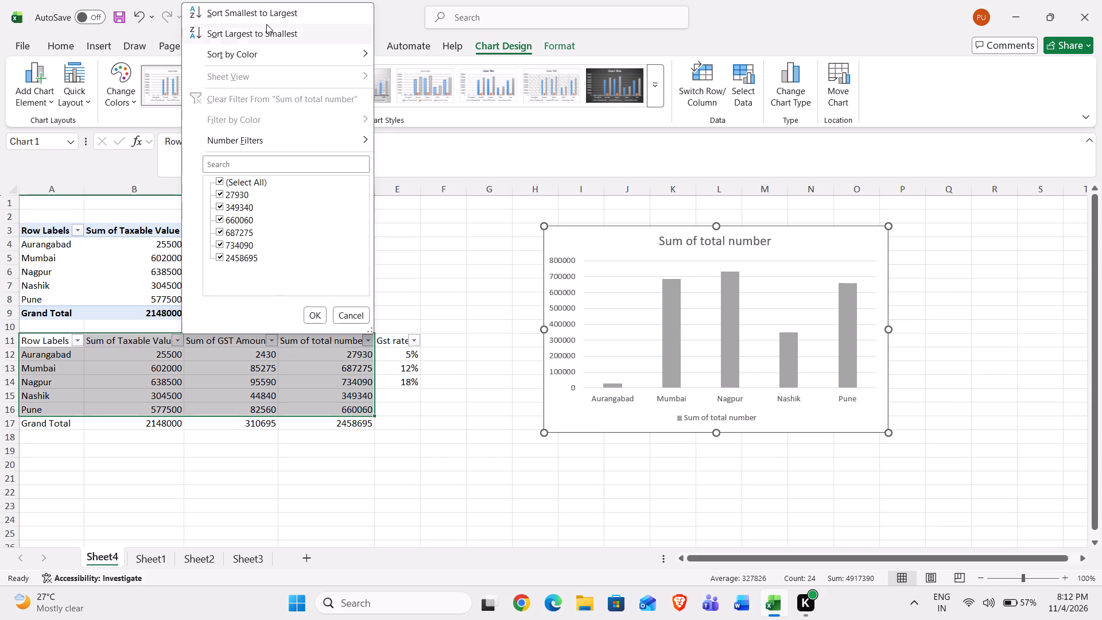
{"action": "left_click", "coordinate": [266, 28]}
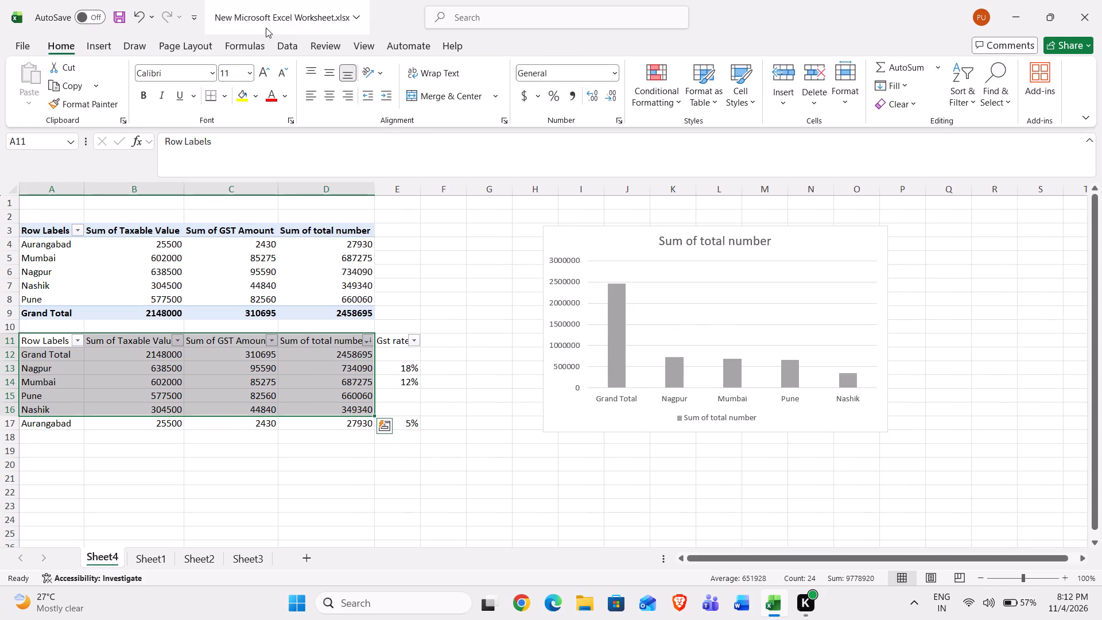
{"action": "left_click", "coordinate": [439, 381]}
Adjust the column chart's data range to rows 13 to 17, leaving out Grand Total and including Aurangabad.
{"action": "left_click", "coordinate": [572, 356]}
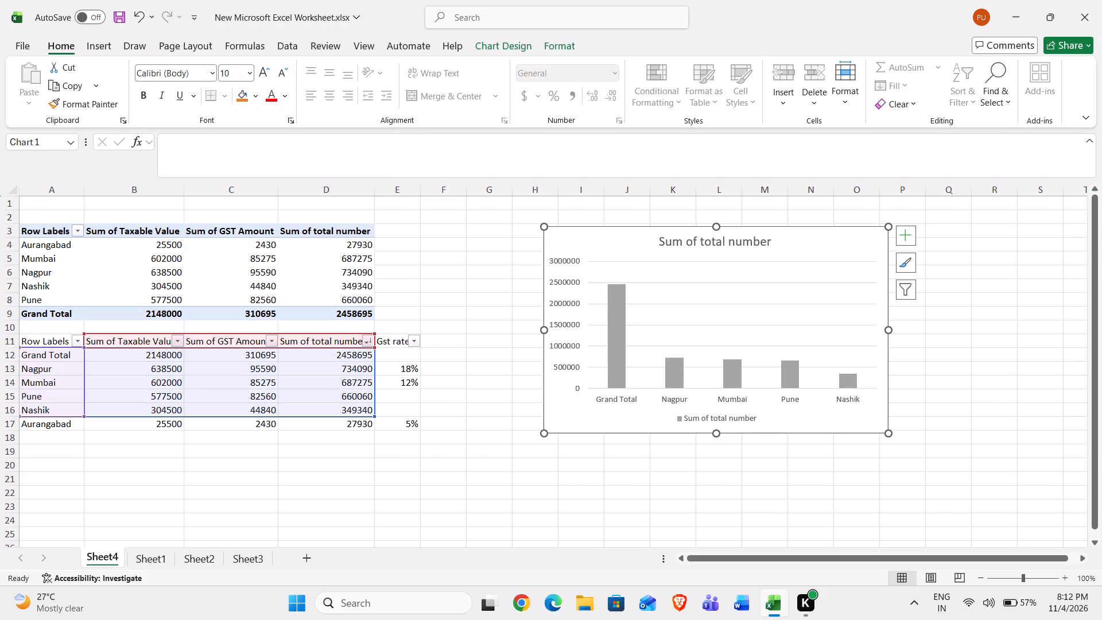
{"action": "left_click_drag", "start_coordinate": [374, 348], "coordinate": [374, 356]}
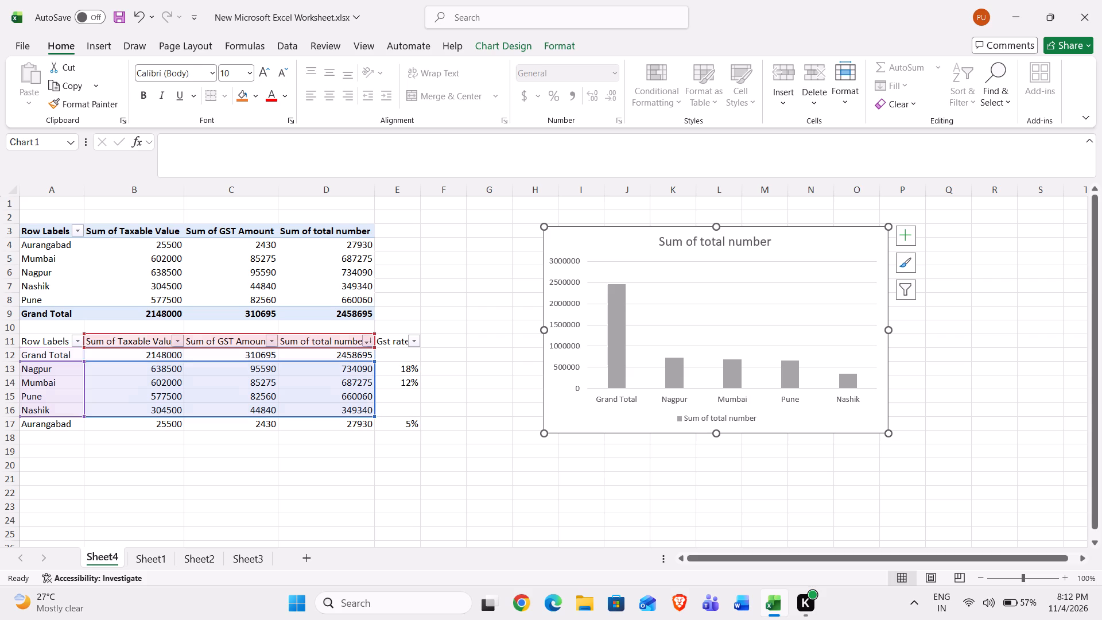
{"action": "left_click_drag", "start_coordinate": [374, 356], "coordinate": [374, 356]}
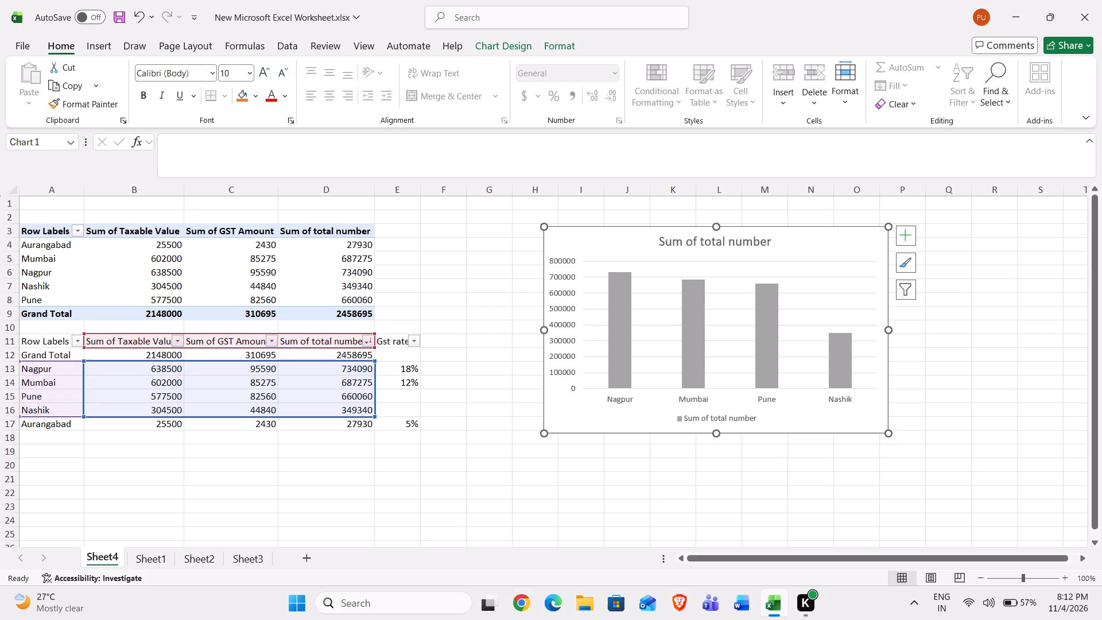
{"action": "left_click_drag", "start_coordinate": [372, 414], "coordinate": [372, 426]}
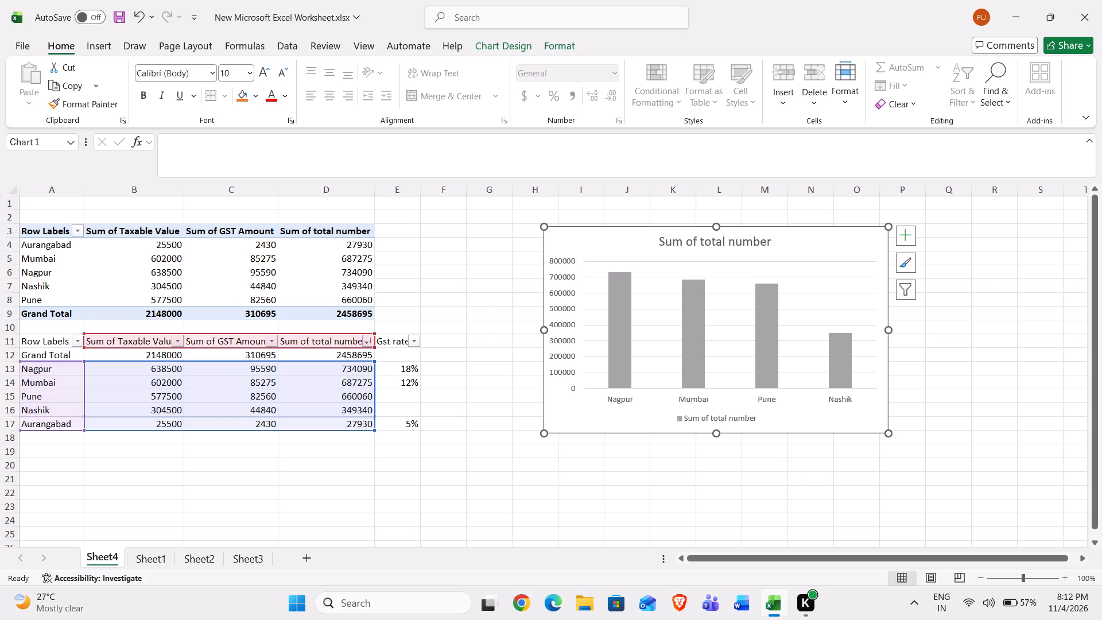
{"action": "left_click_drag", "start_coordinate": [372, 426], "coordinate": [372, 428]}
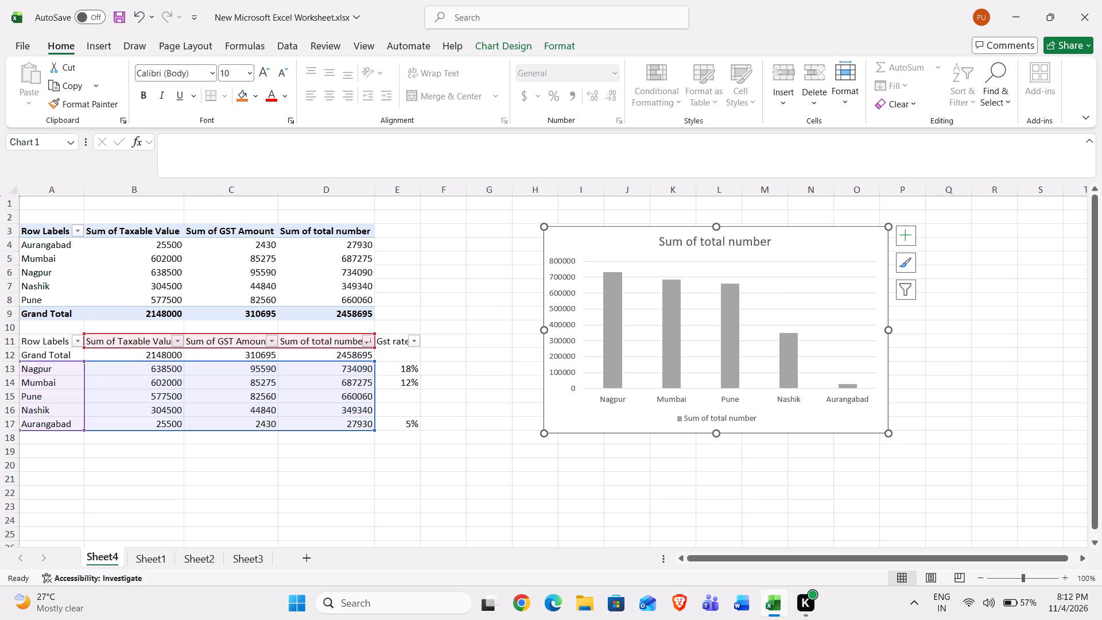
{"action": "left_click", "coordinate": [493, 491]}
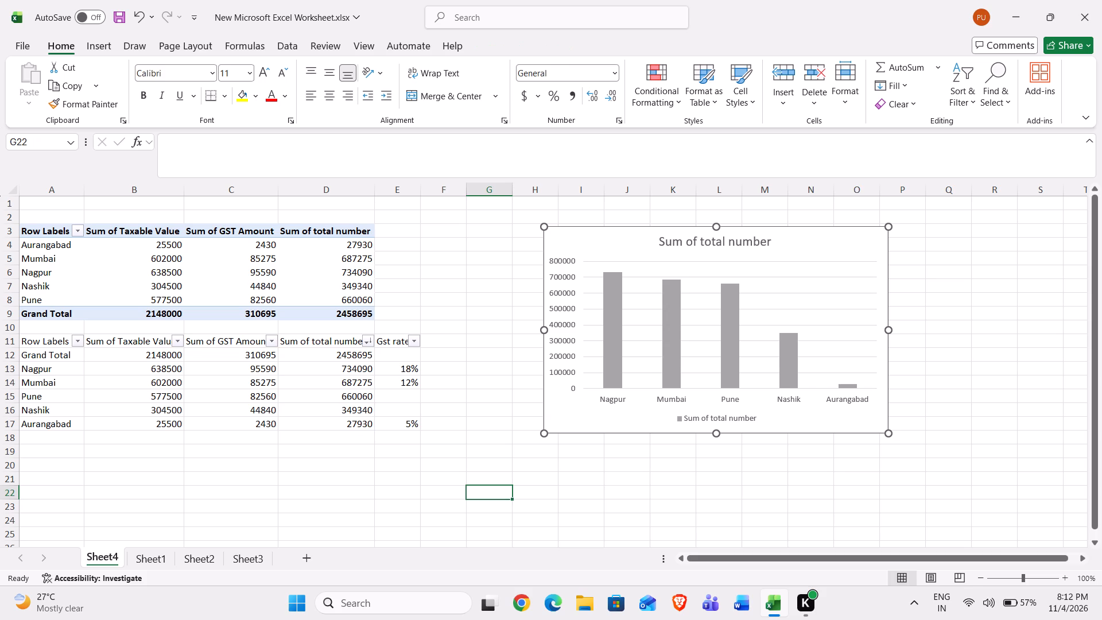
Move the 5% GST rate from E17 to E15, directly below the 12% rate.
{"action": "left_click", "coordinate": [413, 423]}
{"action": "key", "text": "ctrl+x"}
{"action": "key", "text": "Up"}
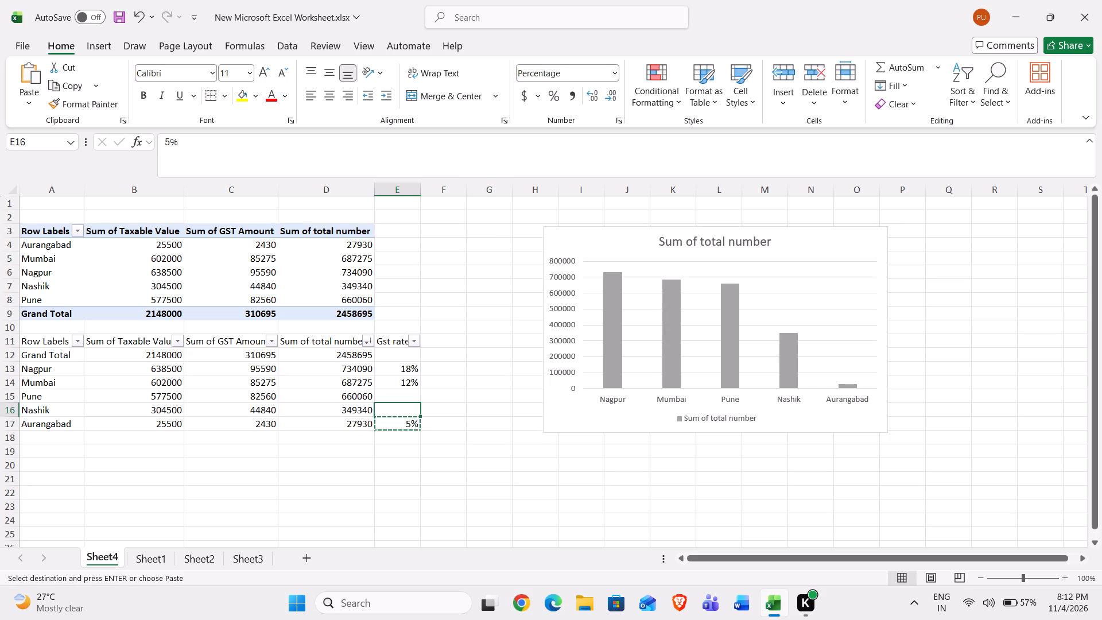
{"action": "key", "text": "Up"}
{"action": "key", "text": "ctrl+v"}
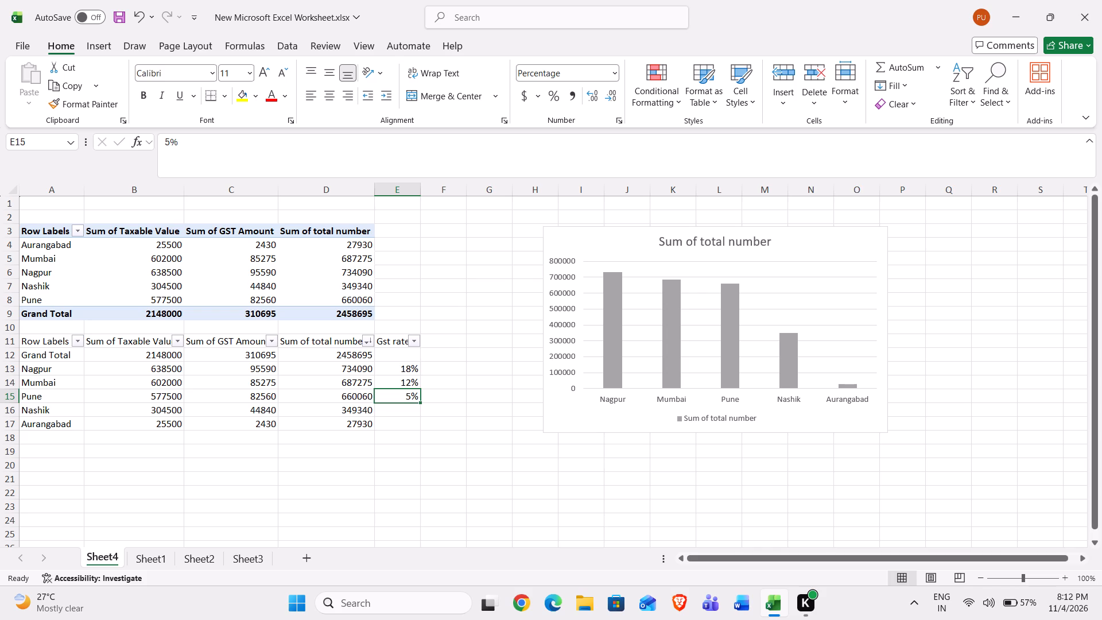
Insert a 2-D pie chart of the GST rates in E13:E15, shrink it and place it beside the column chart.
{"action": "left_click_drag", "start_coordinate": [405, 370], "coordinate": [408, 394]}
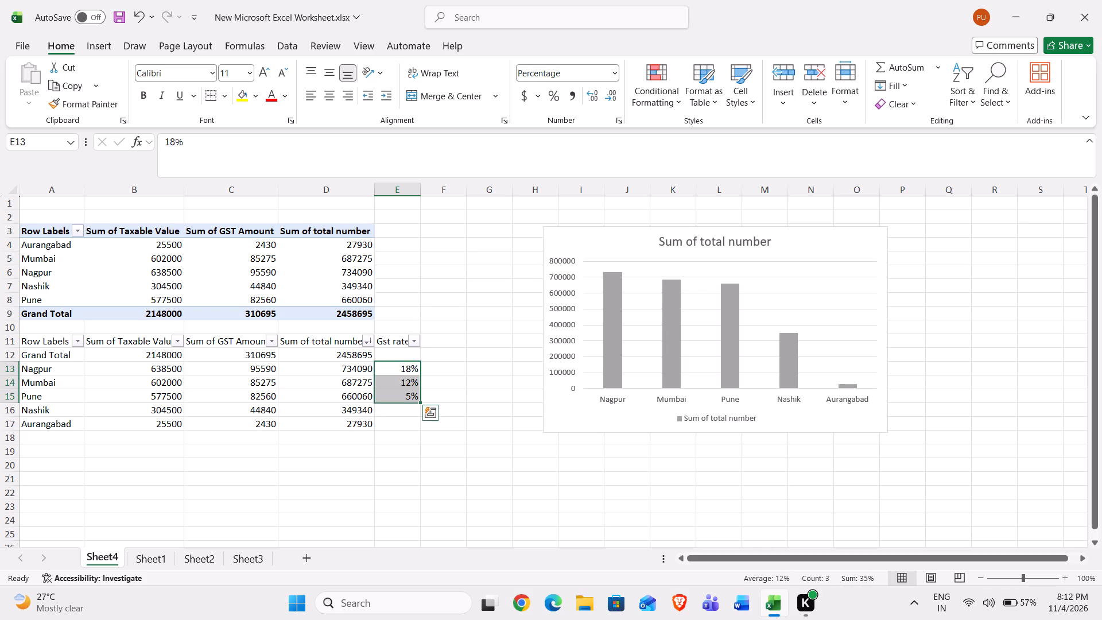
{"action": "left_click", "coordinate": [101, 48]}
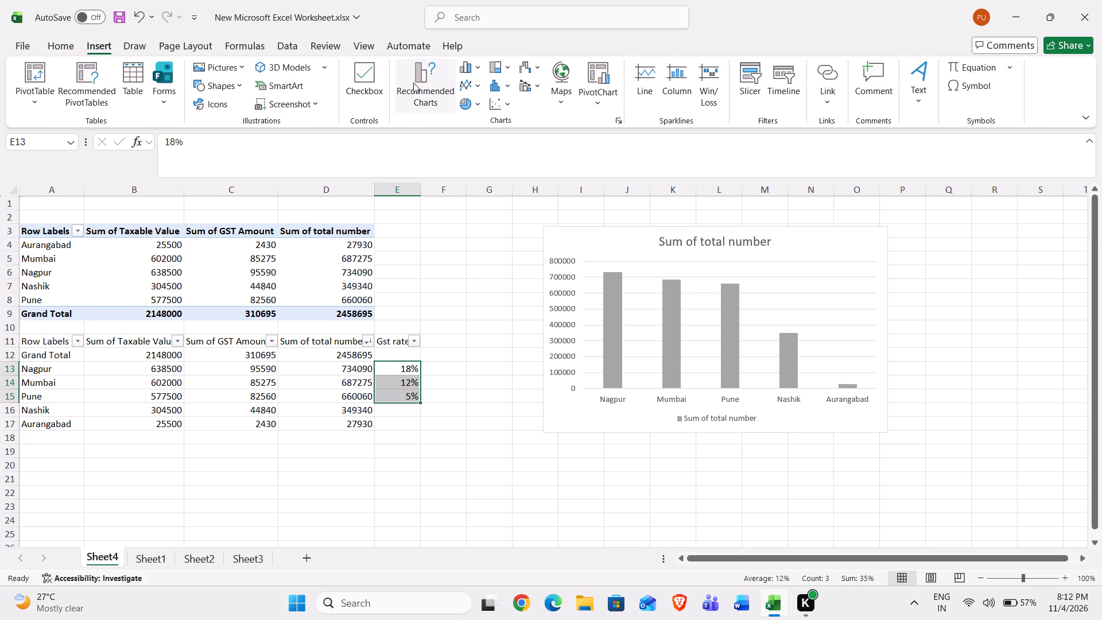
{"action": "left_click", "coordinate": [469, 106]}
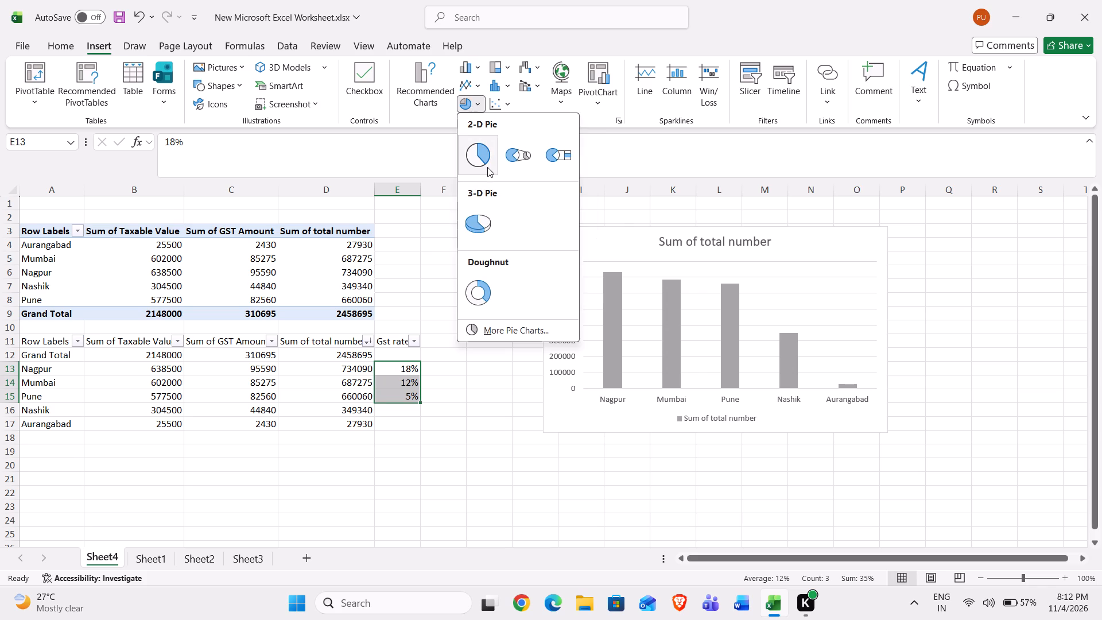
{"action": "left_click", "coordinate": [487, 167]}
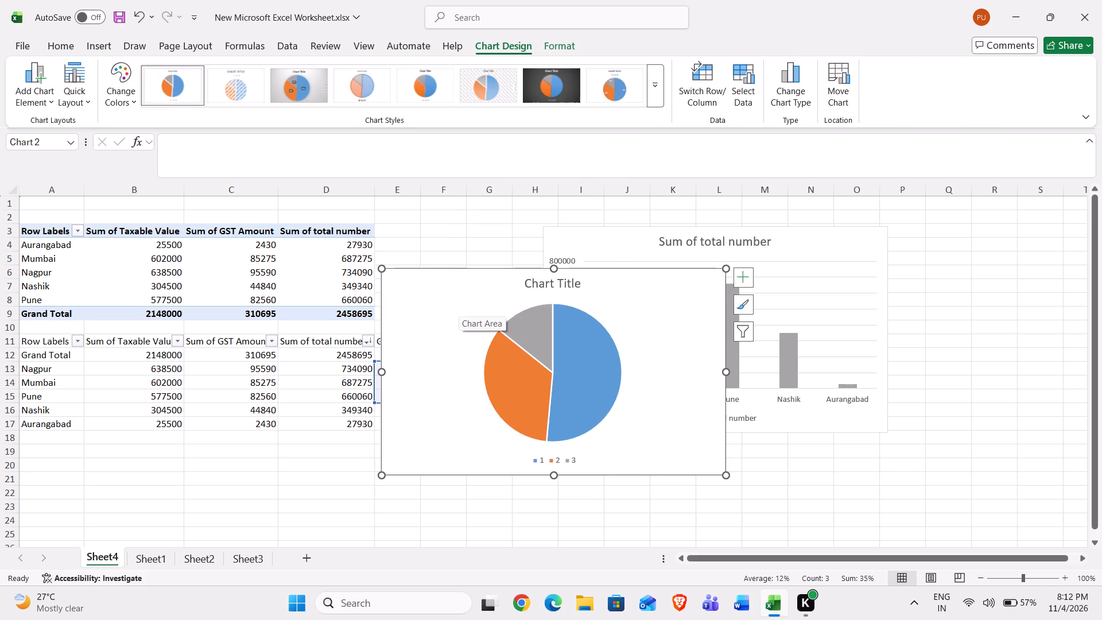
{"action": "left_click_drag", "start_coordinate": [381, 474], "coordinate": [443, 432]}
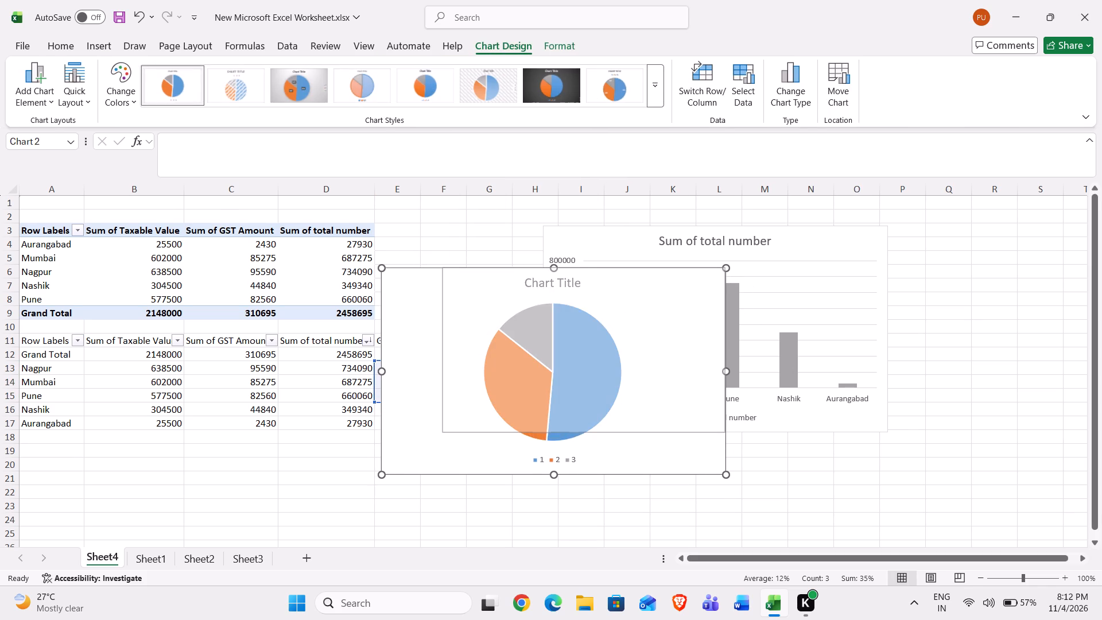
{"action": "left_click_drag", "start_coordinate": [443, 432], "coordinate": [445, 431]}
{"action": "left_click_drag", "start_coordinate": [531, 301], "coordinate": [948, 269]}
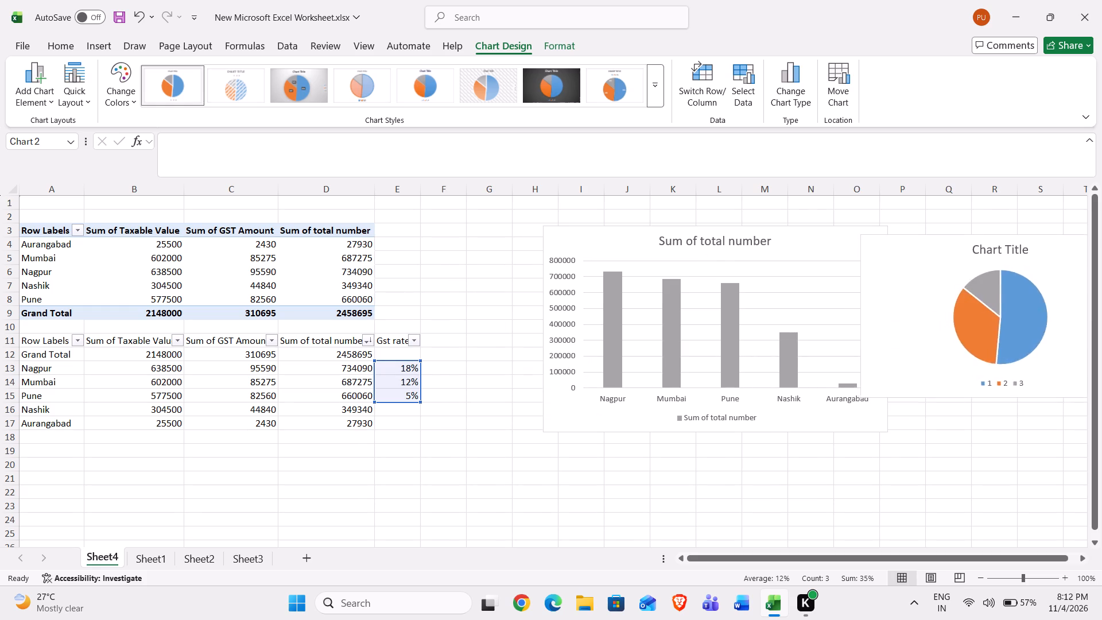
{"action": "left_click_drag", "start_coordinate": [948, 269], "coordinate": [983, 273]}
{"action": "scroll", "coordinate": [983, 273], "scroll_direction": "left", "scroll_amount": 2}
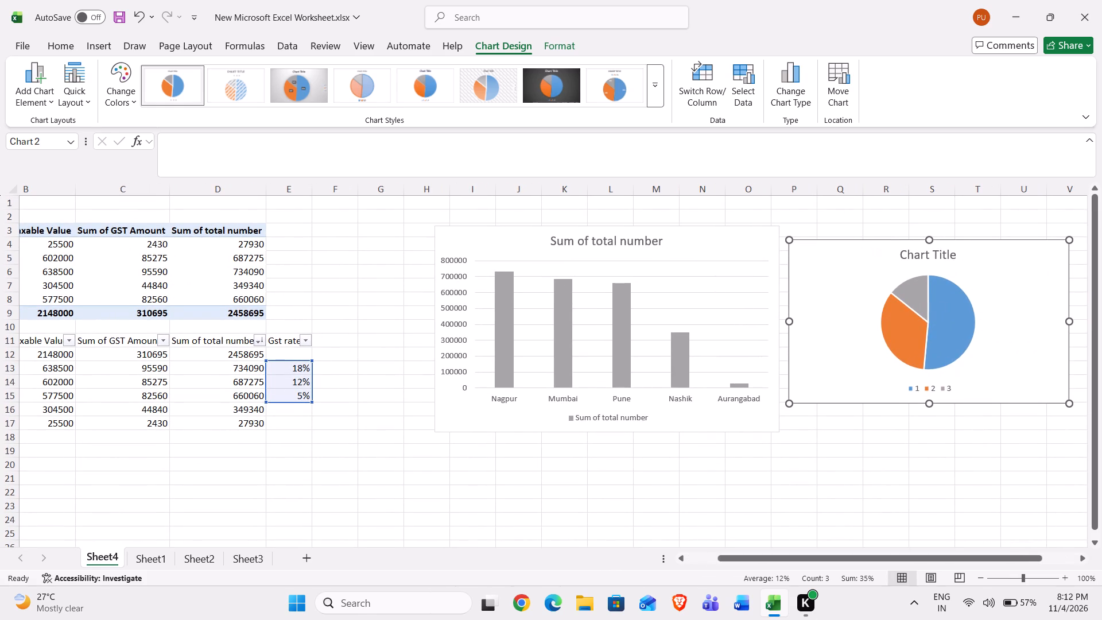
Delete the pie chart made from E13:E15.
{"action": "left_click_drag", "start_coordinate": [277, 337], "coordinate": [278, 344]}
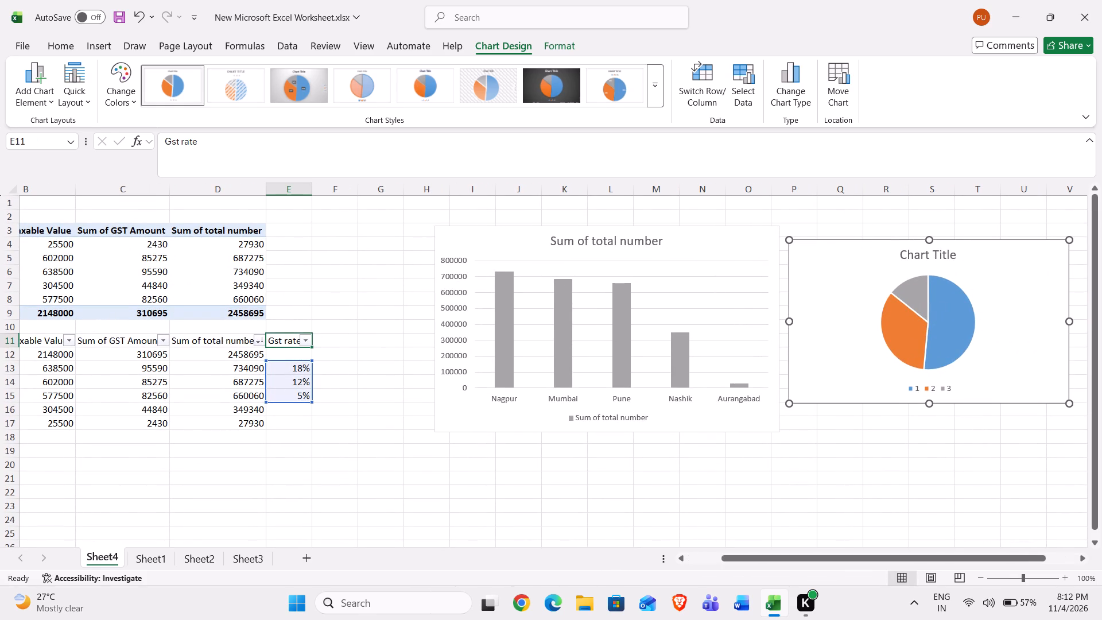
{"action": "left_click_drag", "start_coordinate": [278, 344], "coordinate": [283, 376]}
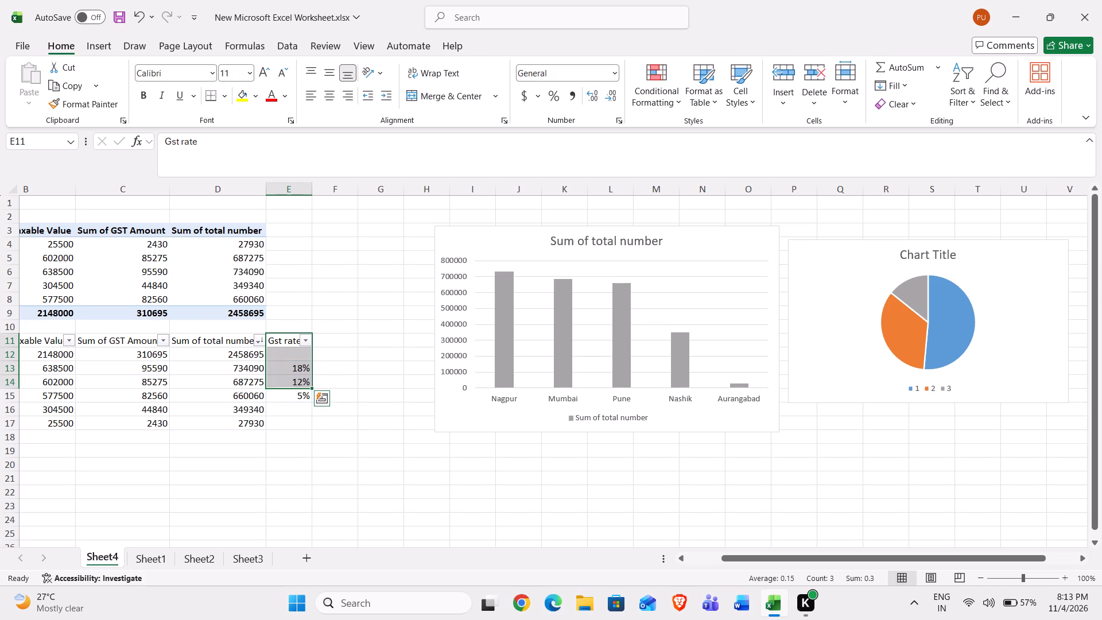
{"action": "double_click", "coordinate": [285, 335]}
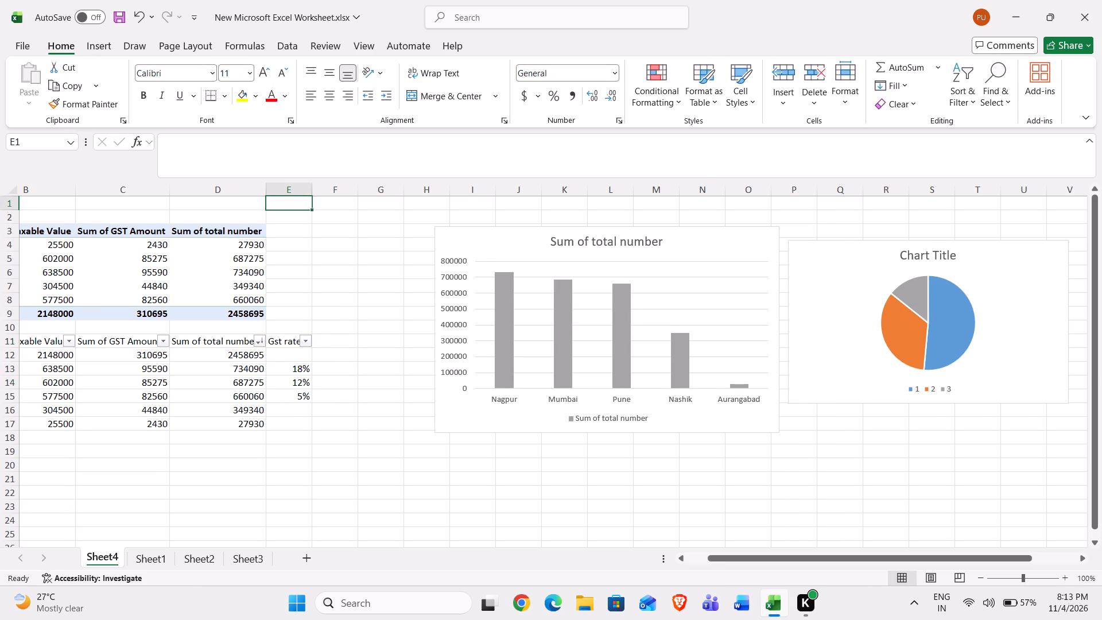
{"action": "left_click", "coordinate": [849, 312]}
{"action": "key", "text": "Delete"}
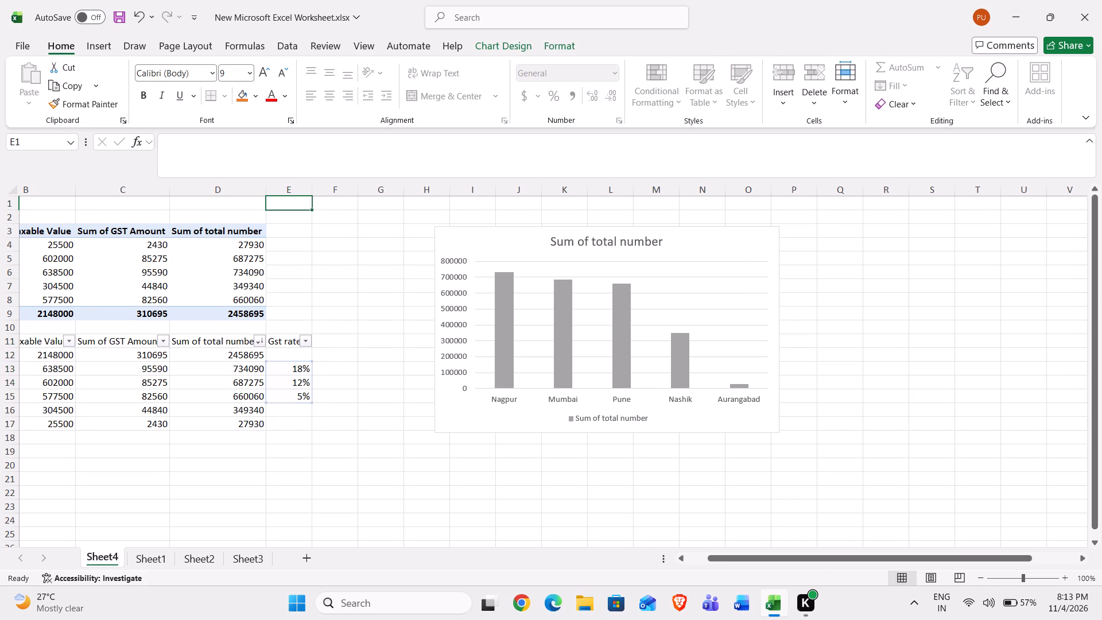
Insert a 2-D pie chart from the Gst rate column including its header, range E11:E16.
{"action": "left_click_drag", "start_coordinate": [282, 338], "coordinate": [286, 413]}
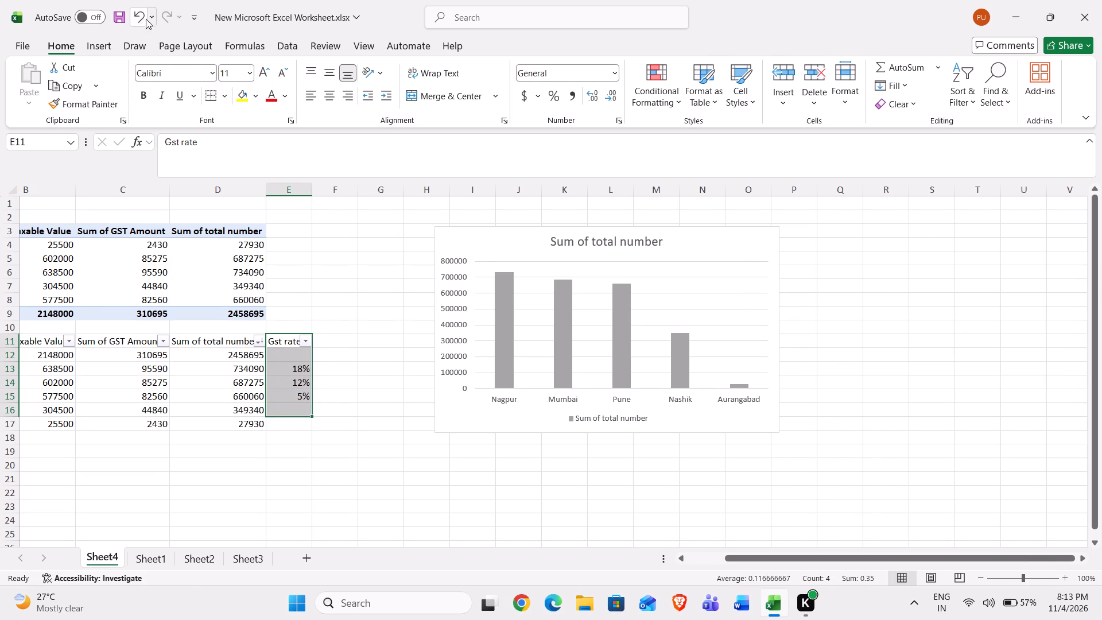
{"action": "left_click", "coordinate": [110, 41]}
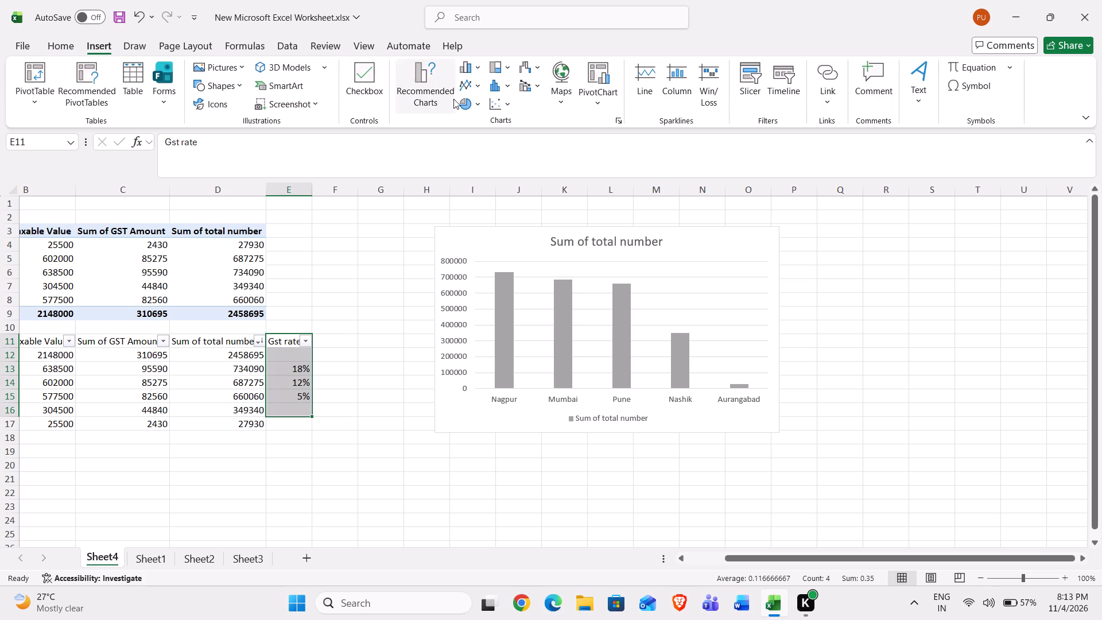
{"action": "left_click", "coordinate": [461, 100]}
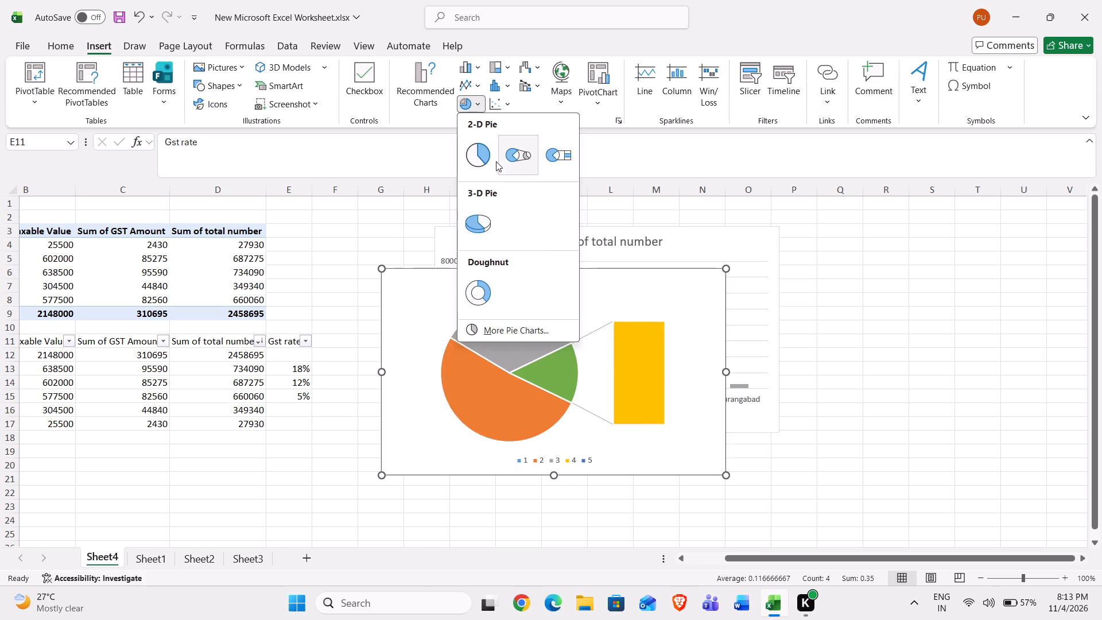
{"action": "left_click", "coordinate": [487, 161]}
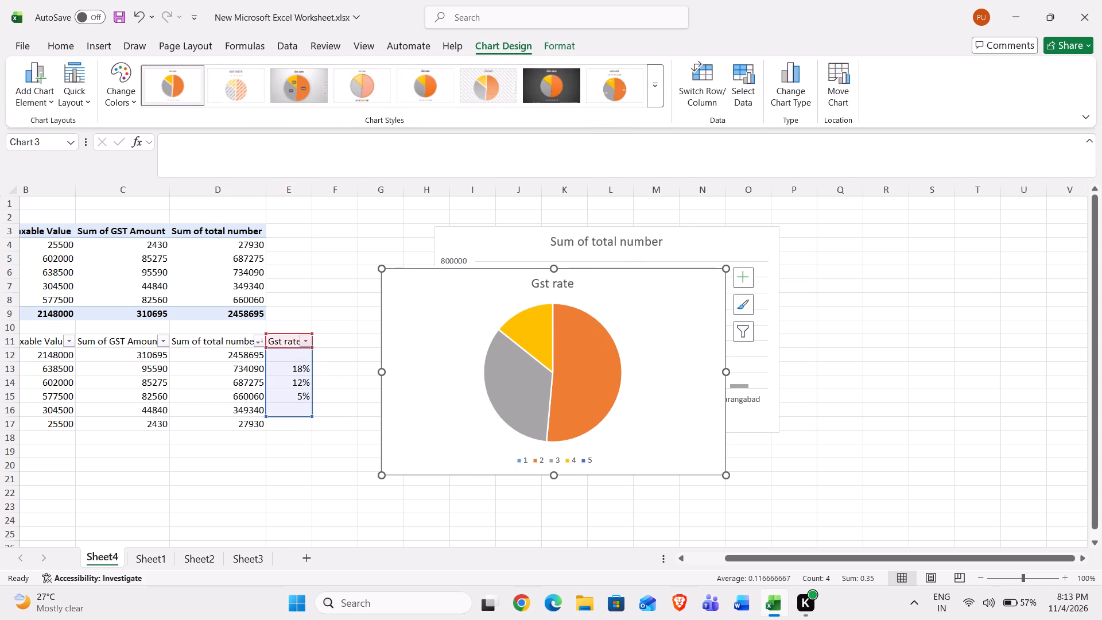
Shrink the Gst rate pie chart and place it beside the Sum of total number column chart.
{"action": "left_click_drag", "start_coordinate": [382, 476], "coordinate": [495, 393]}
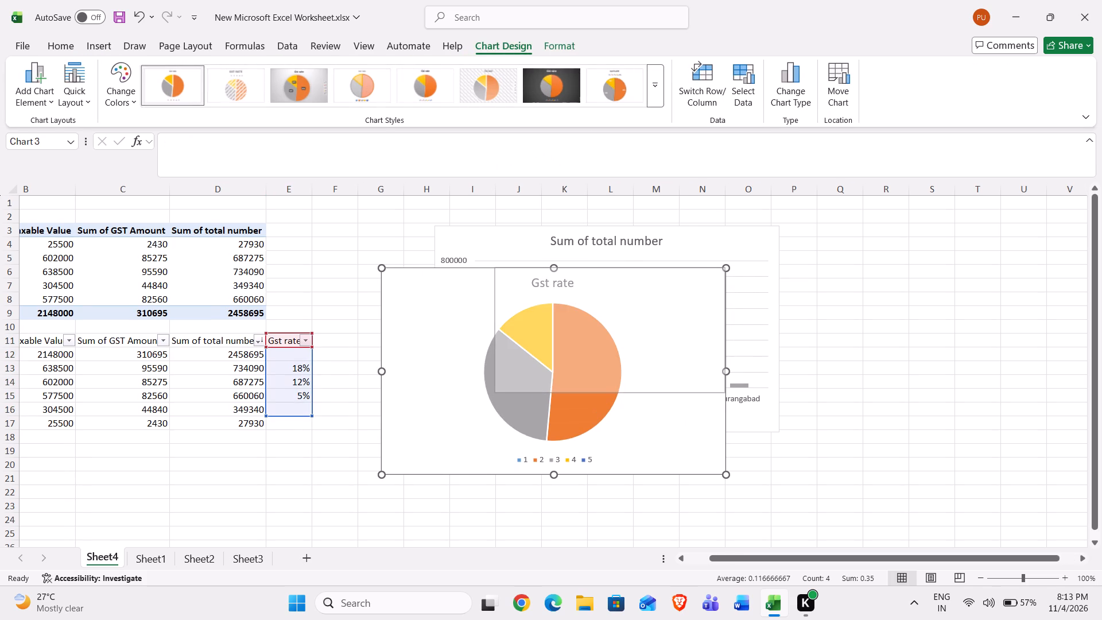
{"action": "left_click_drag", "start_coordinate": [495, 393], "coordinate": [501, 386]}
{"action": "left_click_drag", "start_coordinate": [592, 324], "coordinate": [806, 300]}
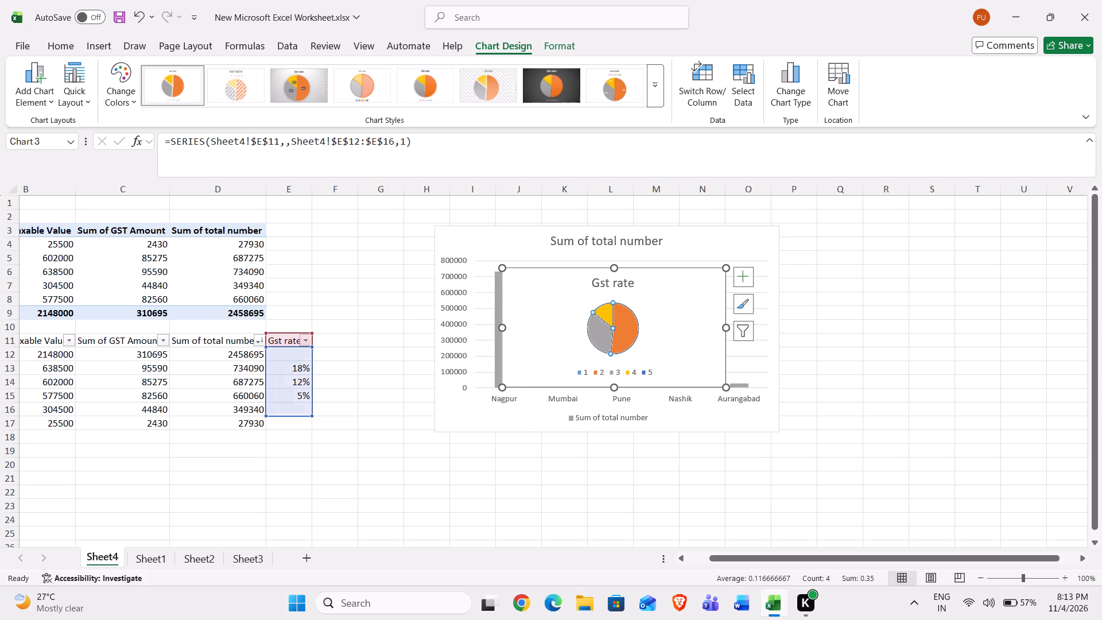
{"action": "left_click_drag", "start_coordinate": [693, 308], "coordinate": [1000, 296]}
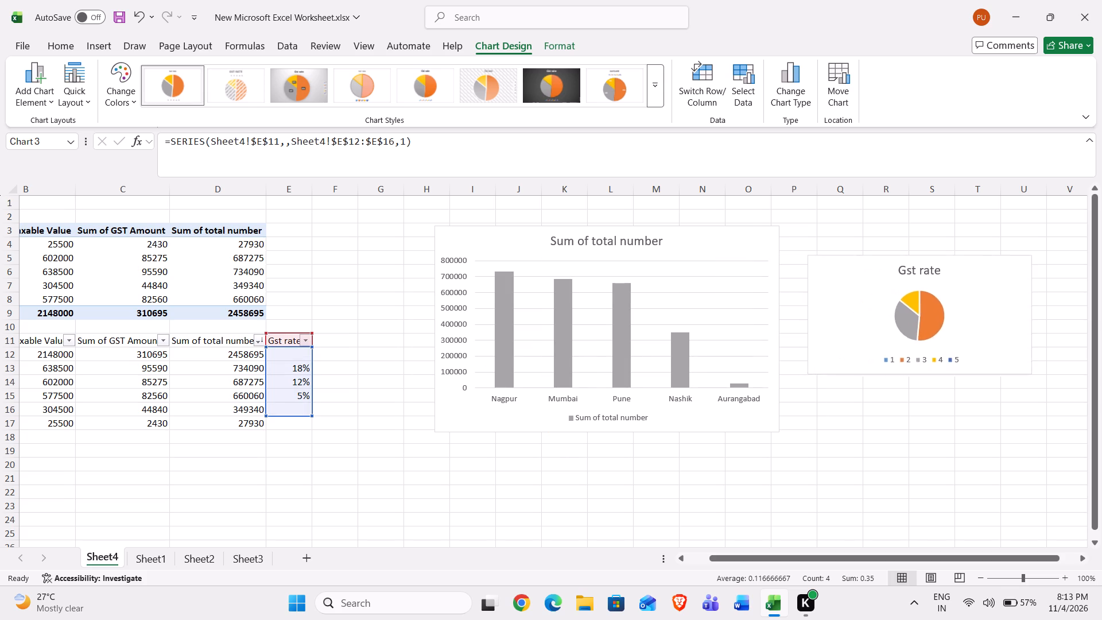
{"action": "left_click_drag", "start_coordinate": [1000, 296], "coordinate": [988, 309]}
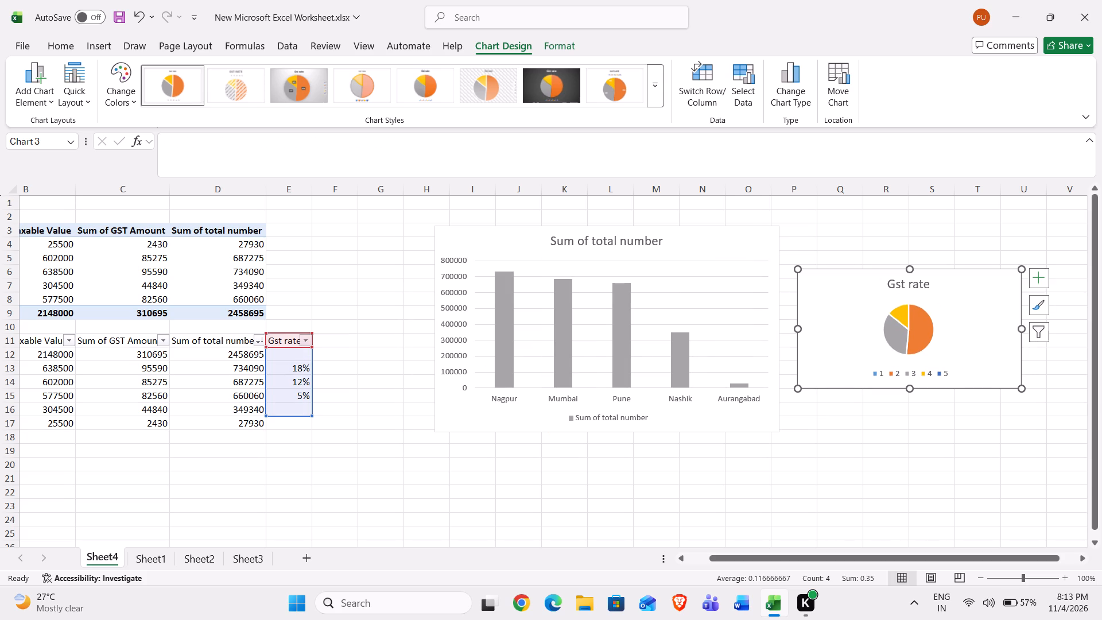
Narrow the pie chart's data values to E13:E15, leaving out the blank cells above and below the rates.
{"action": "left_click_drag", "start_coordinate": [311, 414], "coordinate": [310, 407]}
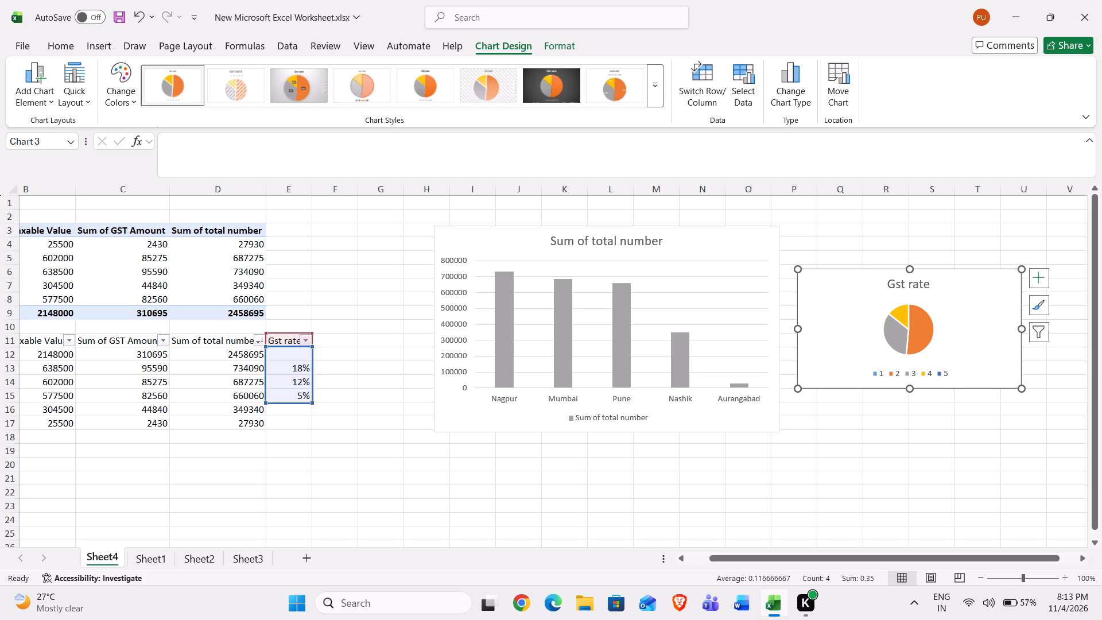
{"action": "left_click_drag", "start_coordinate": [310, 407], "coordinate": [309, 407]}
{"action": "left_click", "coordinate": [312, 350]}
{"action": "left_click_drag", "start_coordinate": [312, 347], "coordinate": [312, 355]}
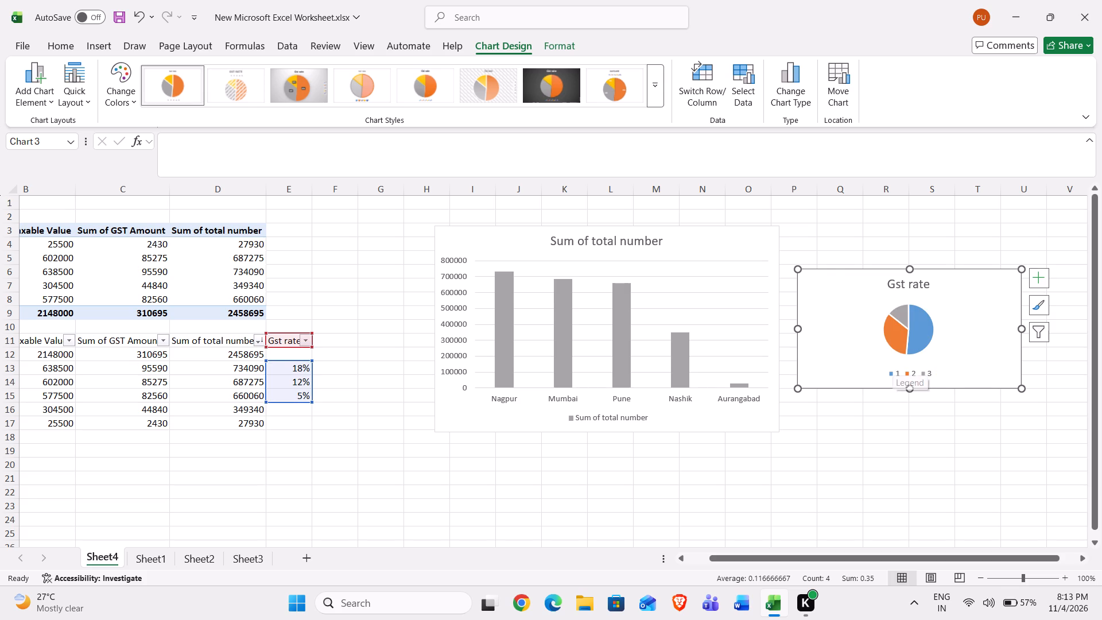
Add data labels to the Gst rate pie chart and make the chart slightly taller.
{"action": "left_click", "coordinate": [1048, 332]}
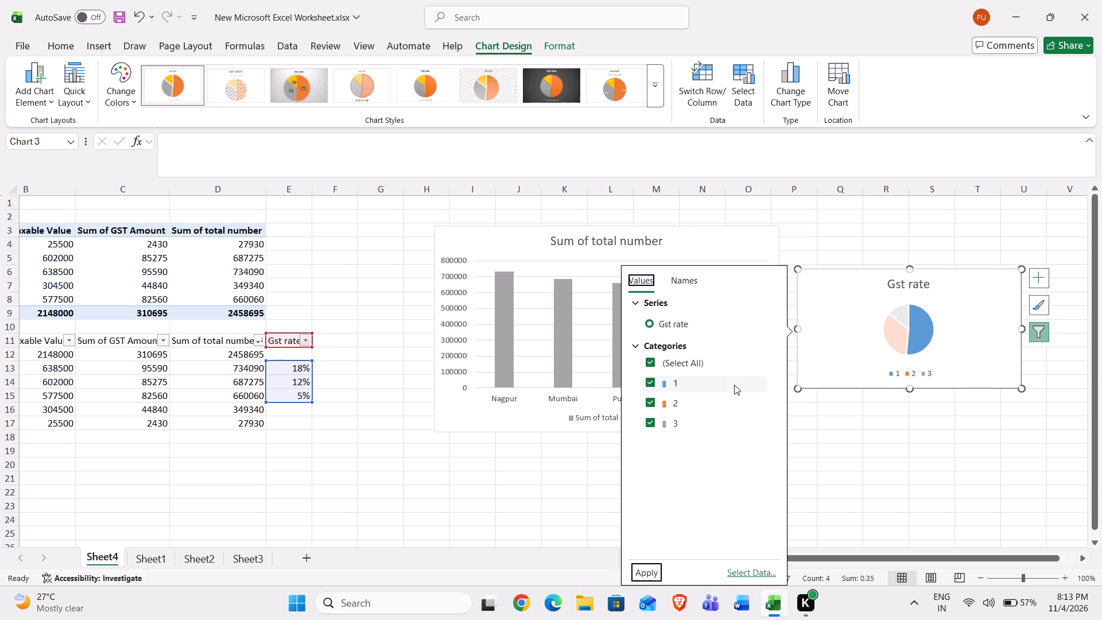
{"action": "left_click", "coordinate": [1038, 303]}
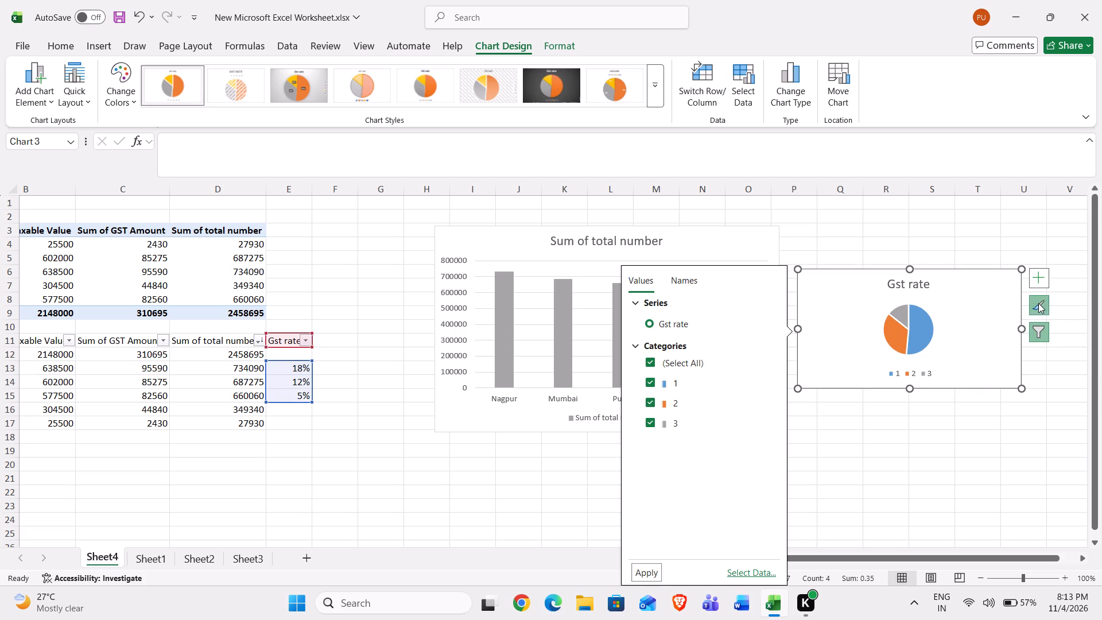
{"action": "left_click", "coordinate": [1037, 284]}
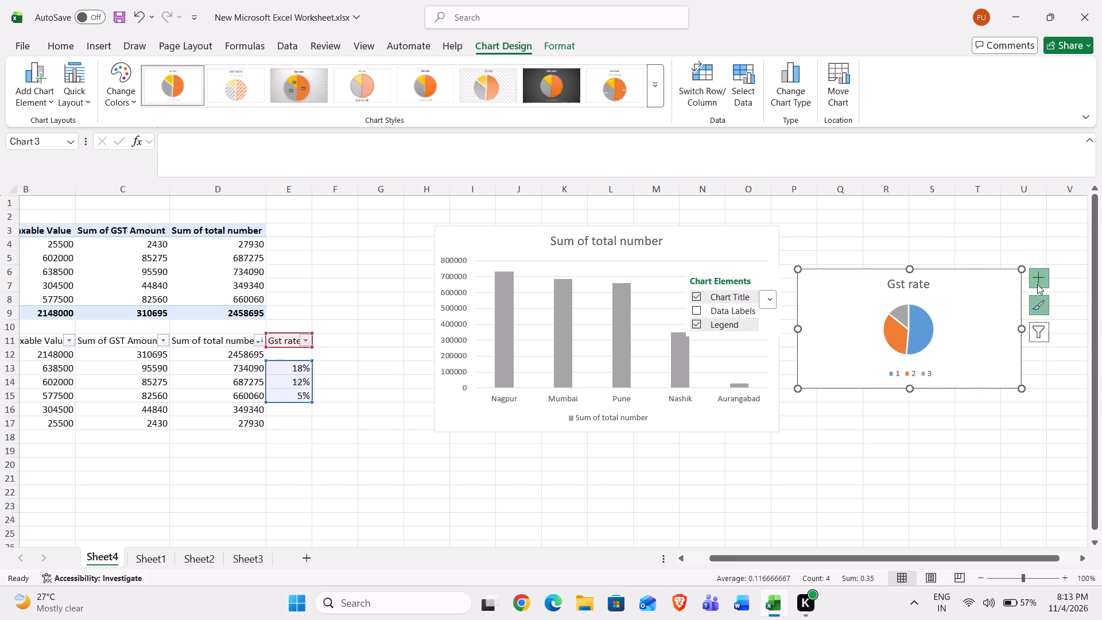
{"action": "left_click", "coordinate": [742, 309]}
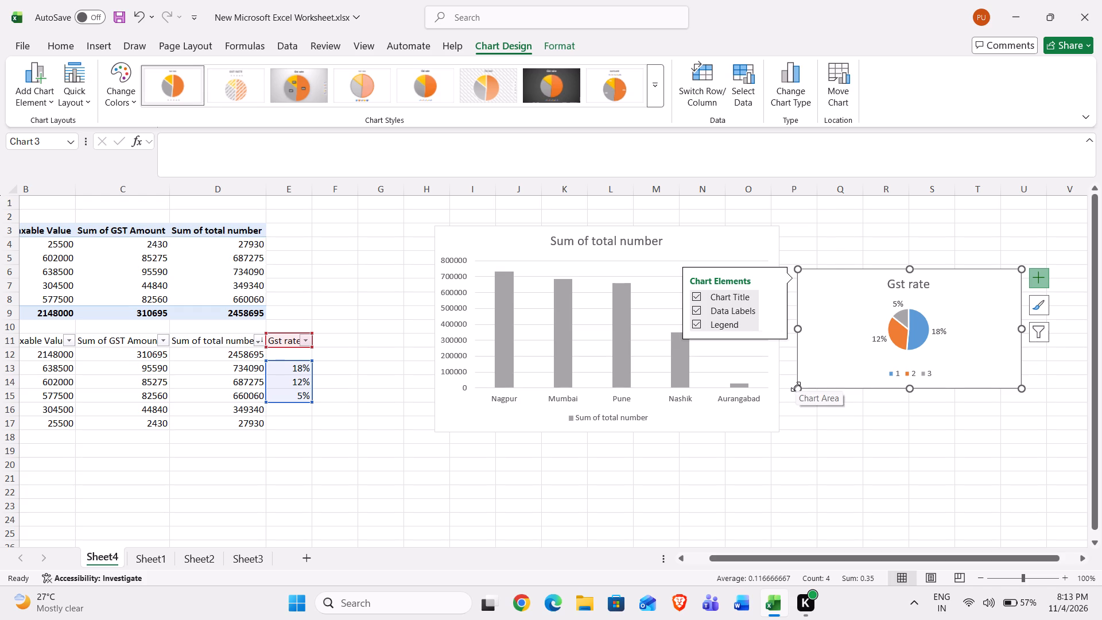
{"action": "left_click_drag", "start_coordinate": [796, 386], "coordinate": [792, 419]}
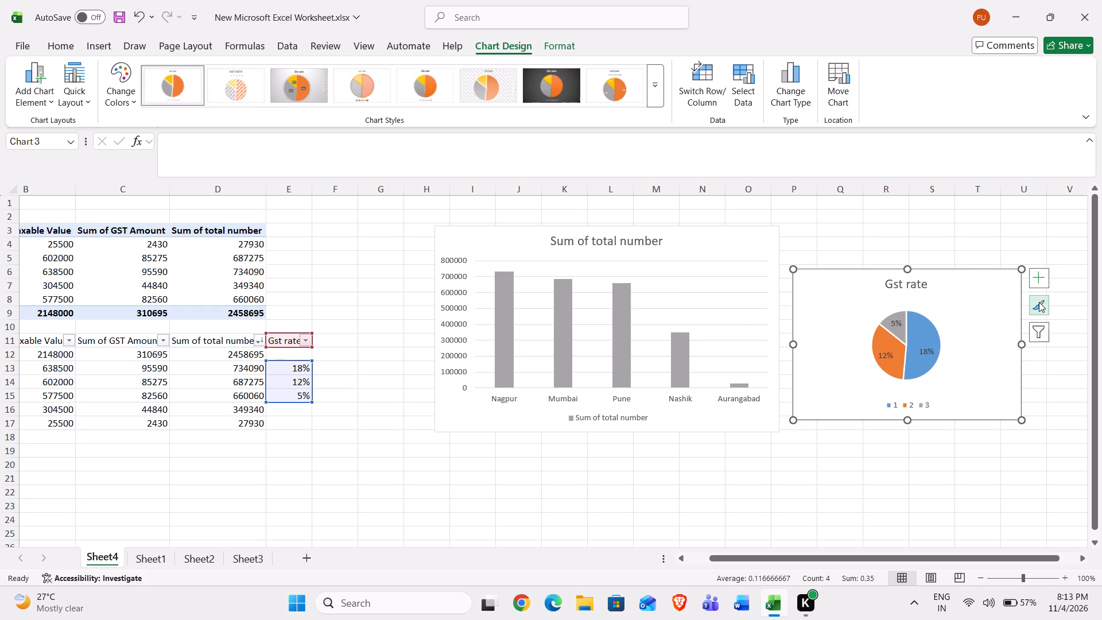
Set the pie chart's data labels to the Outside End position.
{"action": "left_click", "coordinate": [1039, 278]}
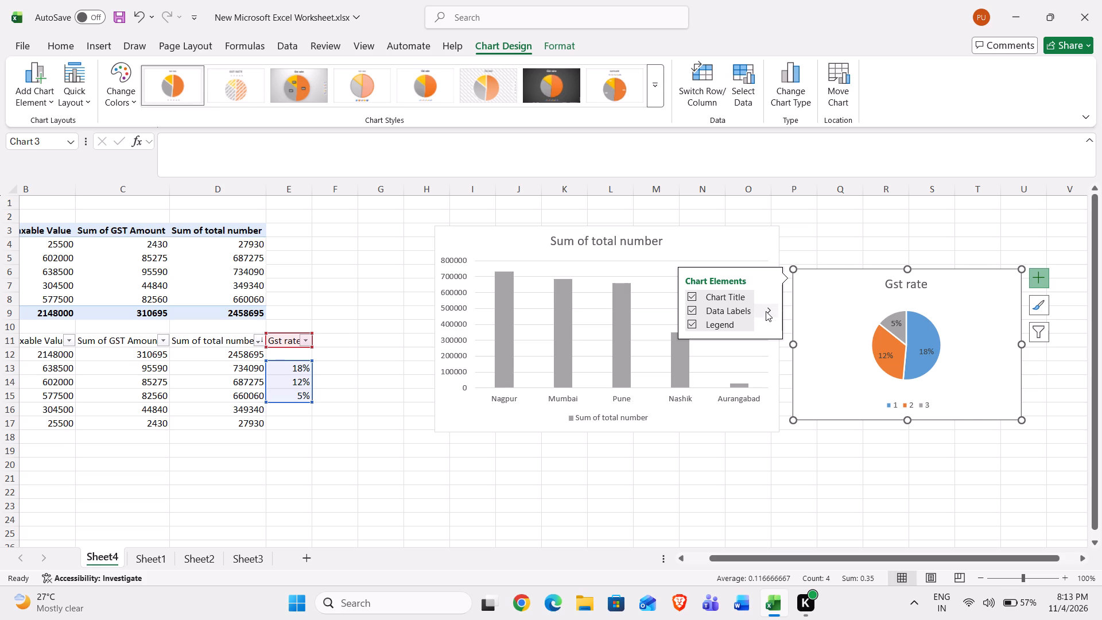
{"action": "left_click", "coordinate": [766, 311]}
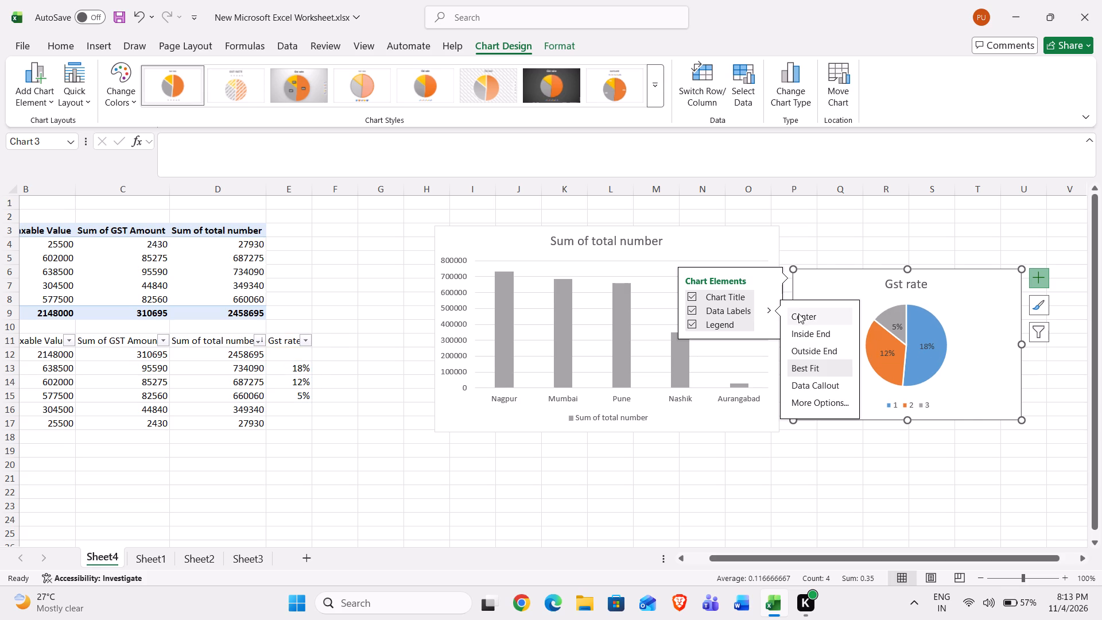
{"action": "left_click", "coordinate": [690, 309]}
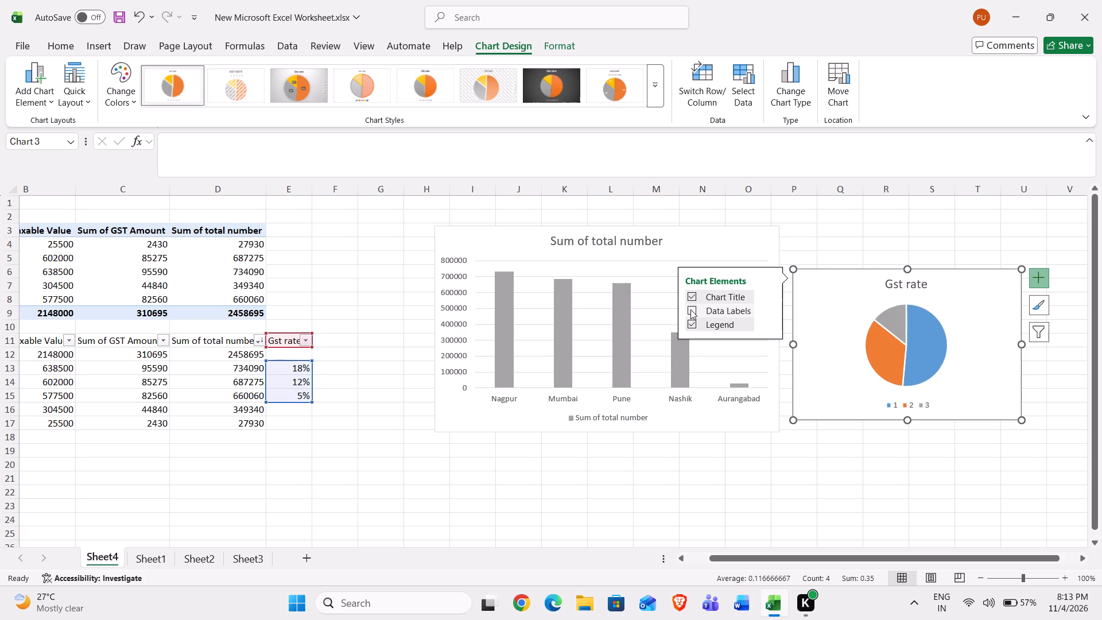
{"action": "left_click", "coordinate": [768, 309]}
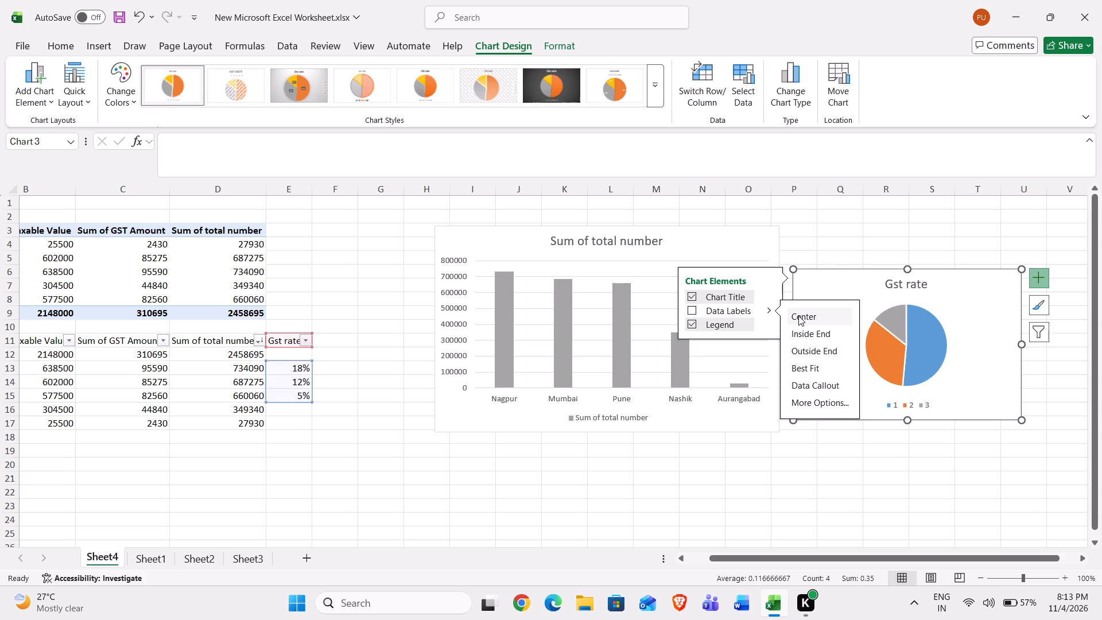
{"action": "left_click", "coordinate": [802, 350]}
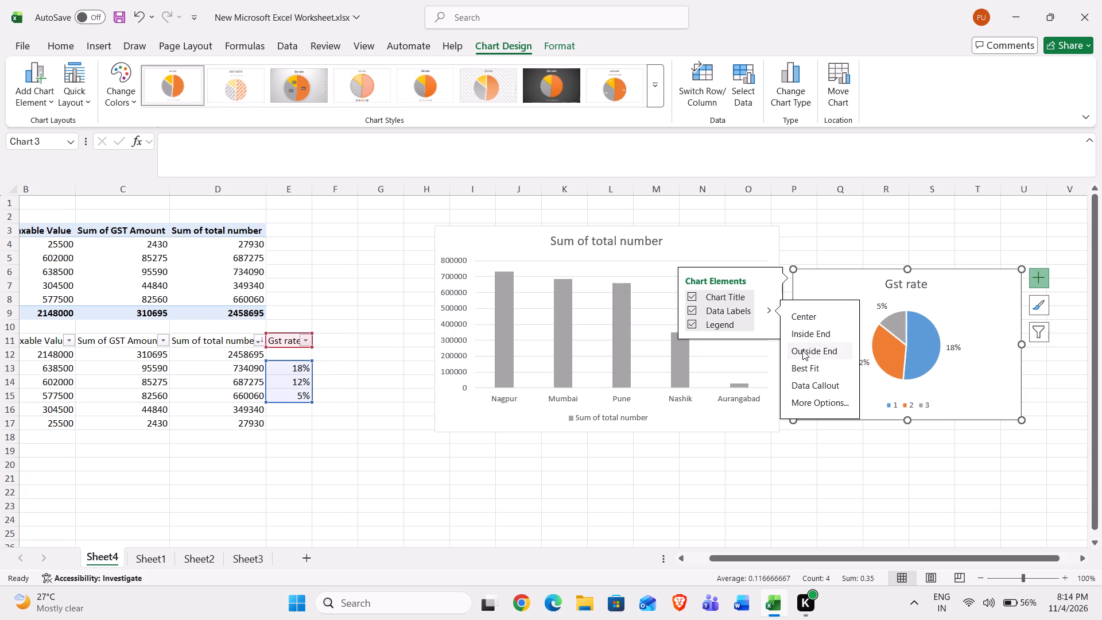
{"action": "left_click", "coordinate": [781, 462]}
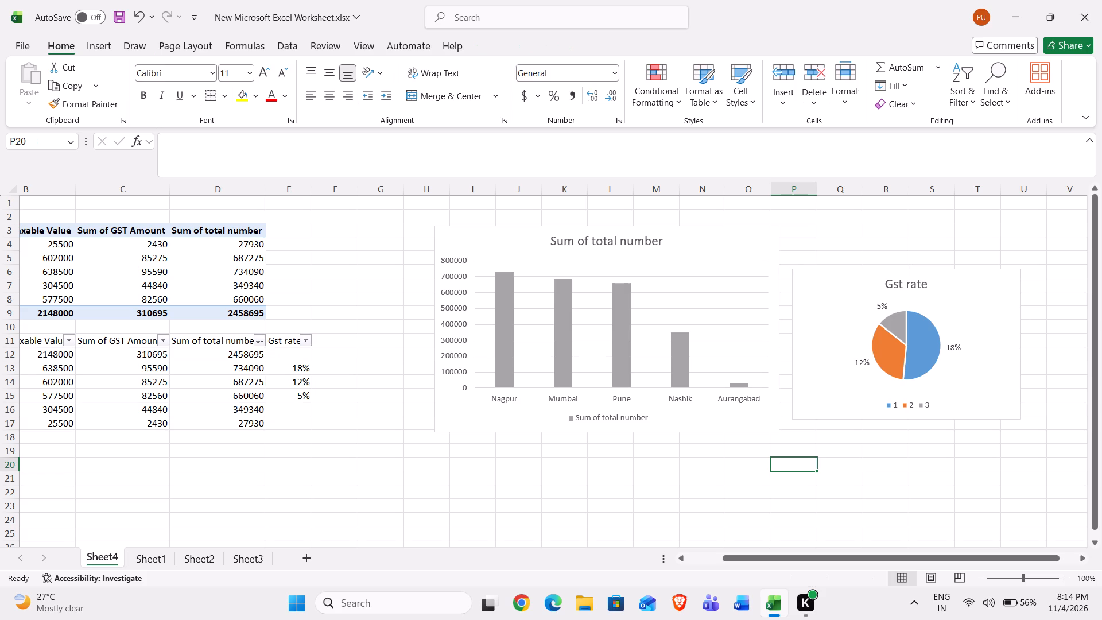
Insert a Clustered Column - Line combo chart from the pasted city summary in A11:D17.
{"action": "scroll", "coordinate": [556, 460], "scroll_direction": "right", "scroll_amount": 2}
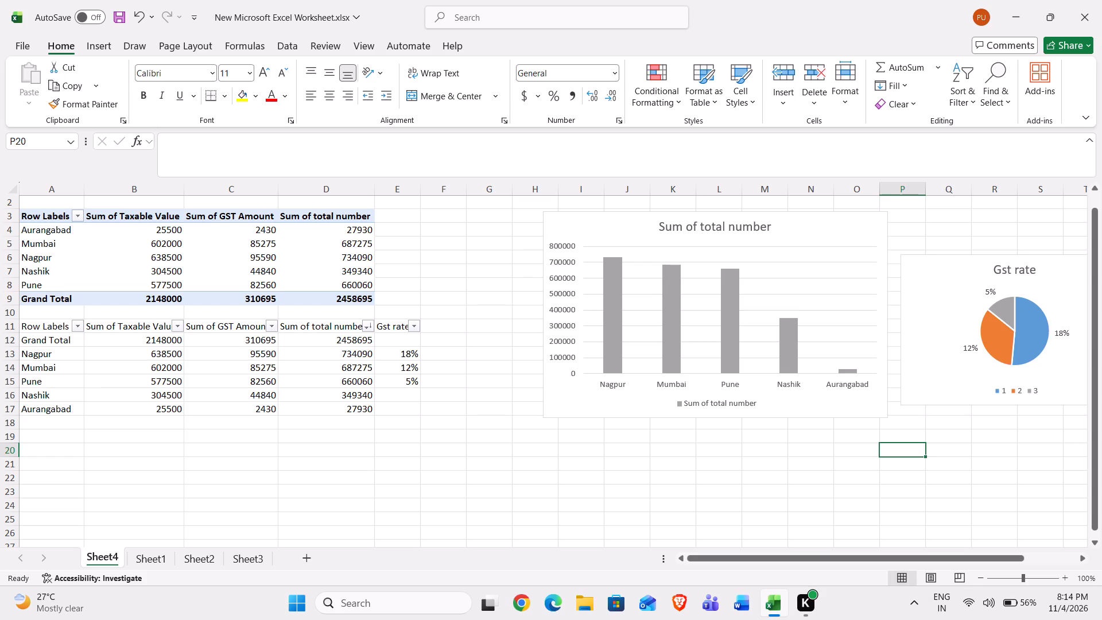
{"action": "left_click_drag", "start_coordinate": [45, 327], "coordinate": [104, 387]}
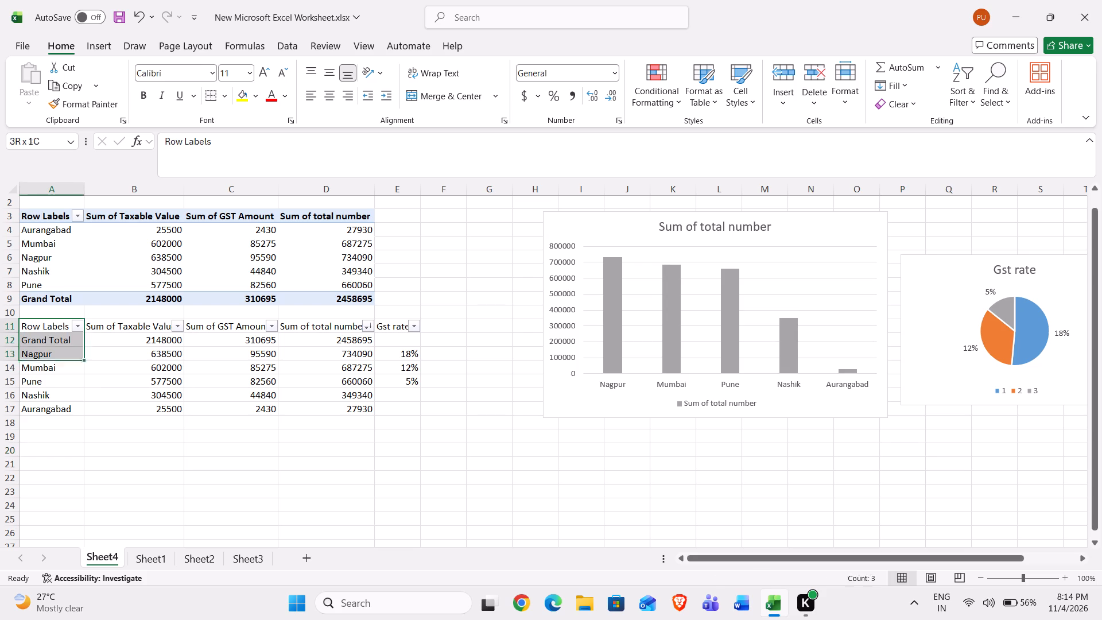
{"action": "left_click_drag", "start_coordinate": [104, 387], "coordinate": [362, 414]}
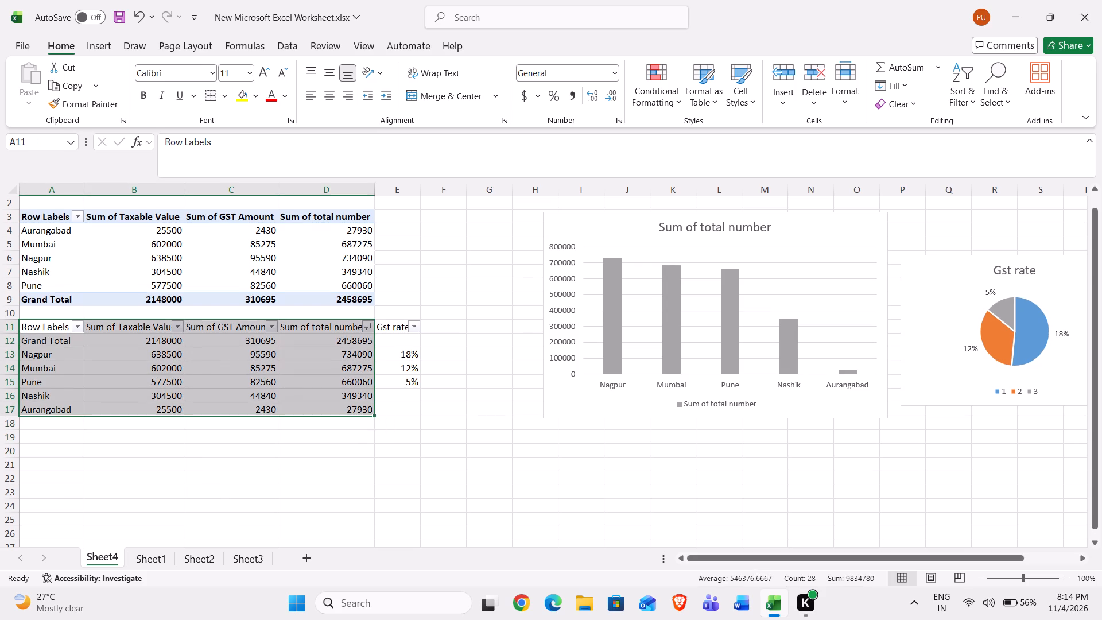
{"action": "left_click", "coordinate": [105, 44]}
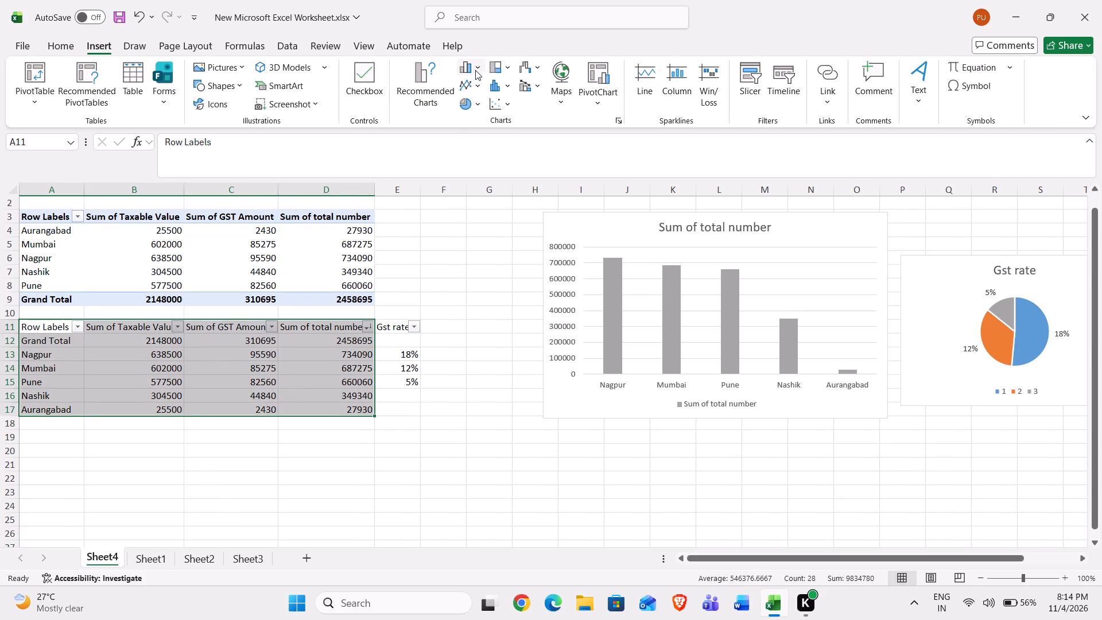
{"action": "left_click", "coordinate": [432, 79]}
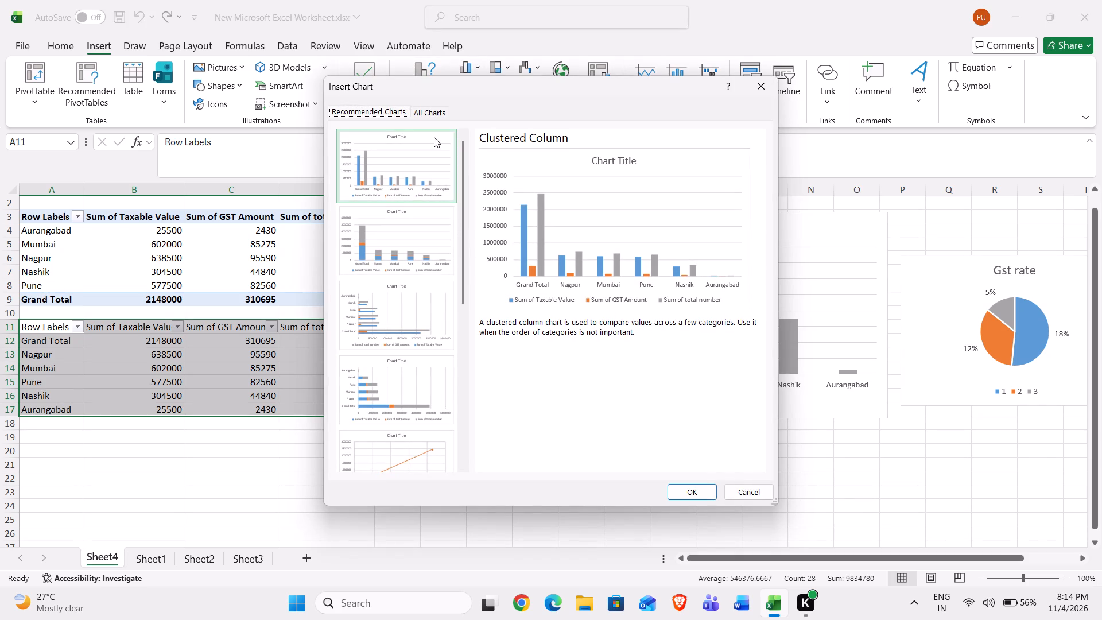
{"action": "left_click", "coordinate": [428, 113]}
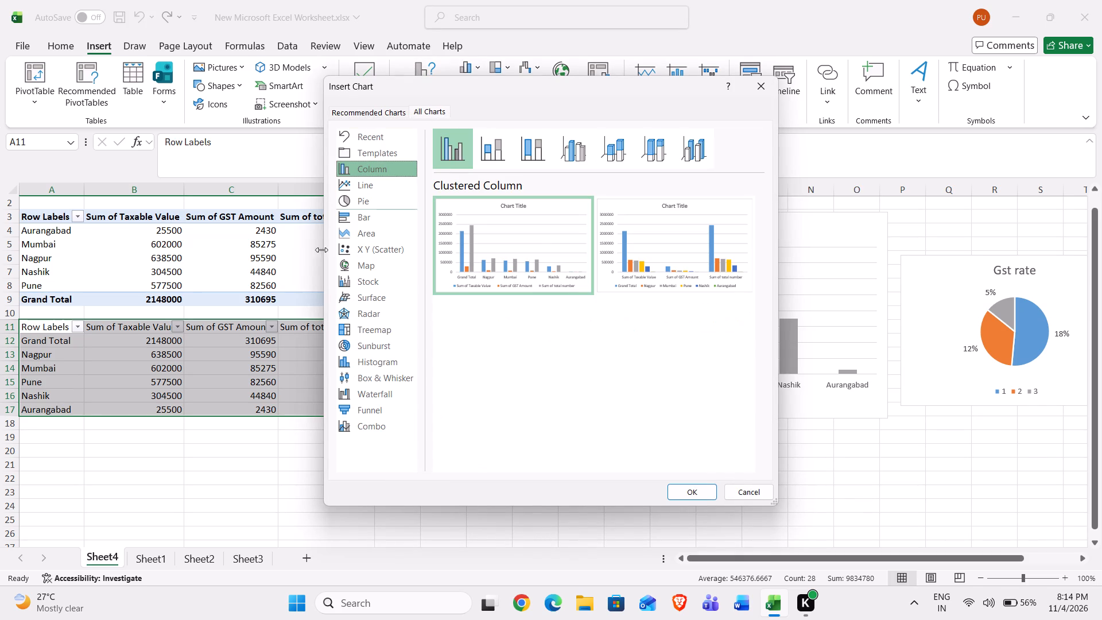
{"action": "left_click", "coordinate": [373, 421]}
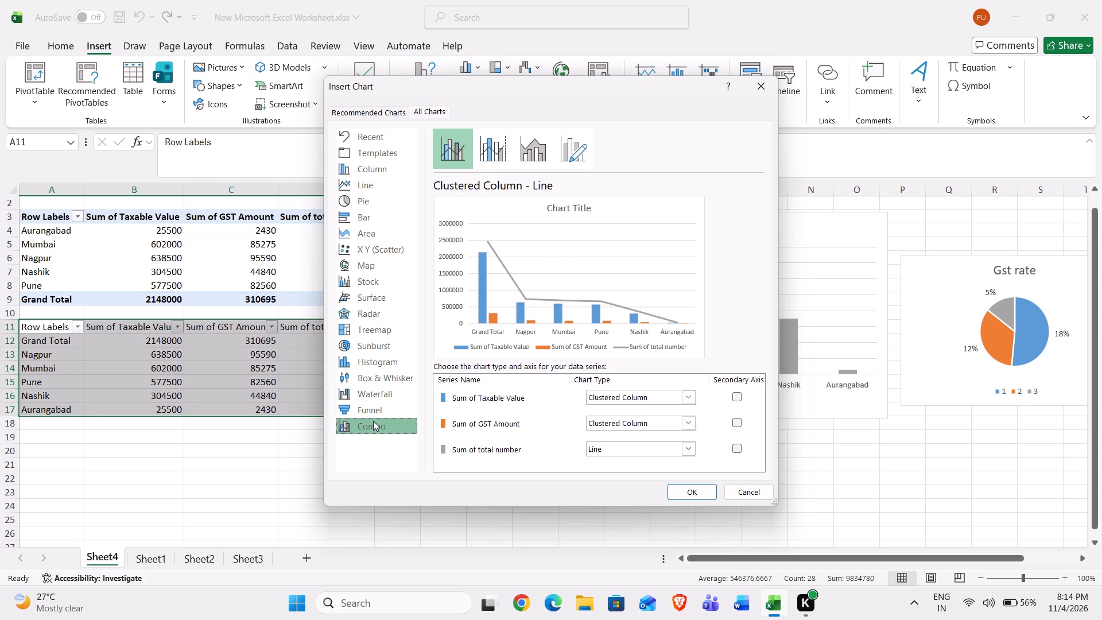
{"action": "scroll", "coordinate": [534, 423], "scroll_direction": "down", "scroll_amount": 1}
{"action": "scroll", "coordinate": [534, 423], "scroll_direction": "up", "scroll_amount": 2}
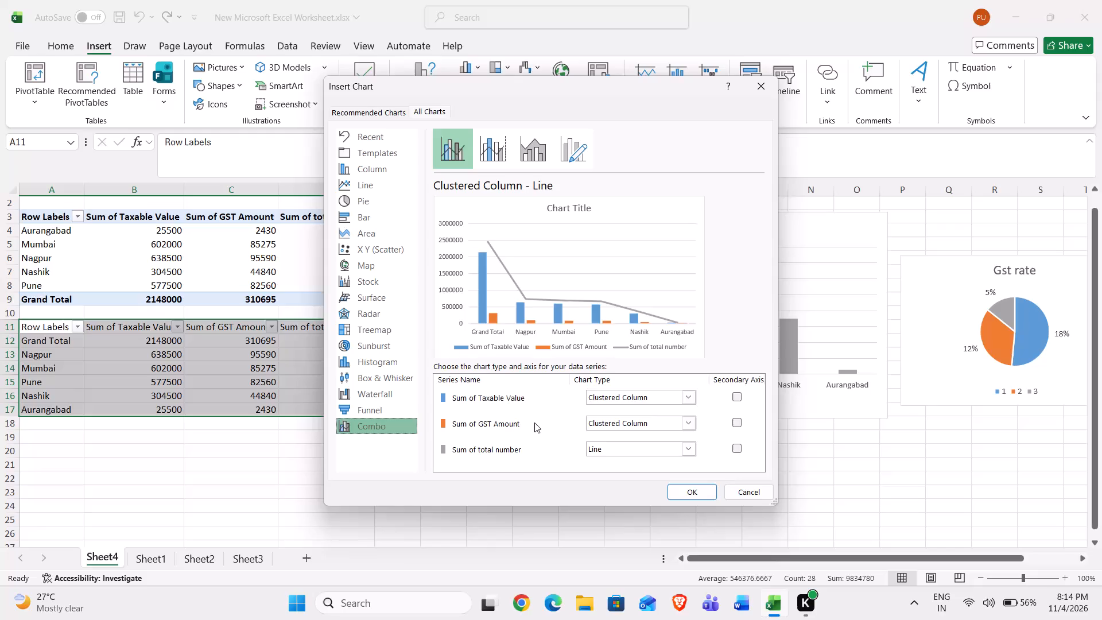
{"action": "left_click", "coordinate": [708, 494]}
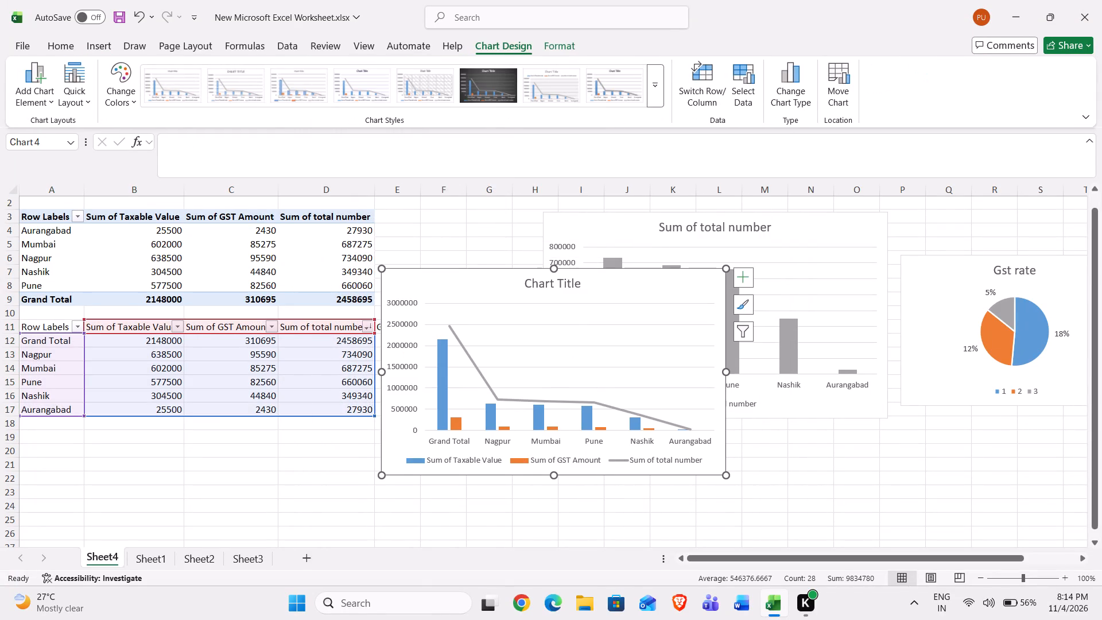
Move the combo chart directly below the Sum of total number column chart.
{"action": "left_click_drag", "start_coordinate": [558, 310], "coordinate": [564, 306]}
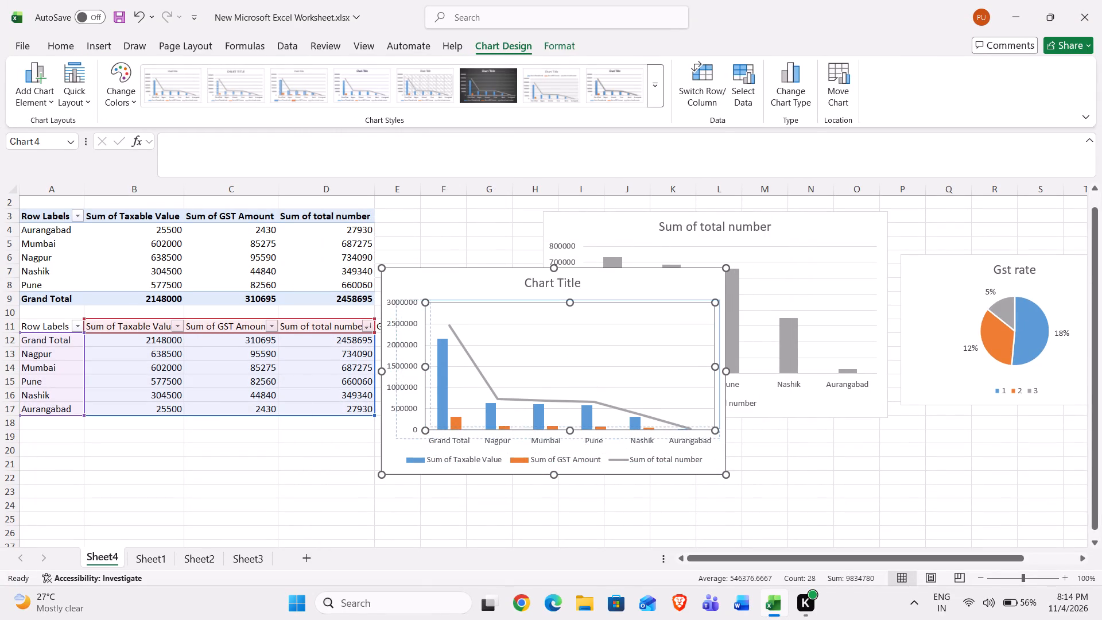
{"action": "left_click_drag", "start_coordinate": [505, 281], "coordinate": [680, 409]}
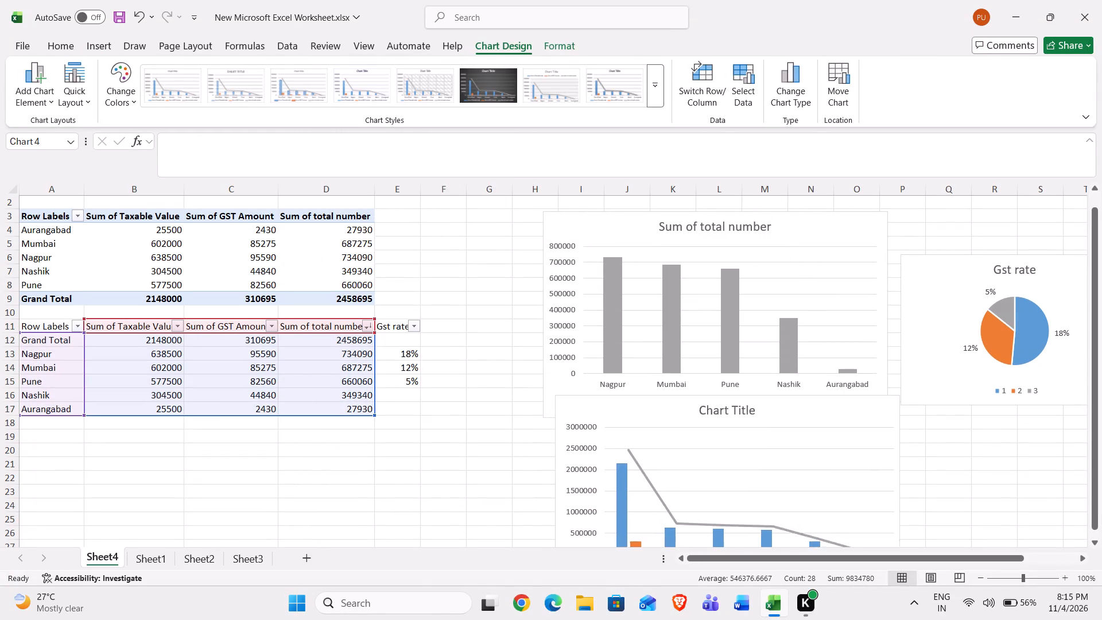
{"action": "left_click_drag", "start_coordinate": [680, 409], "coordinate": [665, 442]}
Apply the dark-background chart style to the combo chart.
{"action": "scroll", "coordinate": [665, 442], "scroll_direction": "down", "scroll_amount": 2}
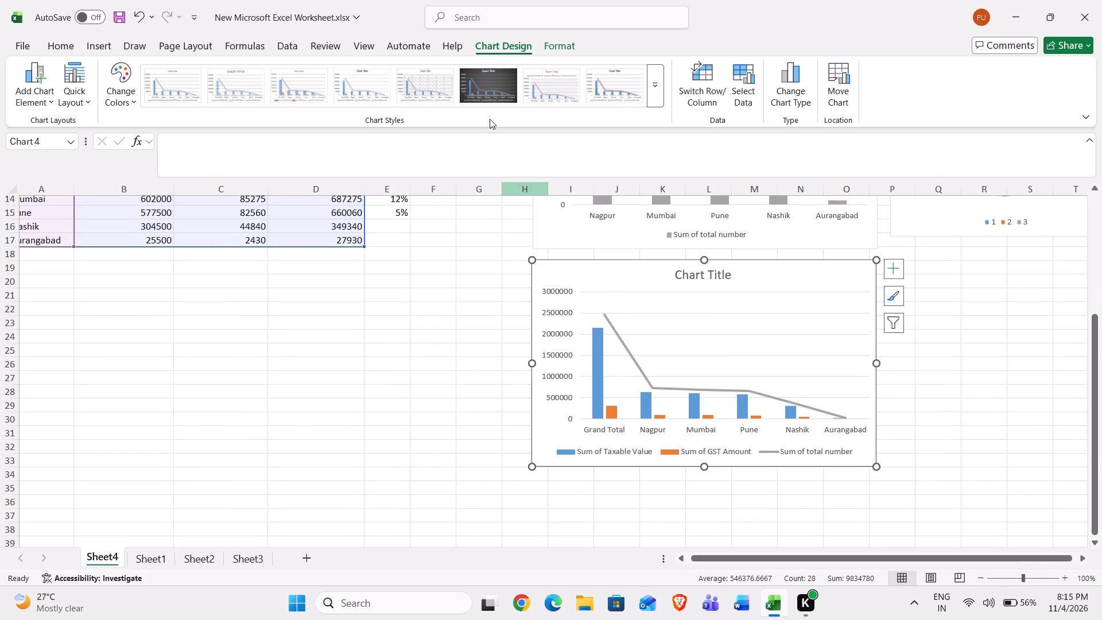
{"action": "left_click", "coordinate": [474, 88]}
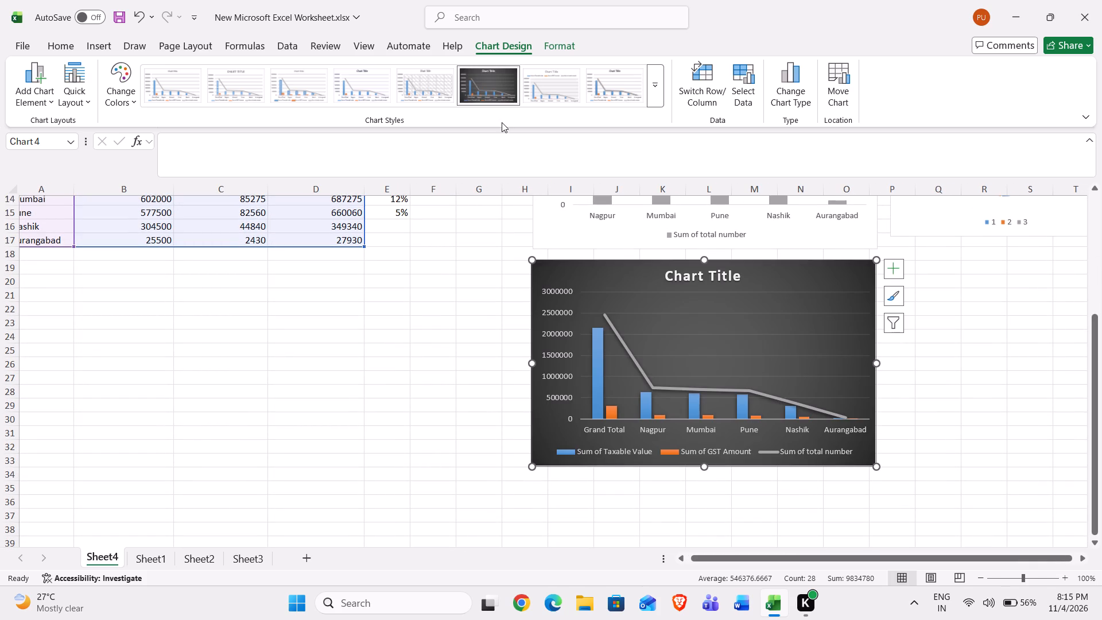
{"action": "left_click", "coordinate": [397, 320]}
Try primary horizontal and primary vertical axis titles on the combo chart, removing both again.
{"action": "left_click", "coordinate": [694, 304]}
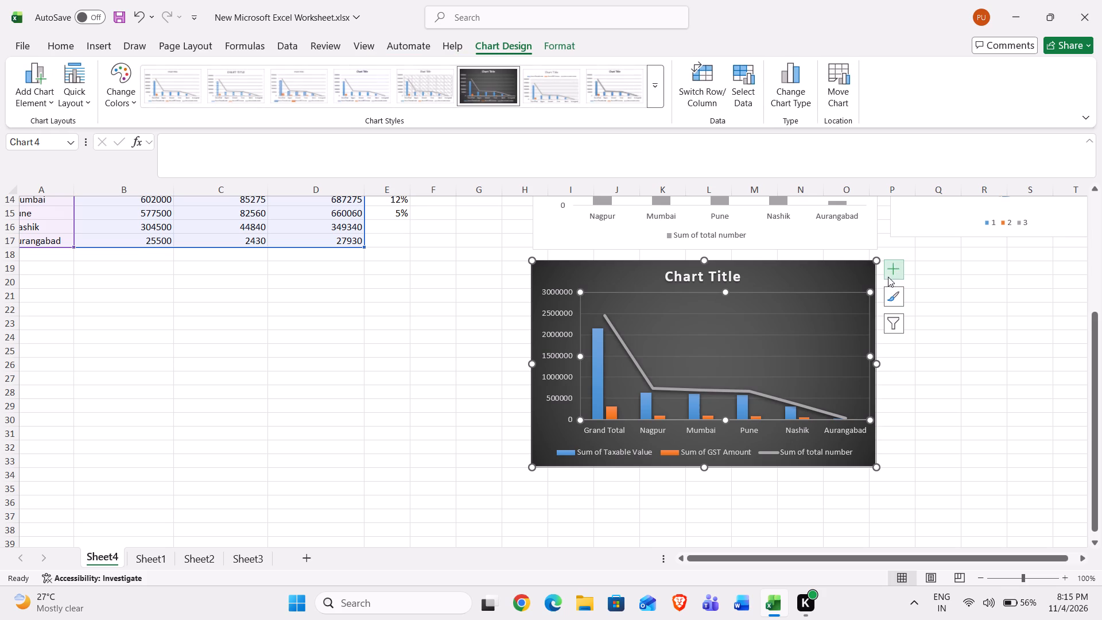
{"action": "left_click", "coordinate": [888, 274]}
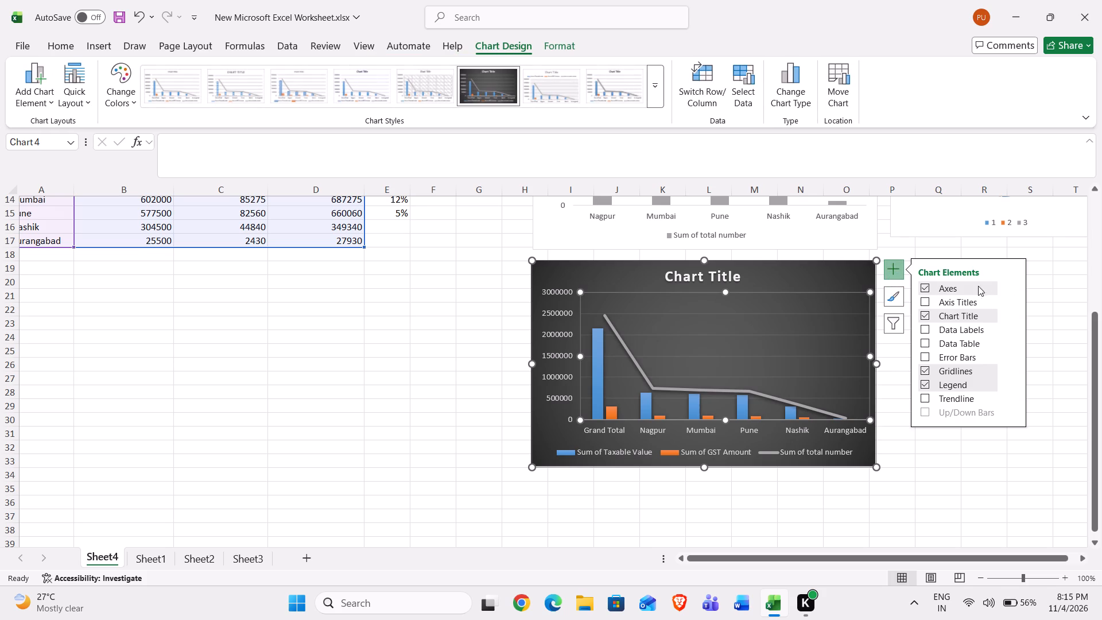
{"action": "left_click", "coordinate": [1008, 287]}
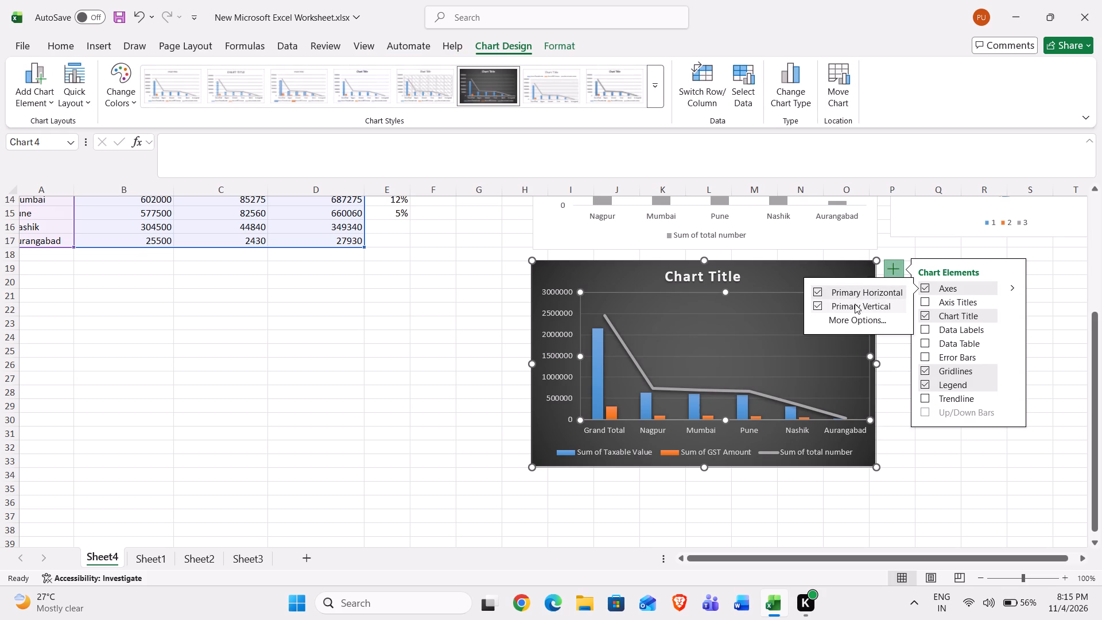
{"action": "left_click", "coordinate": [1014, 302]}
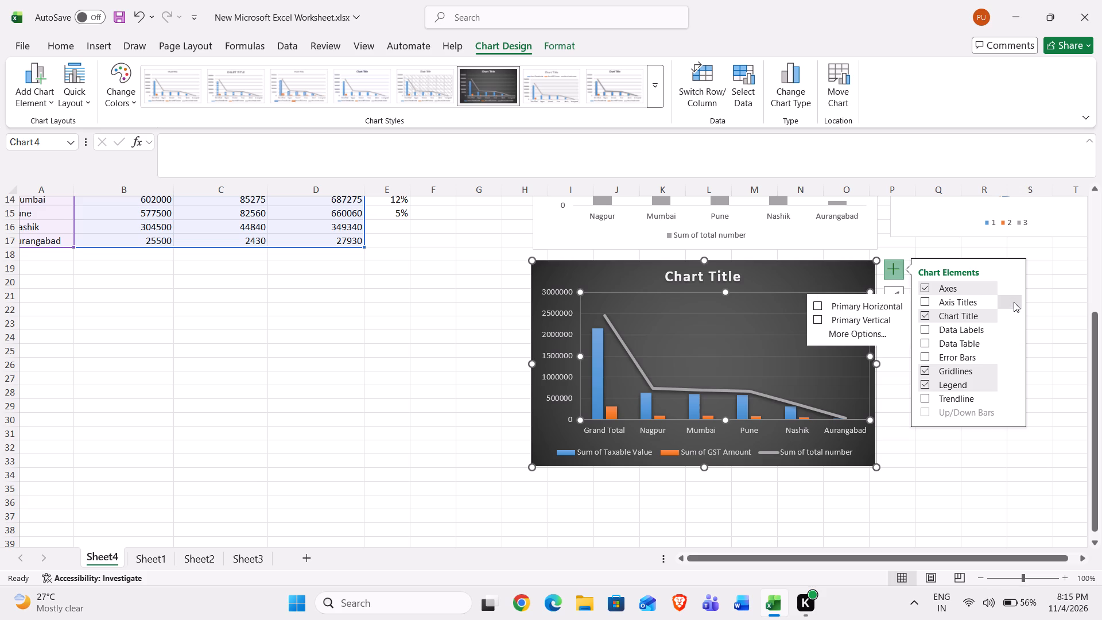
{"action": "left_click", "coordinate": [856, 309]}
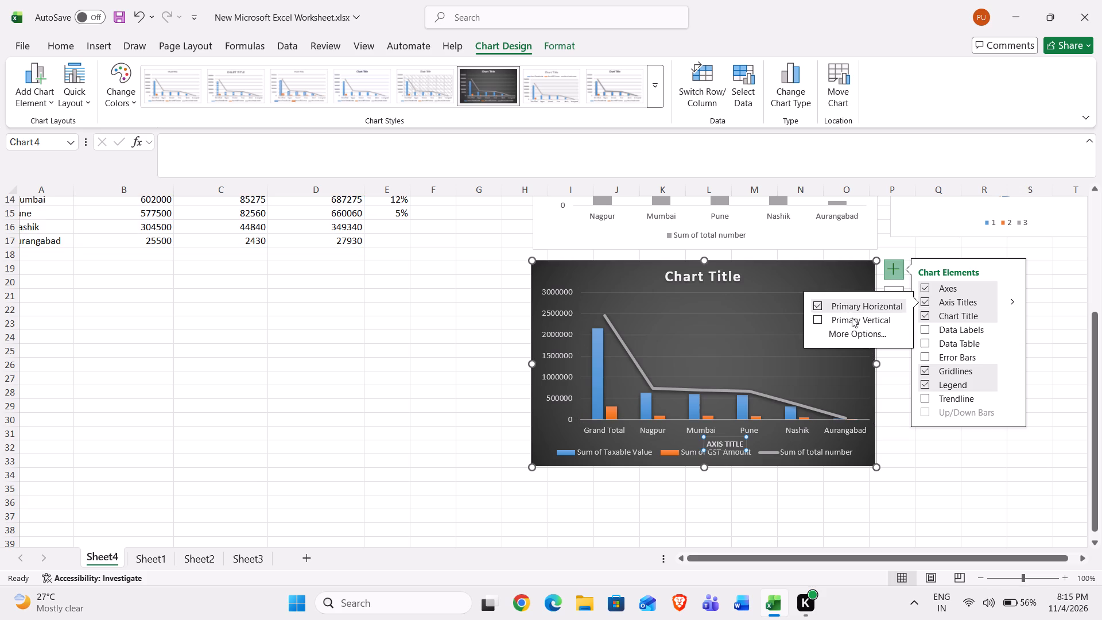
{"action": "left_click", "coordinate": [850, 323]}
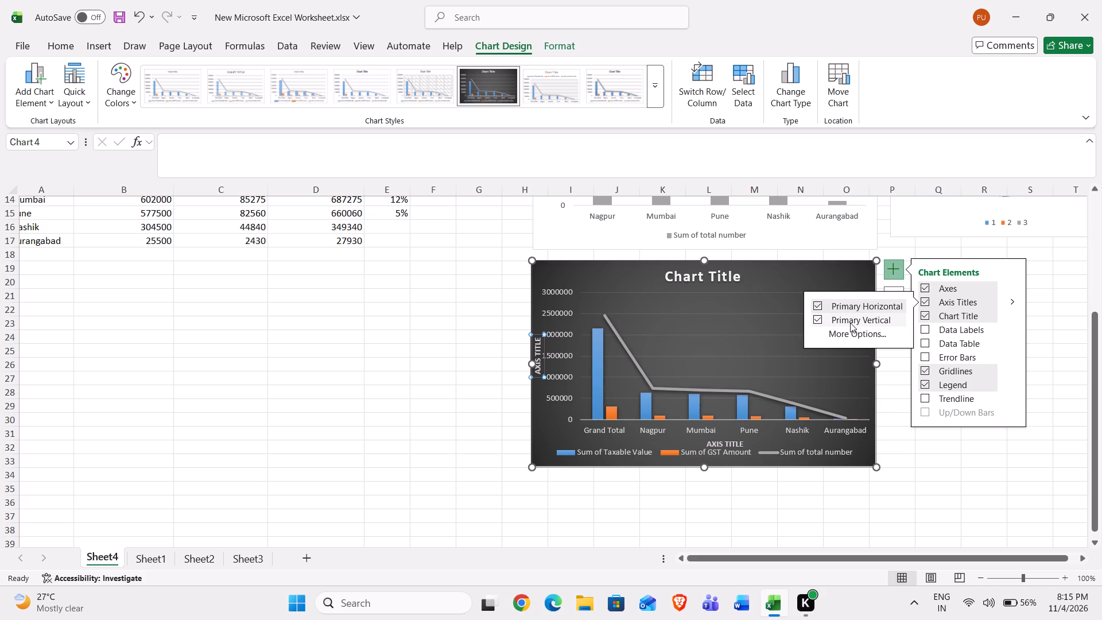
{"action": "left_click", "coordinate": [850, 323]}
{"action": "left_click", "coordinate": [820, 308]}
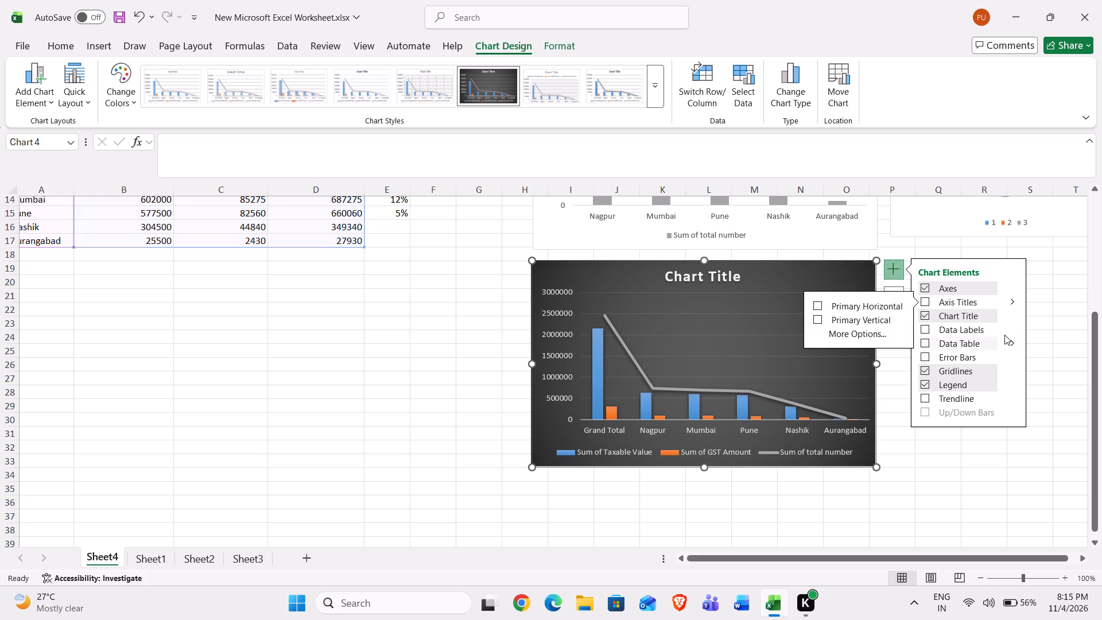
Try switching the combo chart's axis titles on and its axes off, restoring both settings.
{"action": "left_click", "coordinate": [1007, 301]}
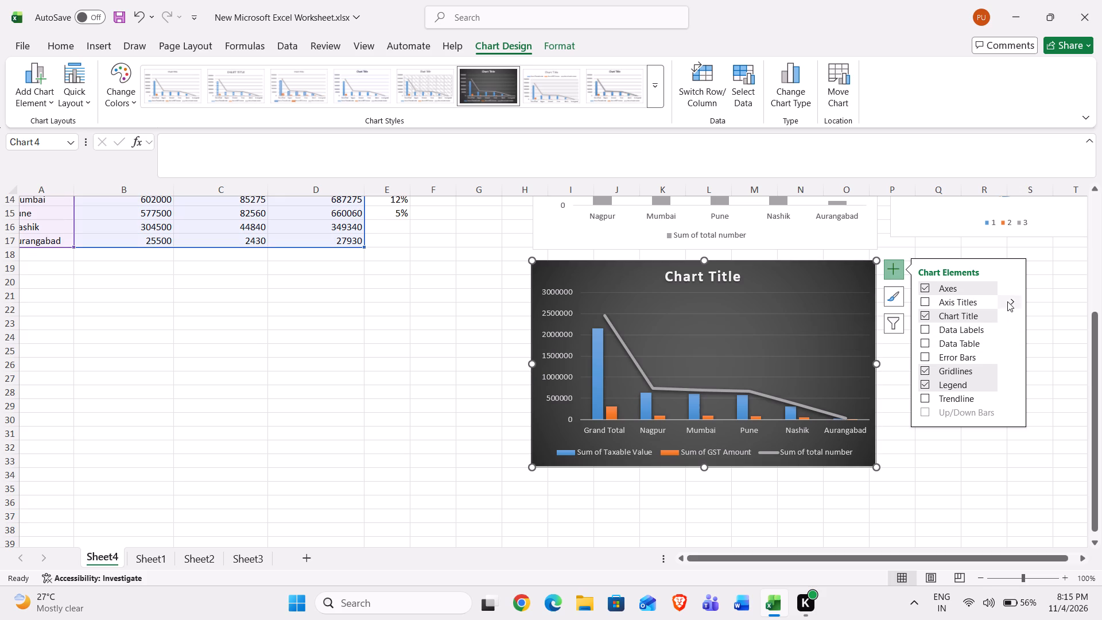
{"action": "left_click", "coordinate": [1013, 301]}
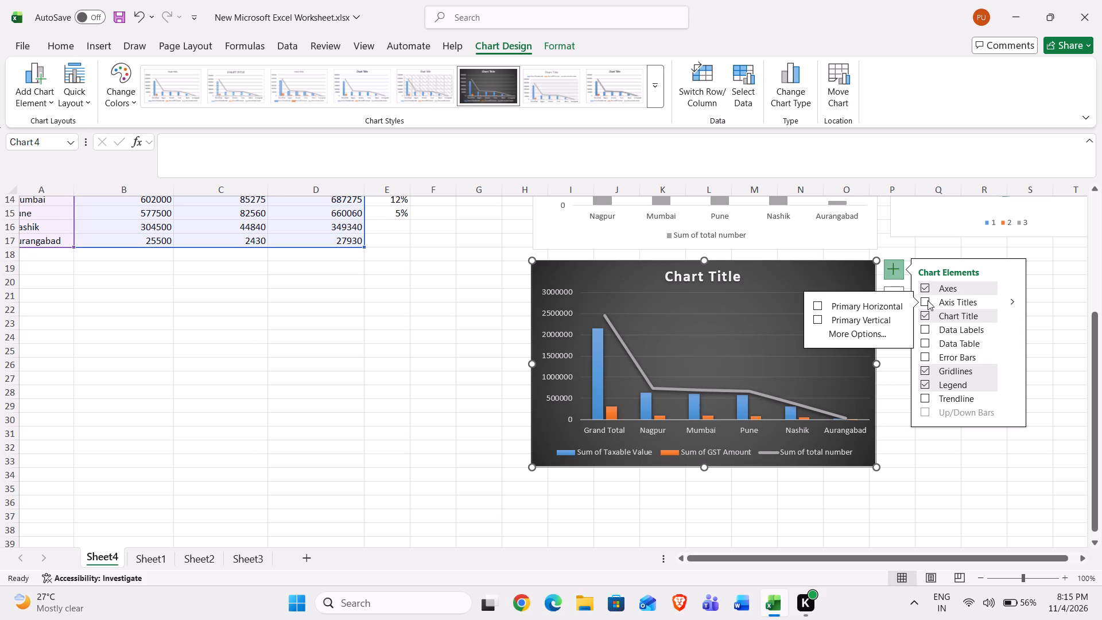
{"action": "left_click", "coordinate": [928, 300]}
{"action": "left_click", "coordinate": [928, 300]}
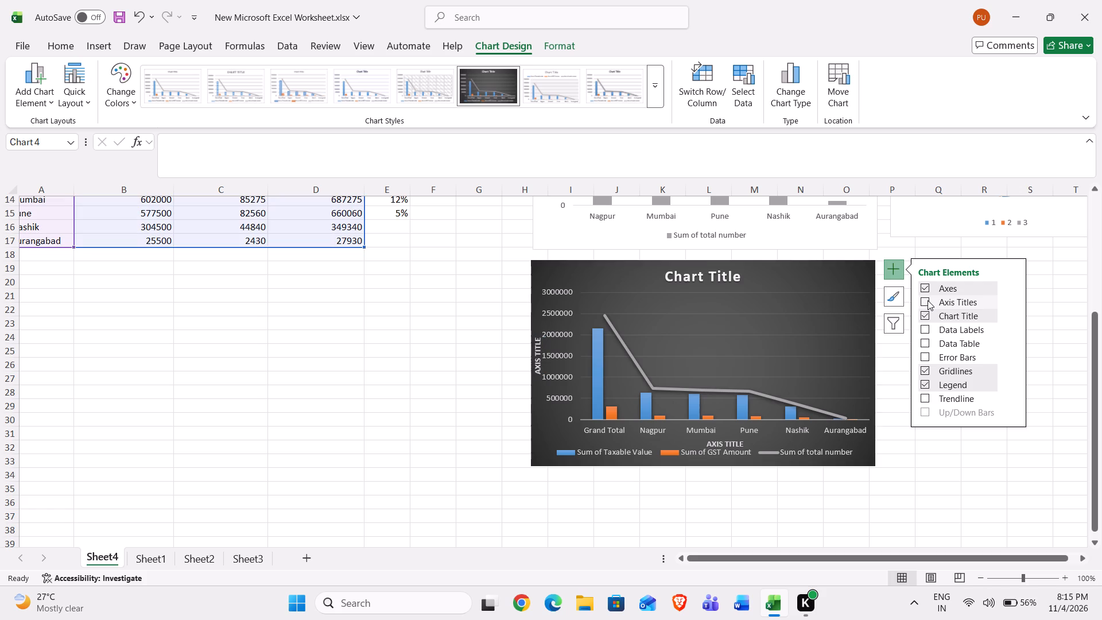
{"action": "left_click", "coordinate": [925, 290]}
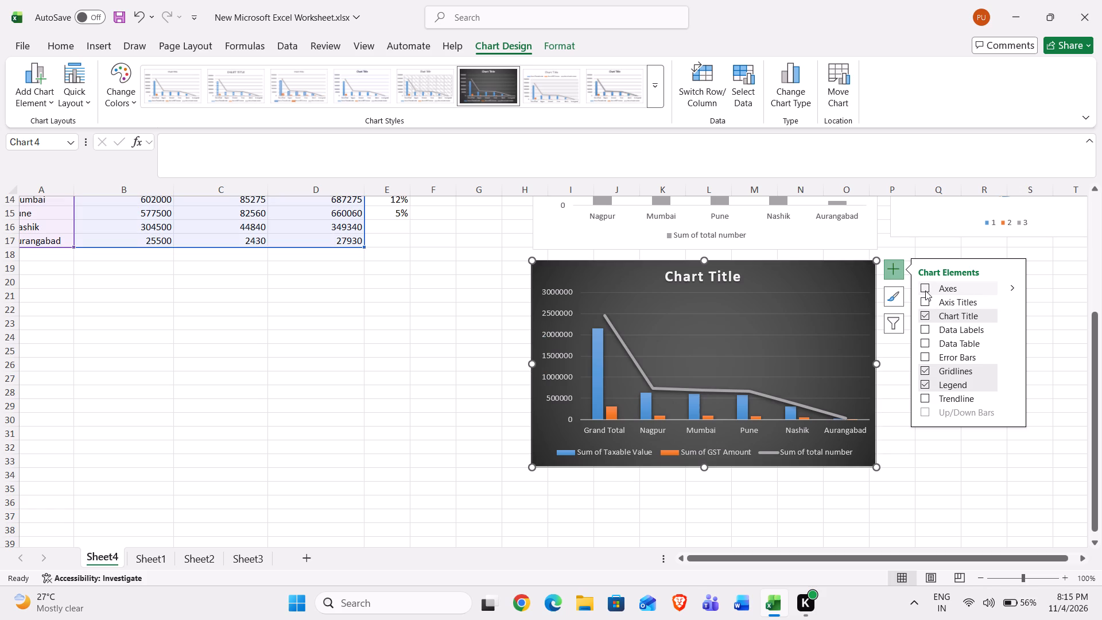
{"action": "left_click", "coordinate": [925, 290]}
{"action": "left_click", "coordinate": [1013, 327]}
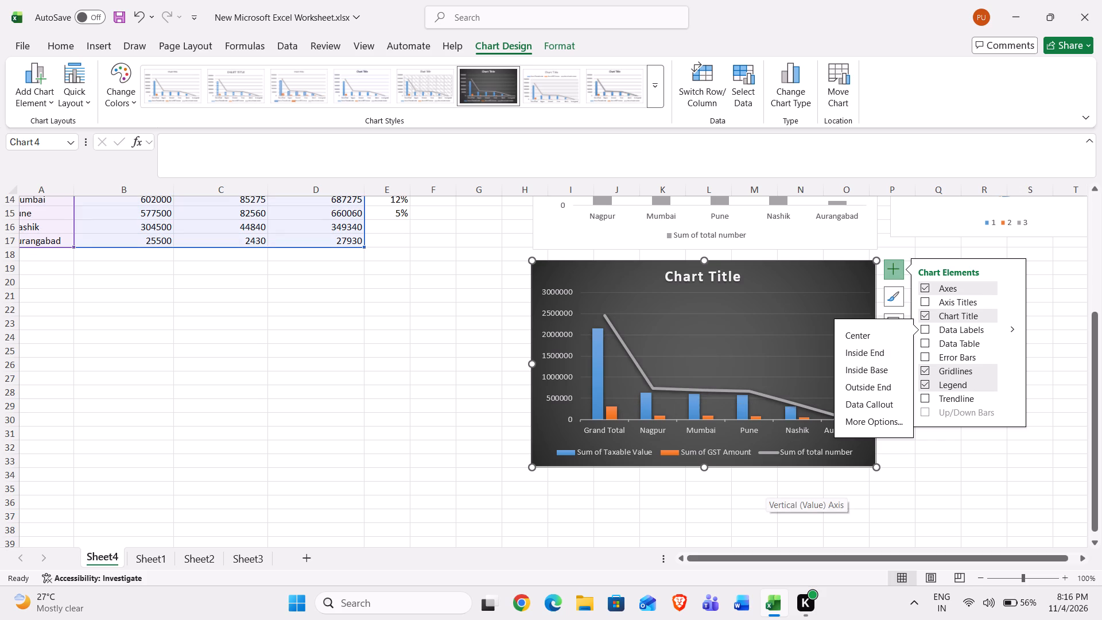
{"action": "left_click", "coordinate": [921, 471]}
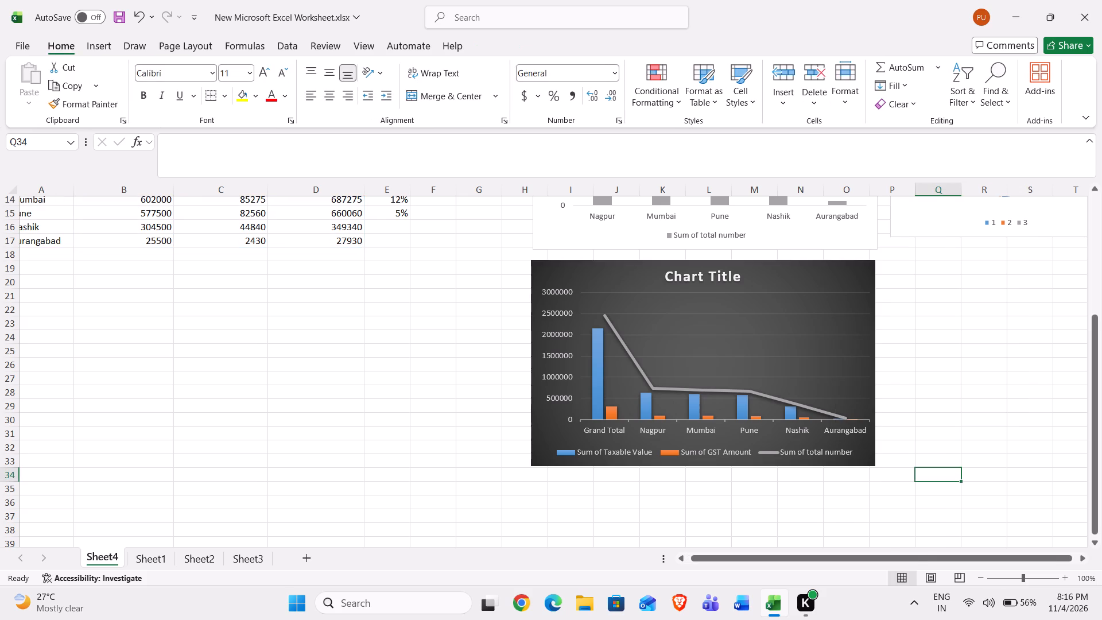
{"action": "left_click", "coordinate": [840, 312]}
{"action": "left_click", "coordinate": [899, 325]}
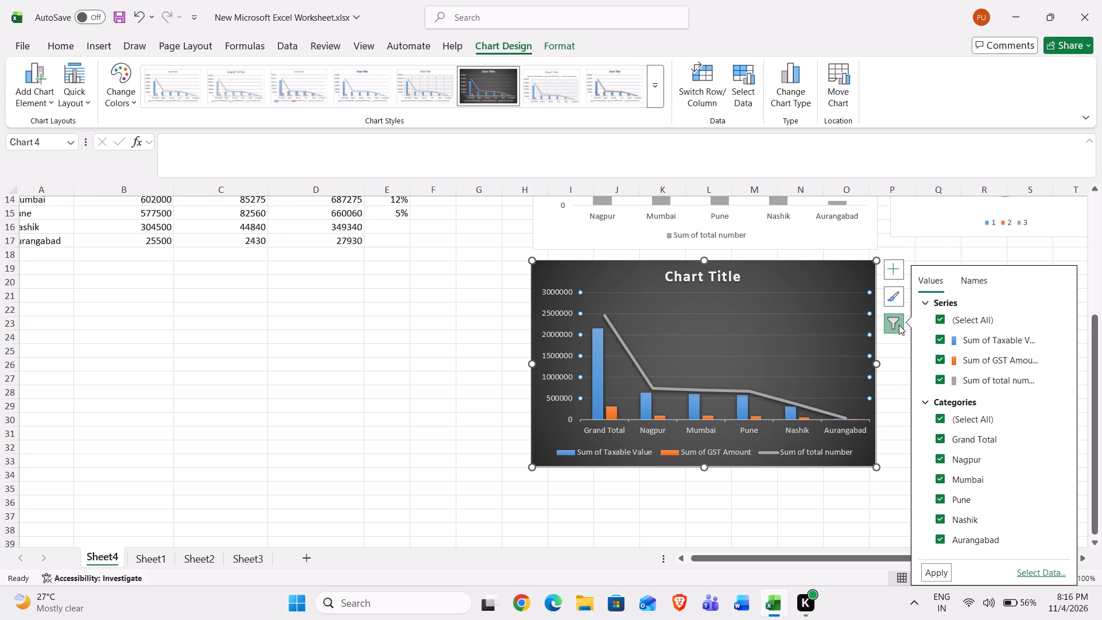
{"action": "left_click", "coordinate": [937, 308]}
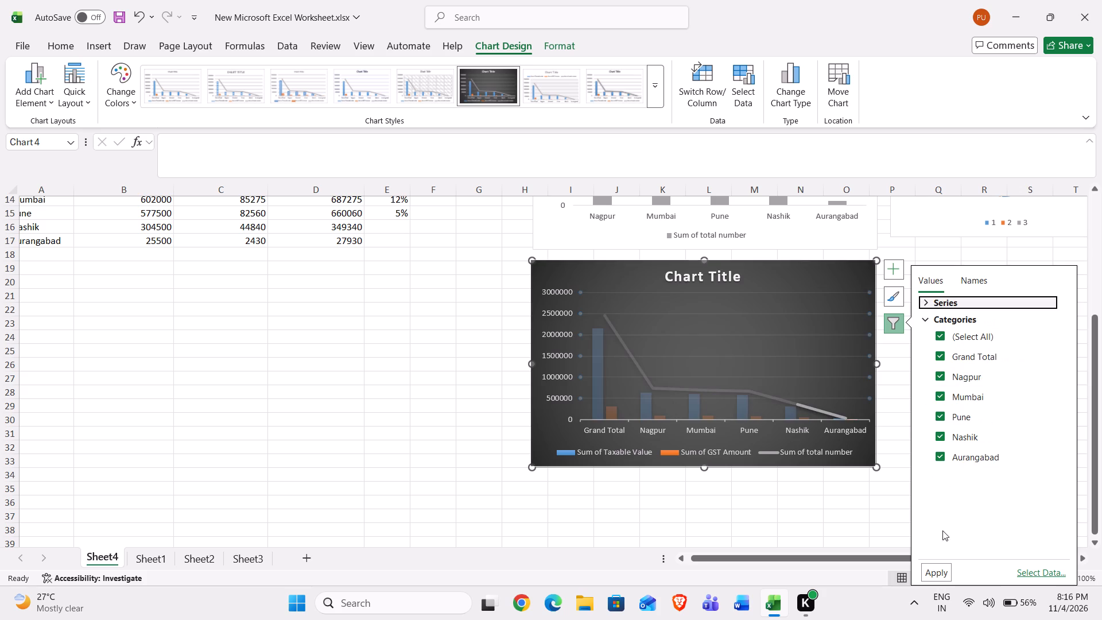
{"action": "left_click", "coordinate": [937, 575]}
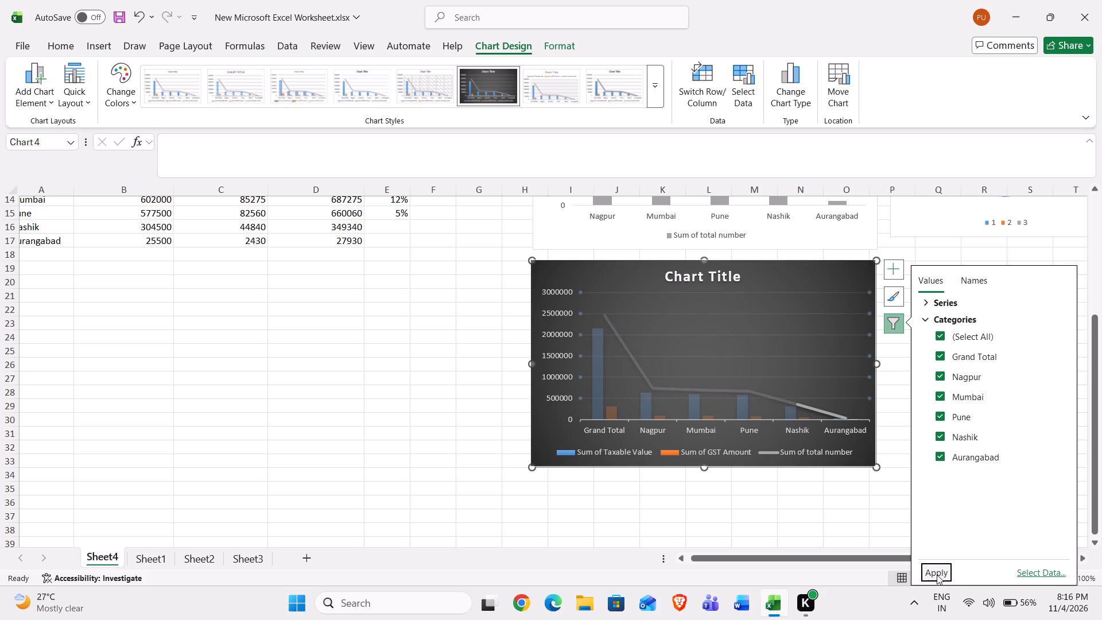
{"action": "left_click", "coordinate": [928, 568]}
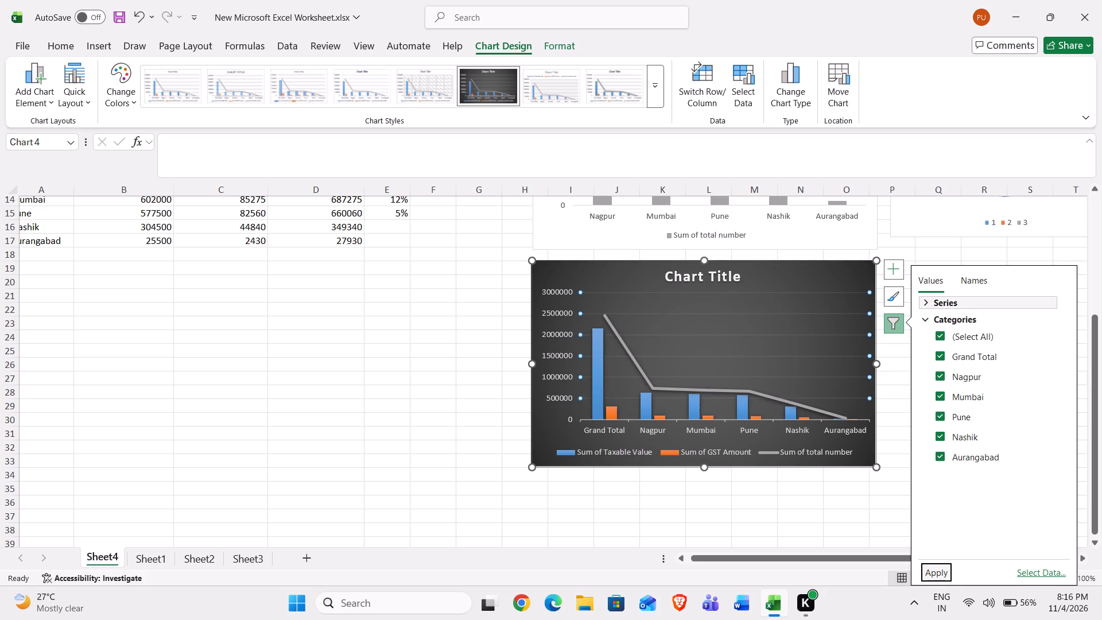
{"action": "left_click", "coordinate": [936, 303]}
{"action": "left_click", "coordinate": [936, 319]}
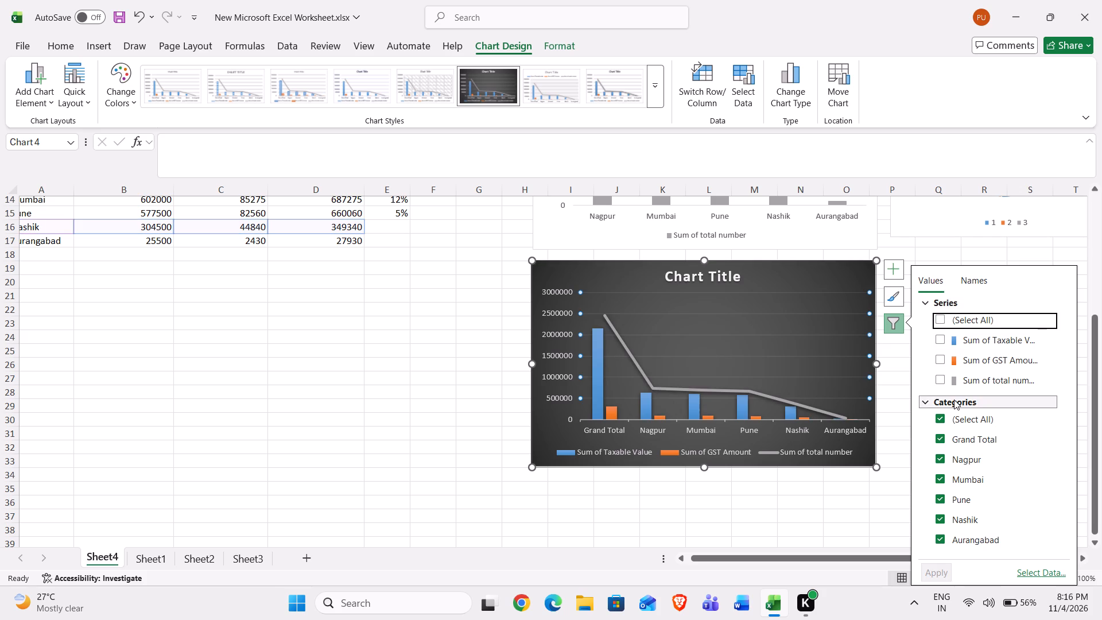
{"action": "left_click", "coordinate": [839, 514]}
Filter the combo chart to show only the Sum of GST Amount series, excluding Sum of Taxable Value and Sum of total number.
{"action": "left_click", "coordinate": [630, 376]}
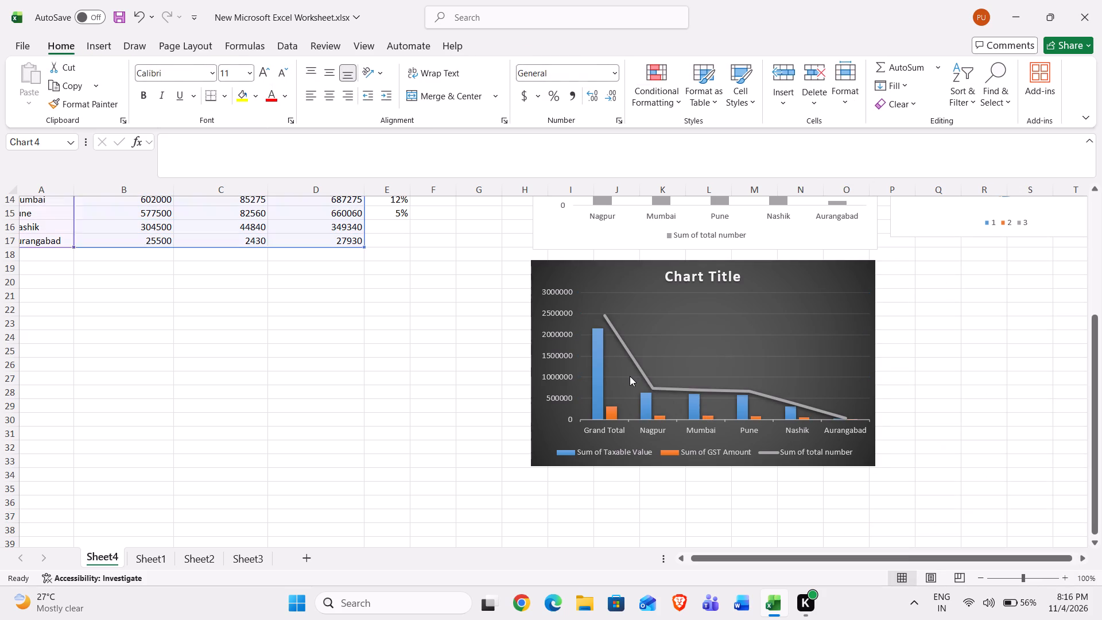
{"action": "left_click", "coordinate": [894, 321]}
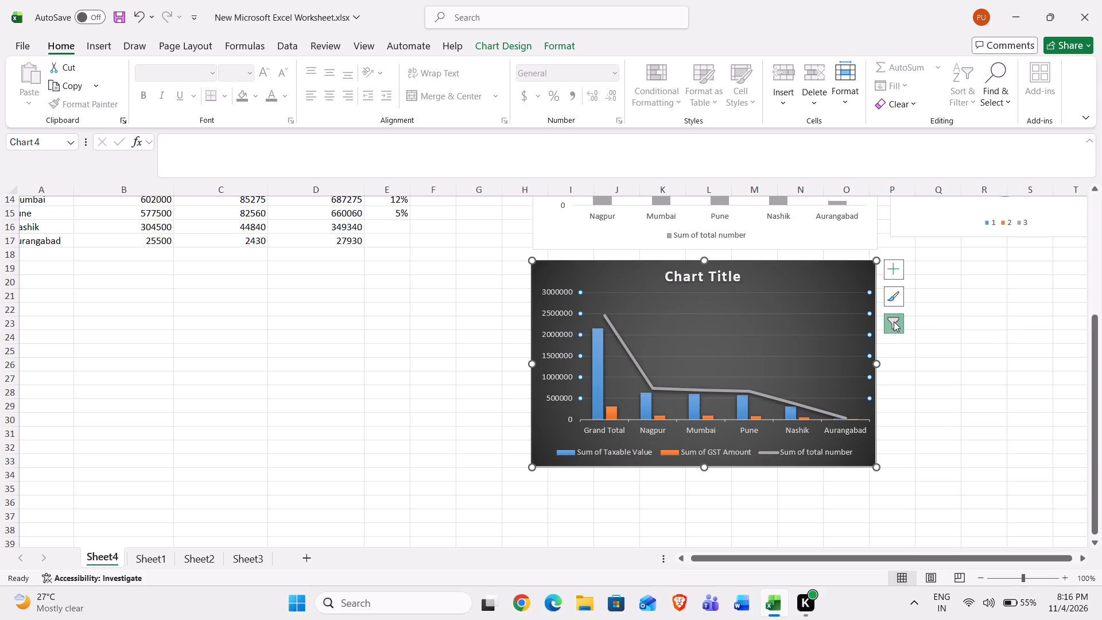
{"action": "left_click", "coordinate": [940, 338]}
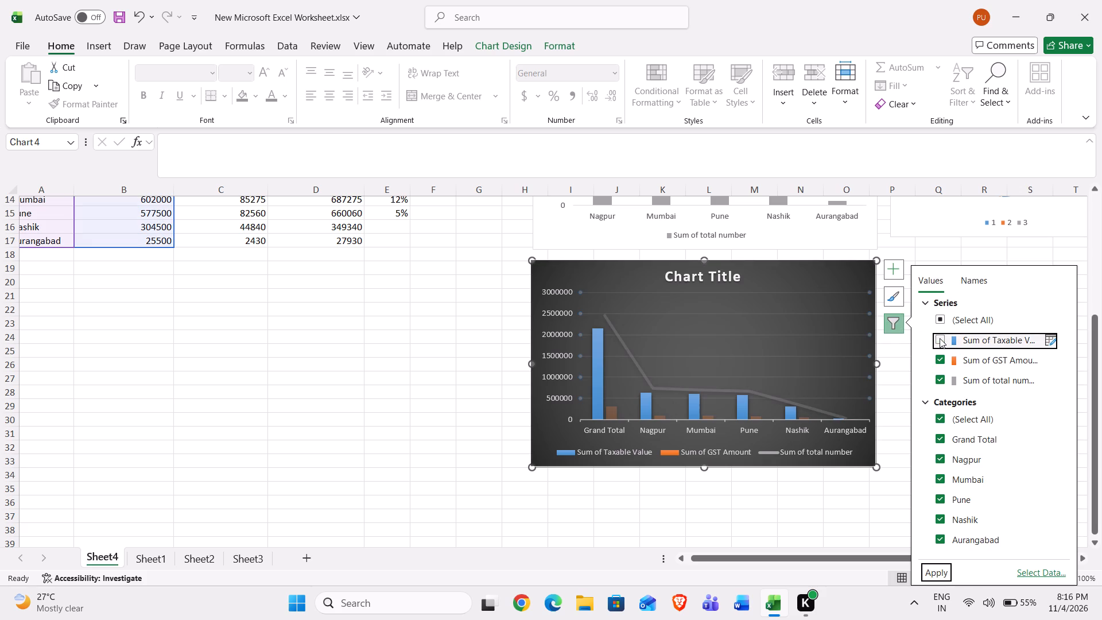
{"action": "left_click", "coordinate": [940, 356]}
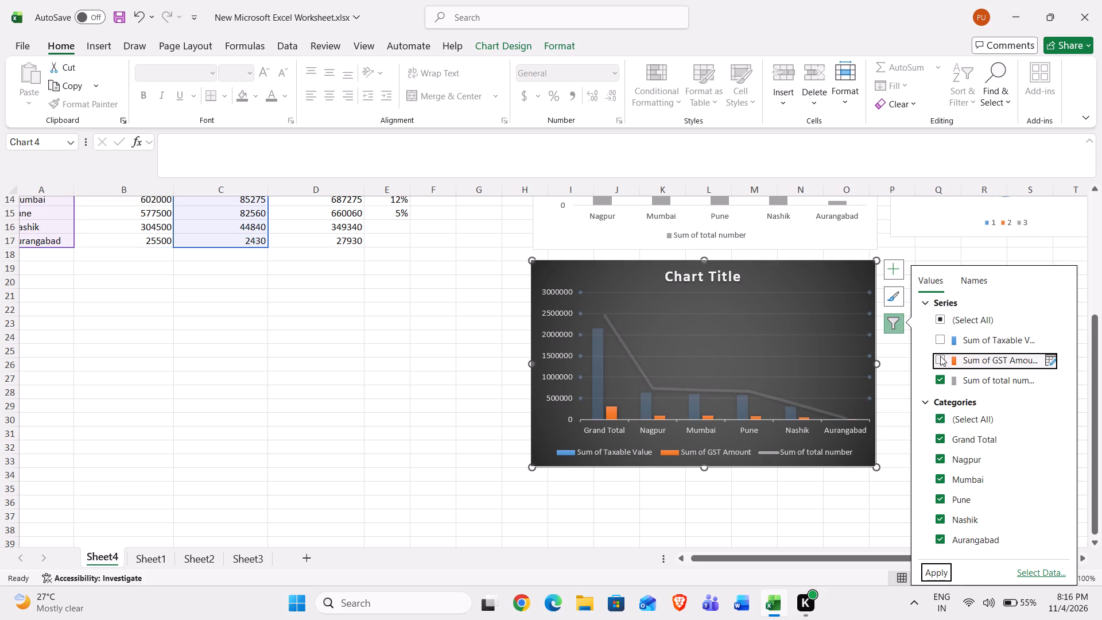
{"action": "left_click", "coordinate": [941, 379]}
{"action": "left_click", "coordinate": [941, 379]}
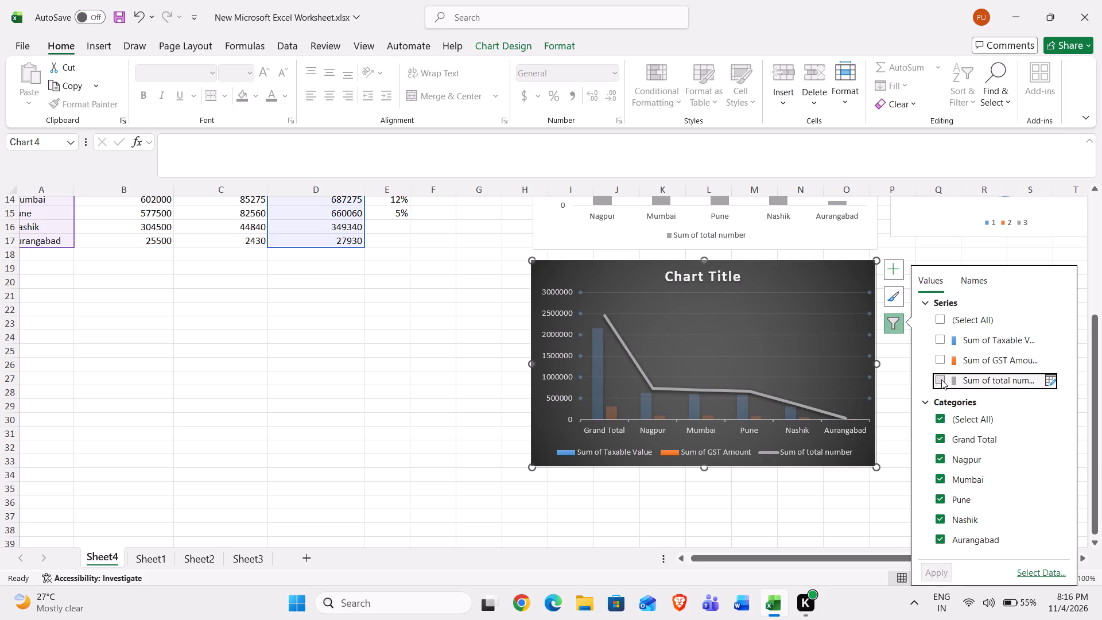
{"action": "left_click", "coordinate": [941, 379]}
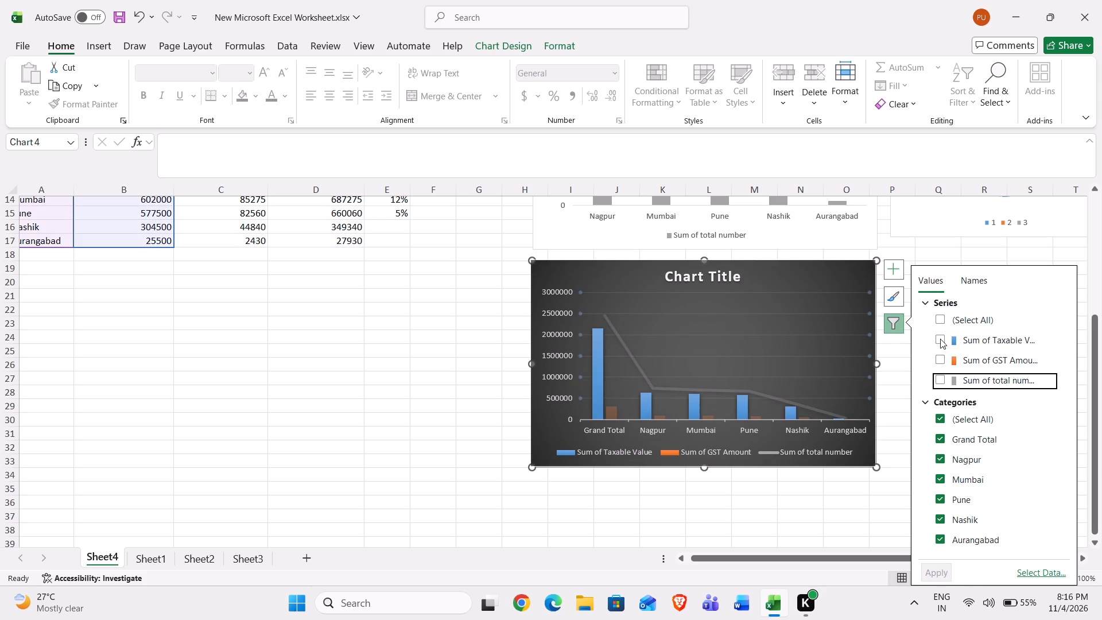
{"action": "left_click", "coordinate": [938, 359]}
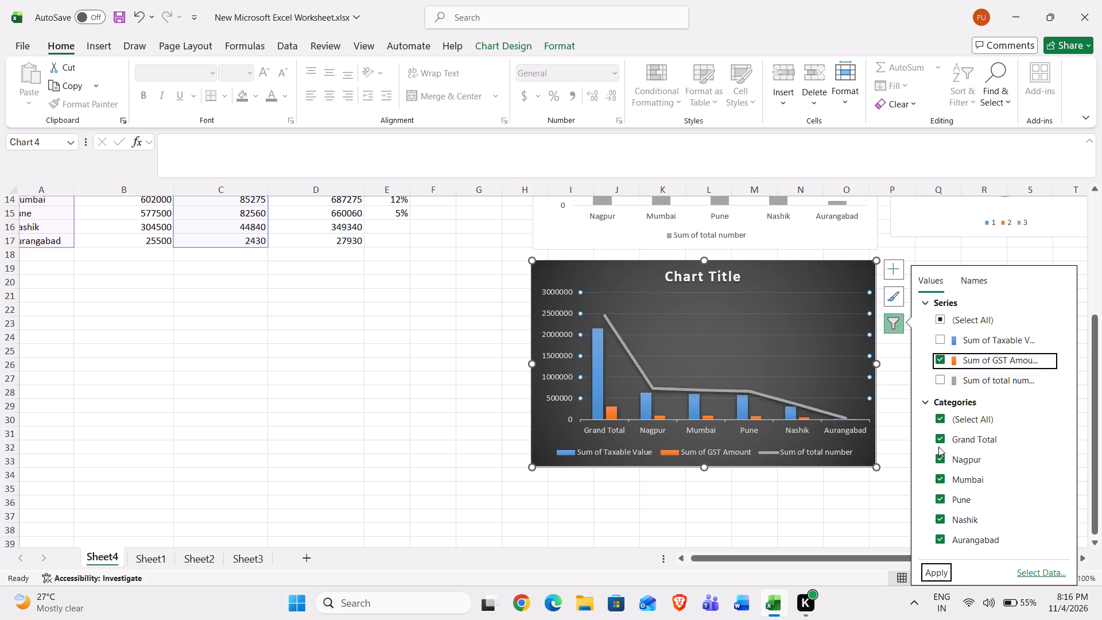
{"action": "left_click", "coordinate": [938, 571]}
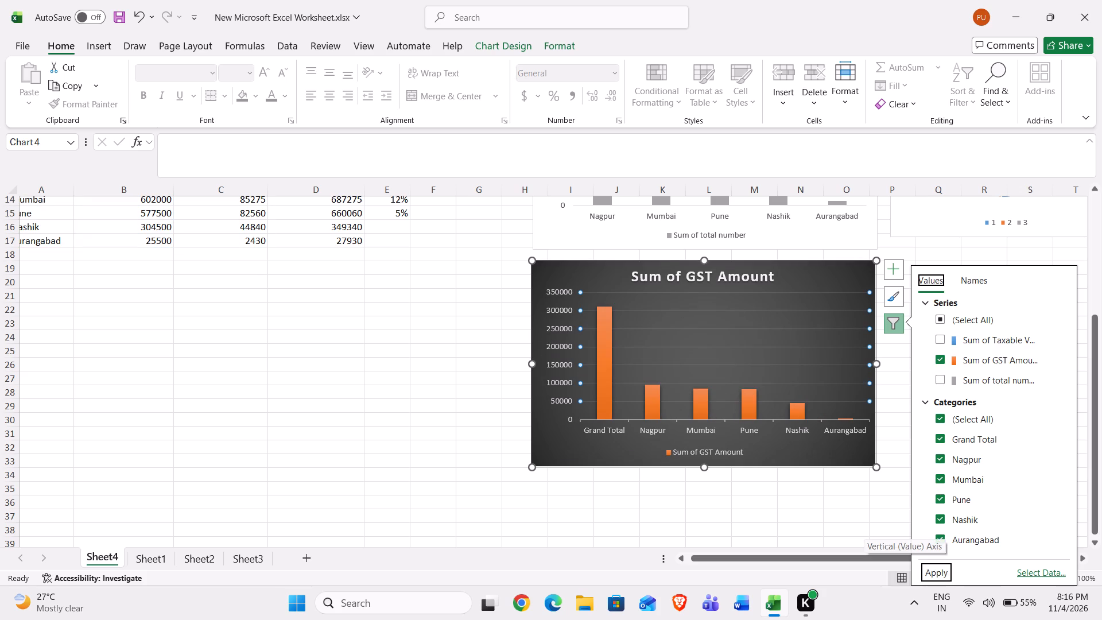
Filter the chart to the Sum of Taxable Value series for only Nagpur, Mumbai, Pune and Nashik.
{"action": "left_click", "coordinate": [940, 337]}
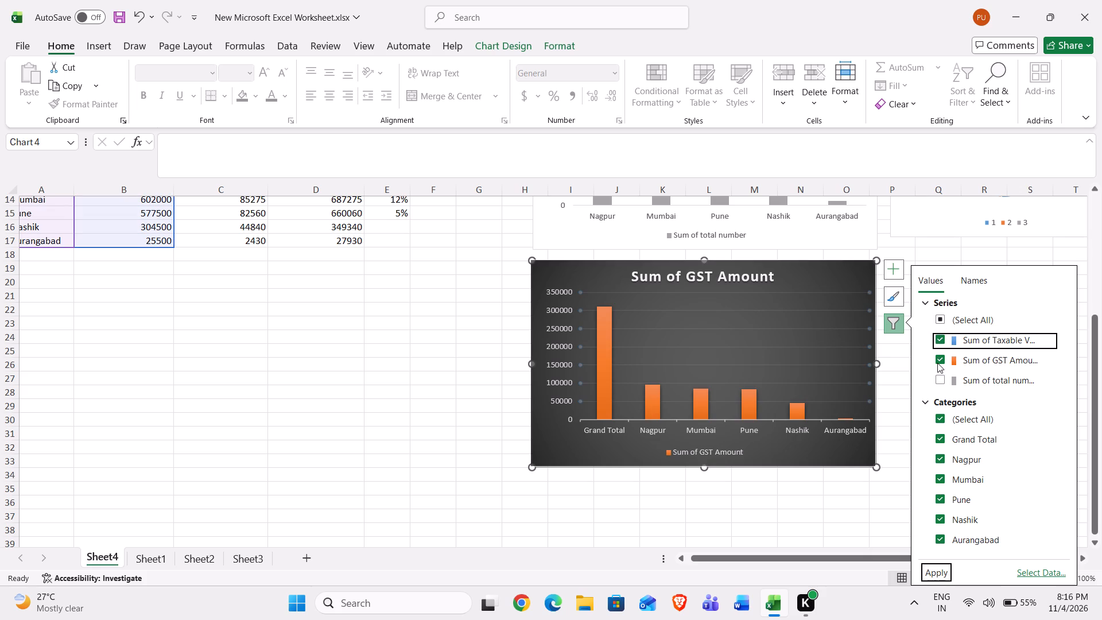
{"action": "left_click", "coordinate": [938, 361]}
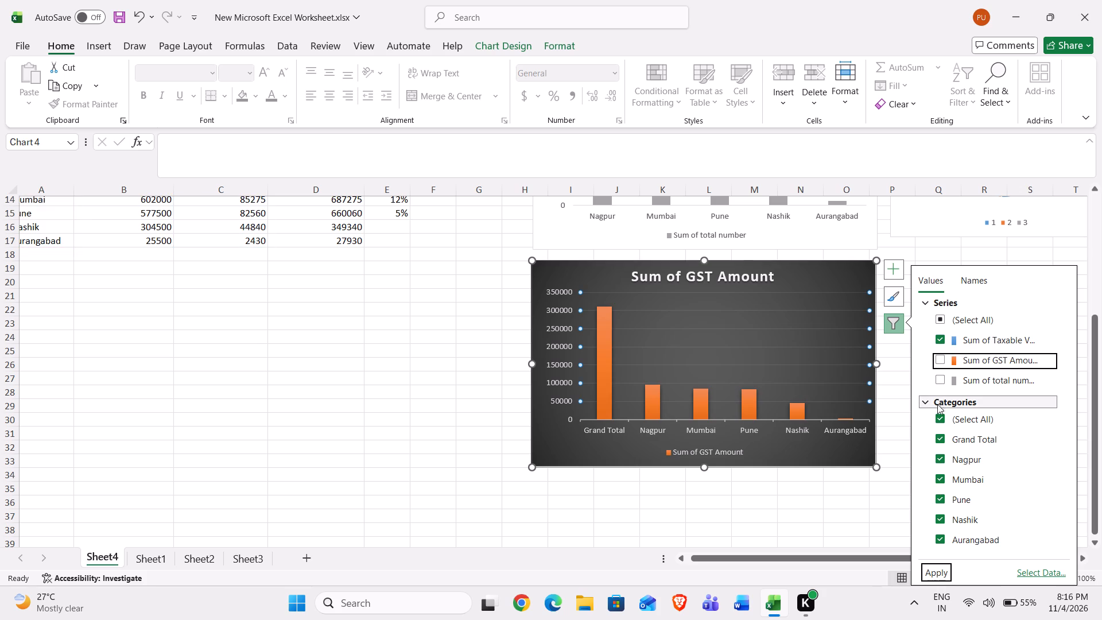
{"action": "left_click", "coordinate": [937, 419]}
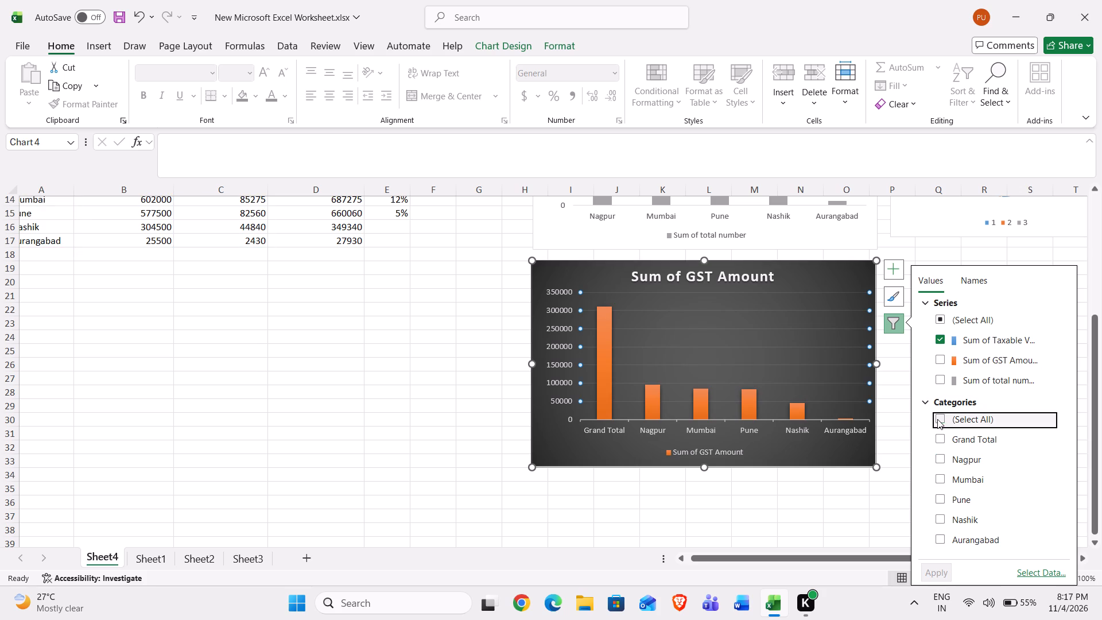
{"action": "left_click", "coordinate": [940, 459]}
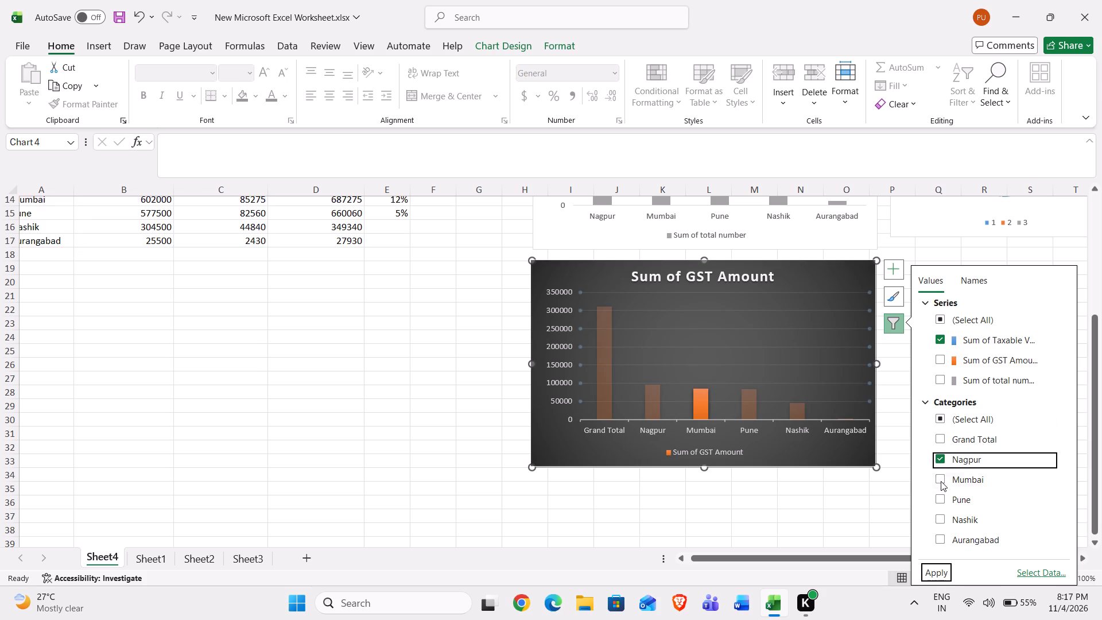
{"action": "left_click", "coordinate": [941, 481]}
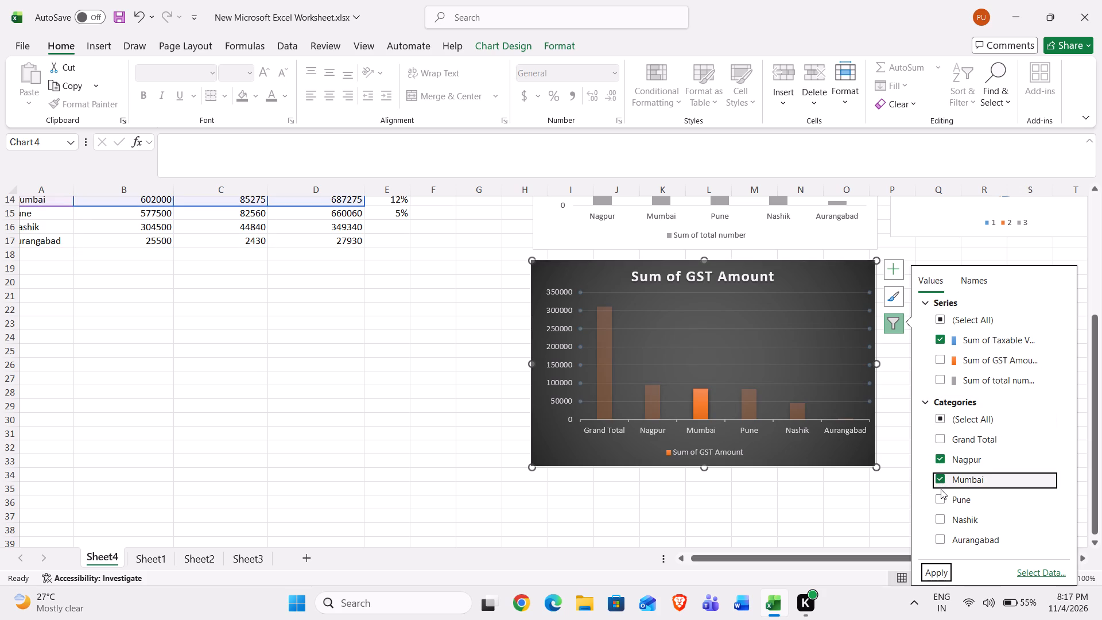
{"action": "left_click", "coordinate": [941, 500]}
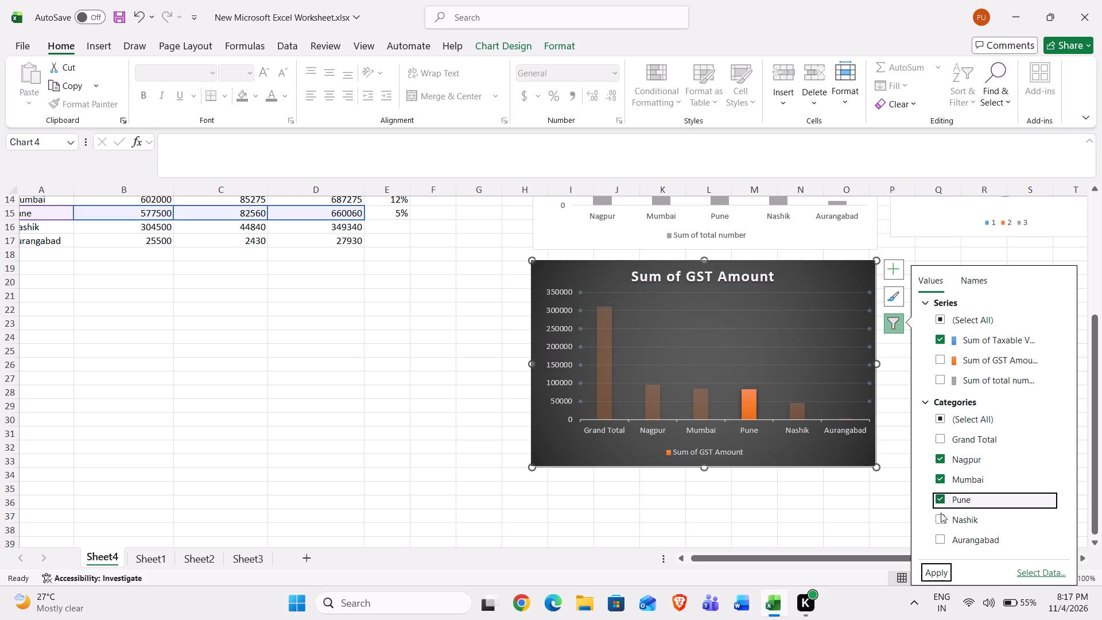
{"action": "left_click", "coordinate": [941, 518]}
{"action": "left_click", "coordinate": [942, 568]}
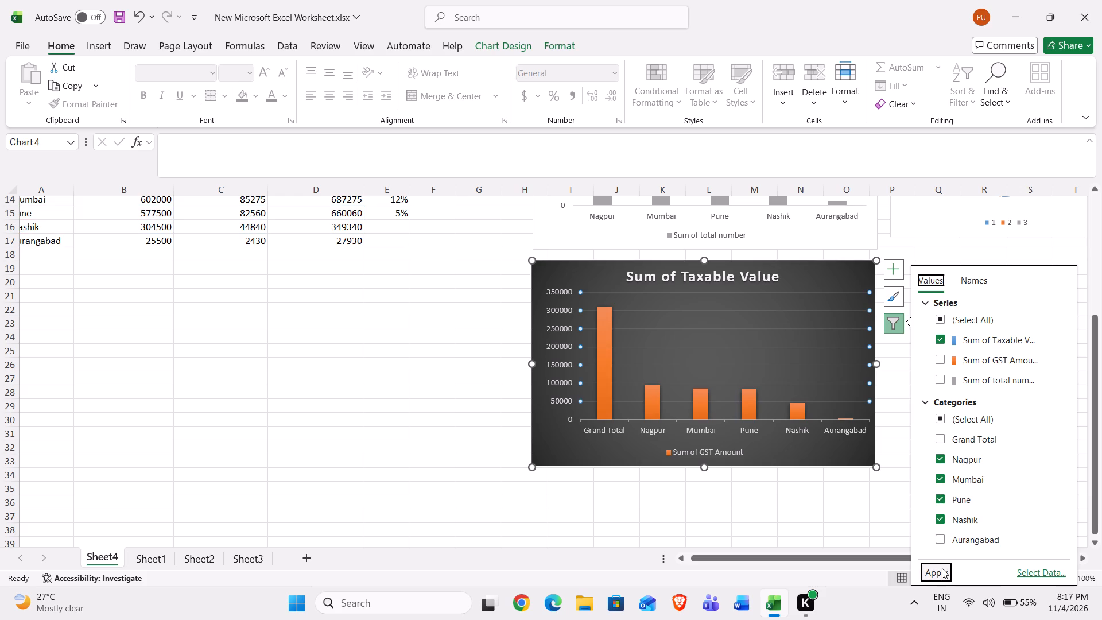
{"action": "left_click", "coordinate": [853, 514]}
{"action": "left_click", "coordinate": [838, 373]}
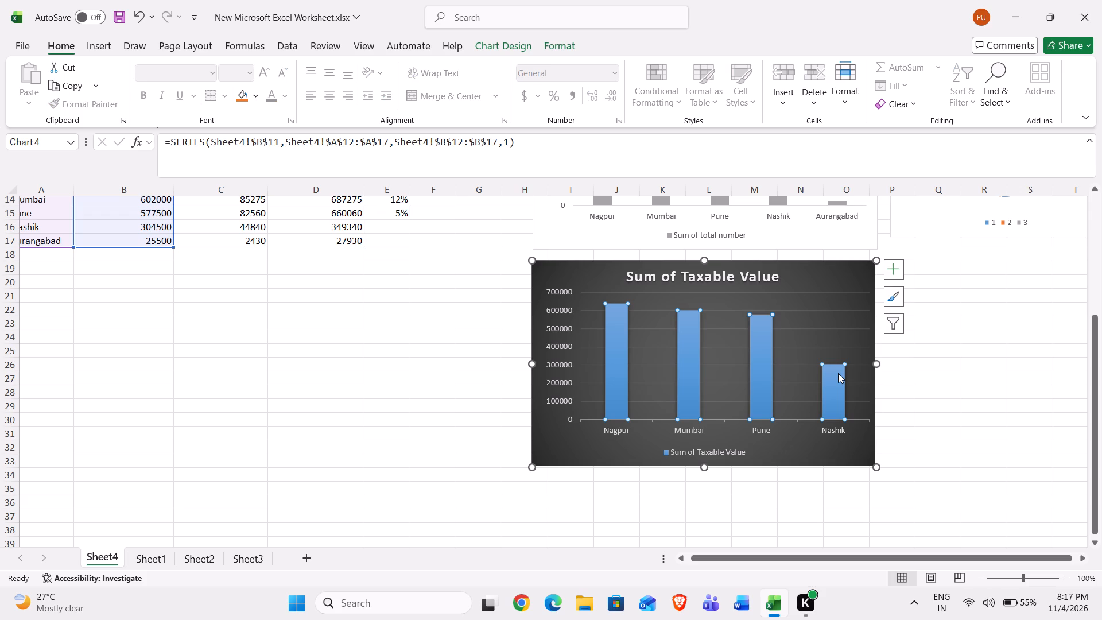
Add the Sum of total number series to the filtered combo chart alongside Sum of Taxable Value.
{"action": "left_click", "coordinate": [890, 272]}
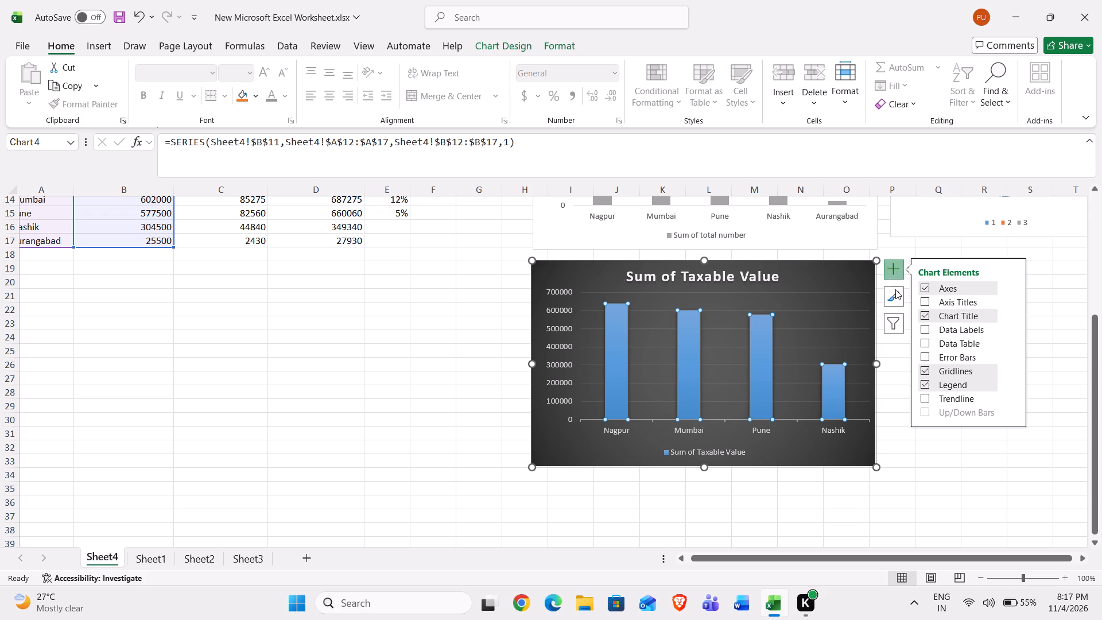
{"action": "left_click", "coordinate": [895, 301]}
{"action": "left_click", "coordinate": [894, 319]}
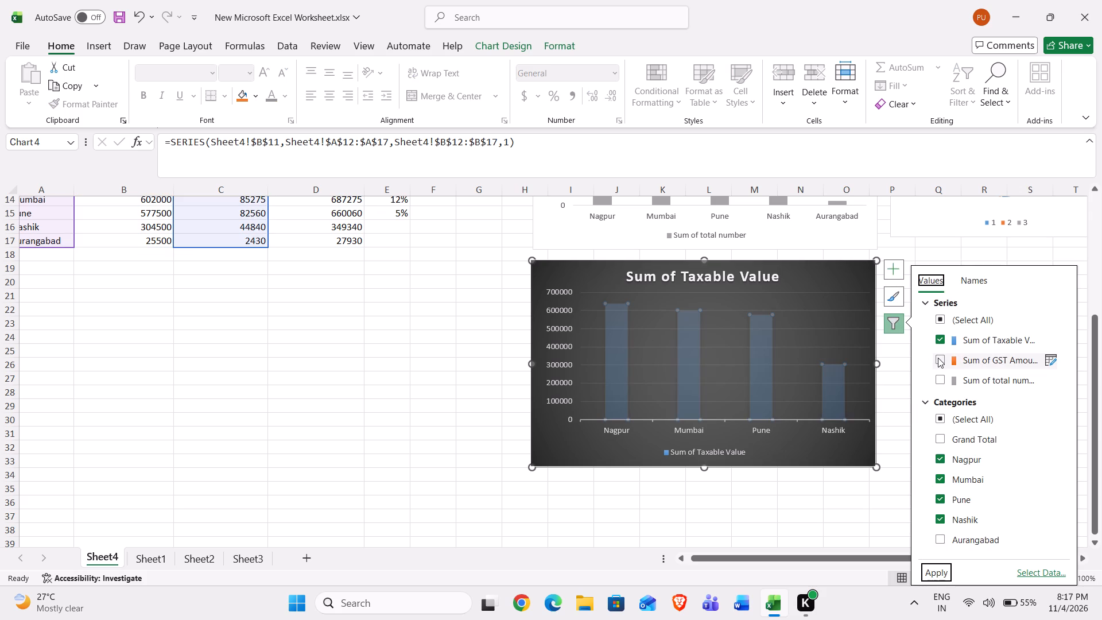
{"action": "left_click", "coordinate": [940, 376]}
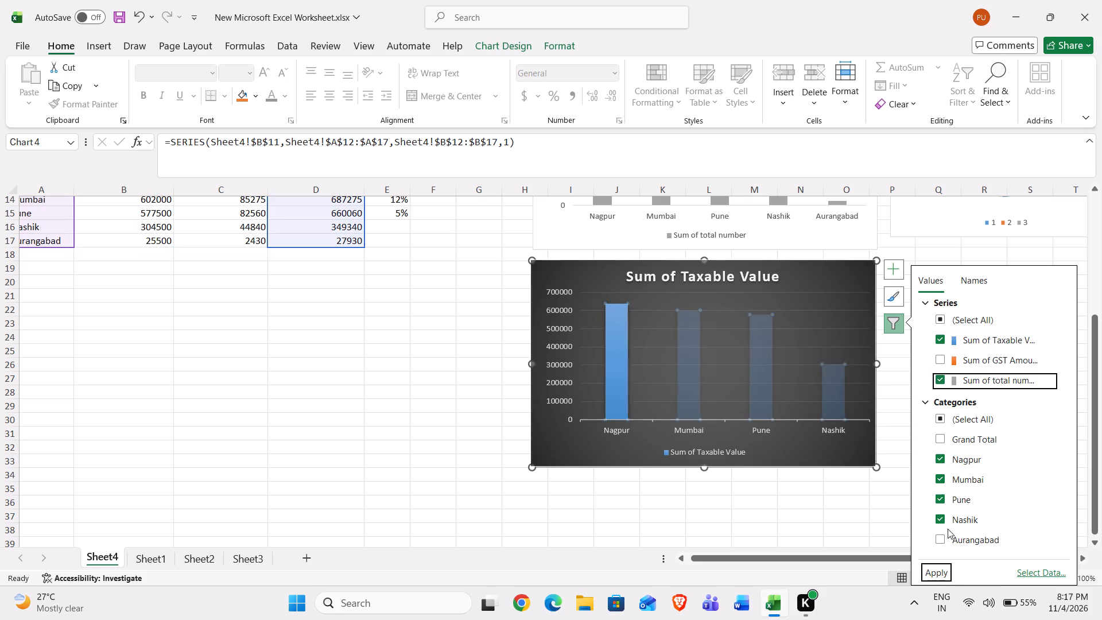
{"action": "left_click", "coordinate": [942, 571]}
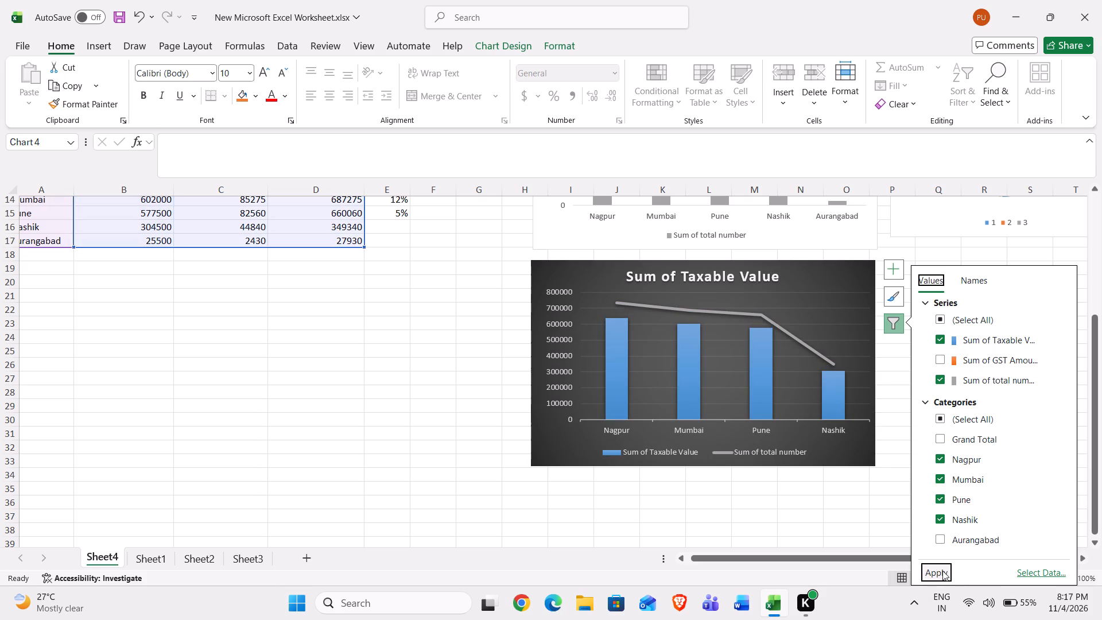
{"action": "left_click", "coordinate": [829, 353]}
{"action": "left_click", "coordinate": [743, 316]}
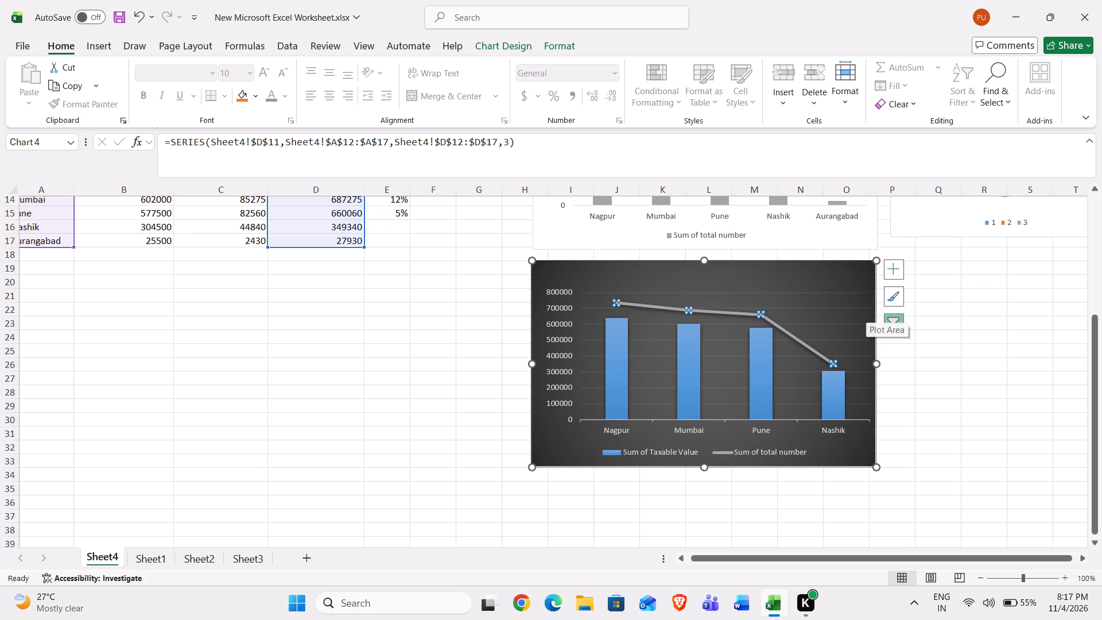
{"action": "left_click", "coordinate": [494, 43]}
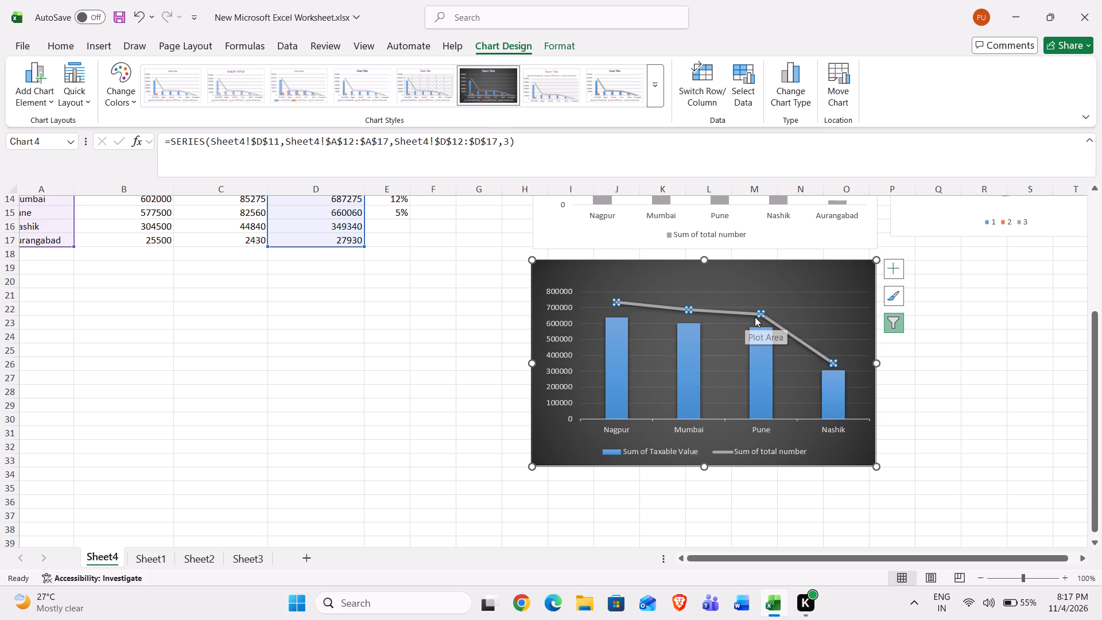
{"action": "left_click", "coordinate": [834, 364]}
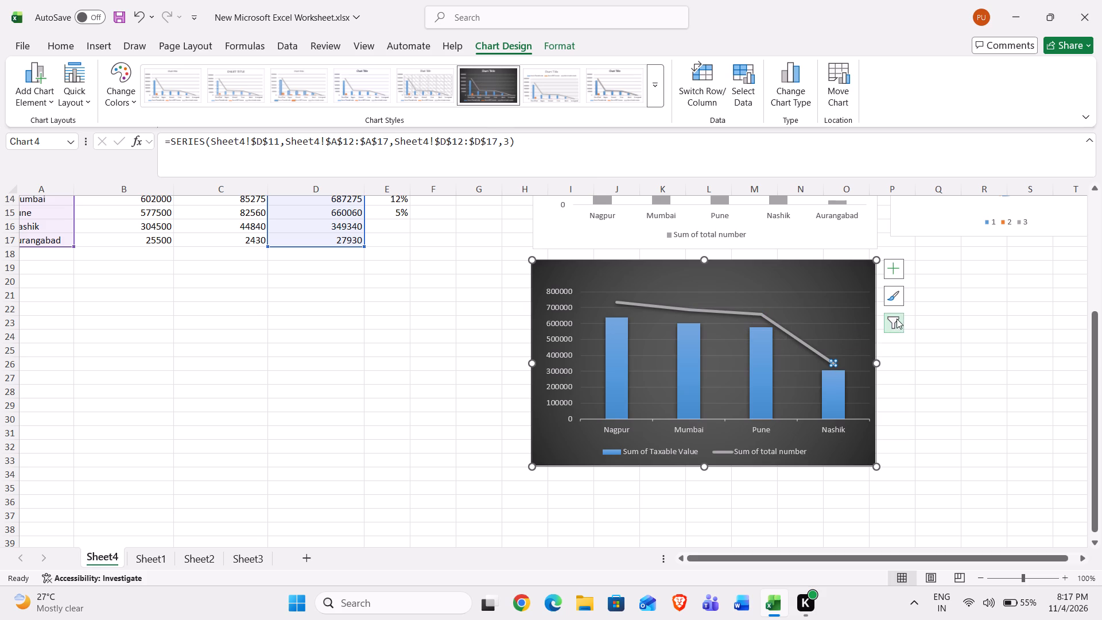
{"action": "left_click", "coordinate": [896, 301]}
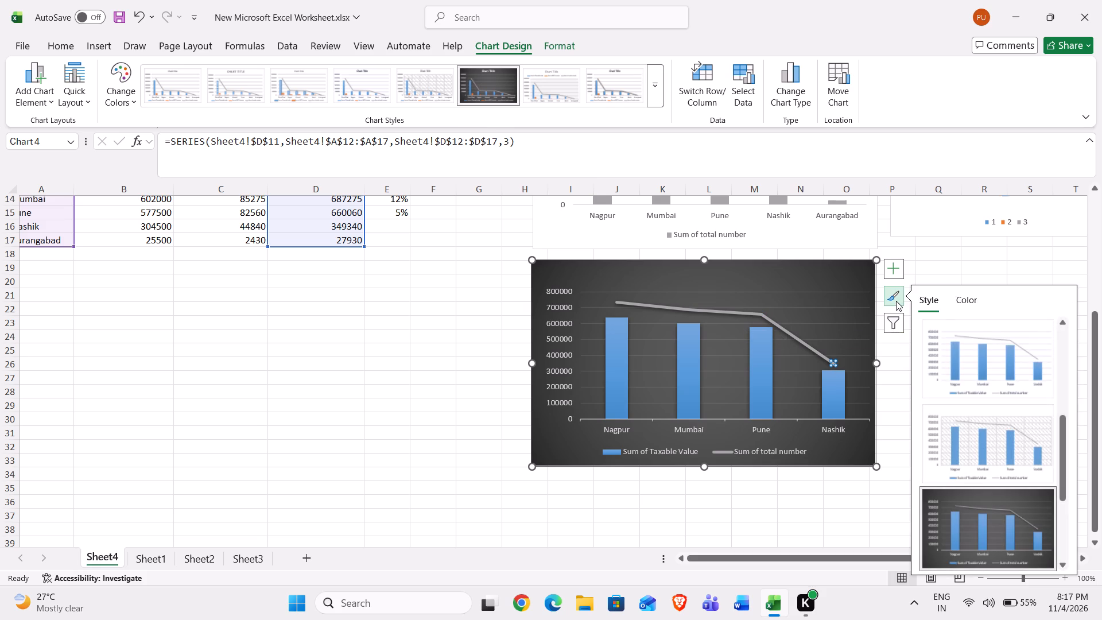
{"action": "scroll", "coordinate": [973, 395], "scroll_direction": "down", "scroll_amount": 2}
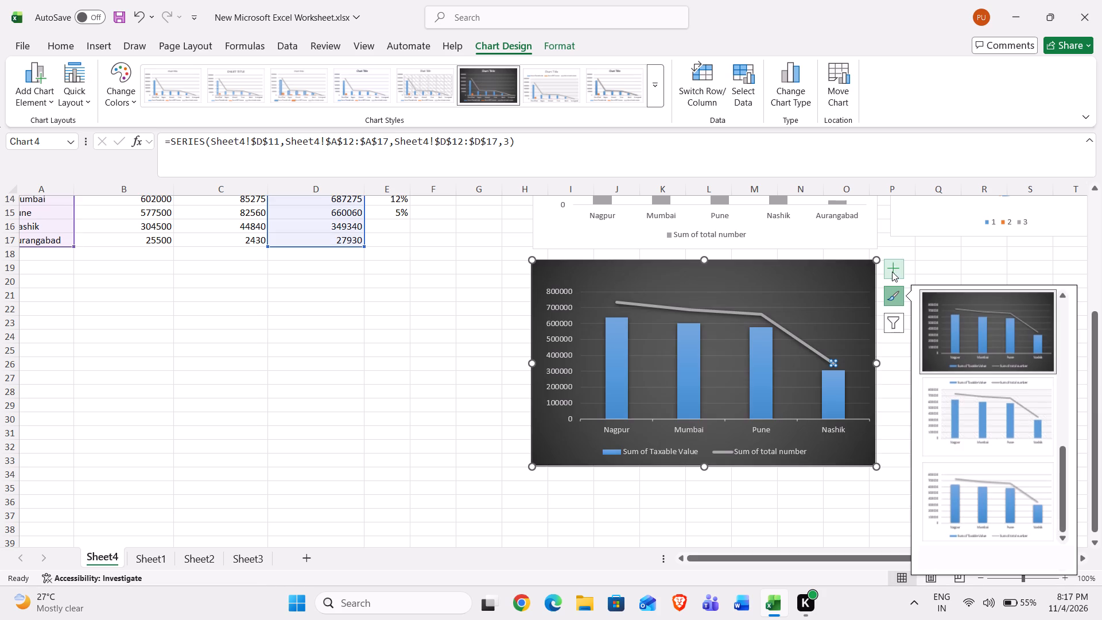
Add a chart title to the combo chart using the Above Chart position.
{"action": "left_click", "coordinate": [891, 270]}
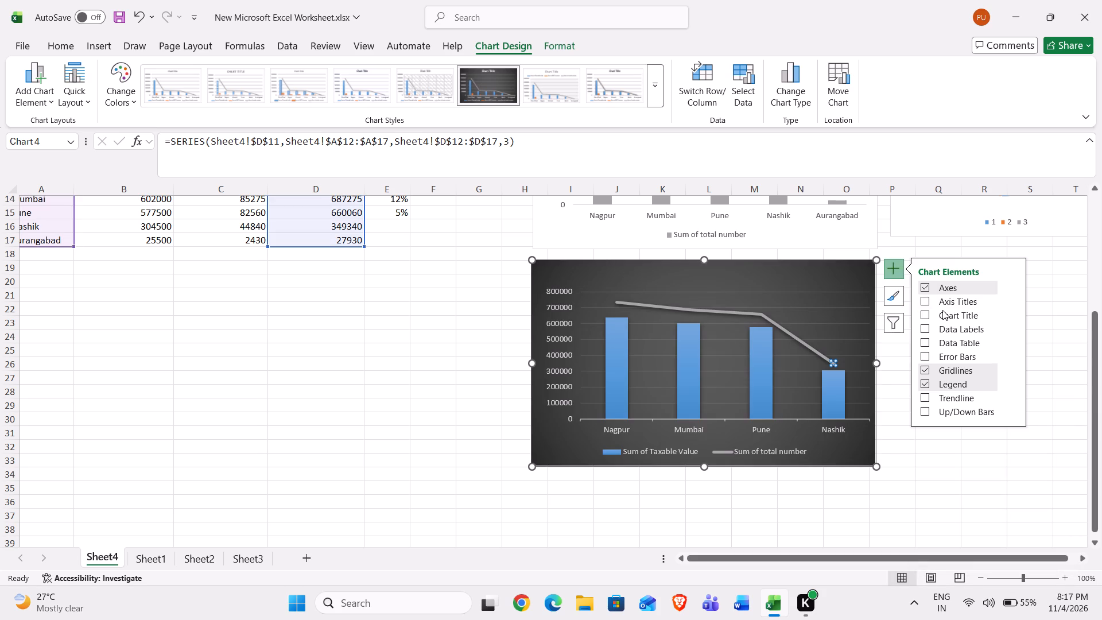
{"action": "left_click", "coordinate": [1005, 313]}
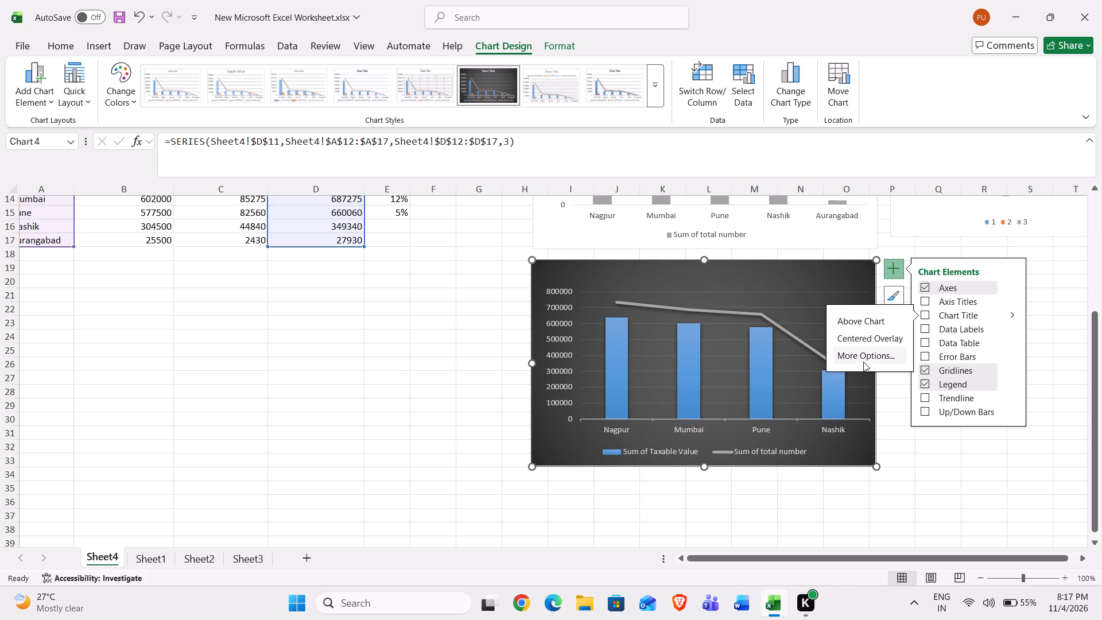
{"action": "left_click", "coordinate": [855, 329]}
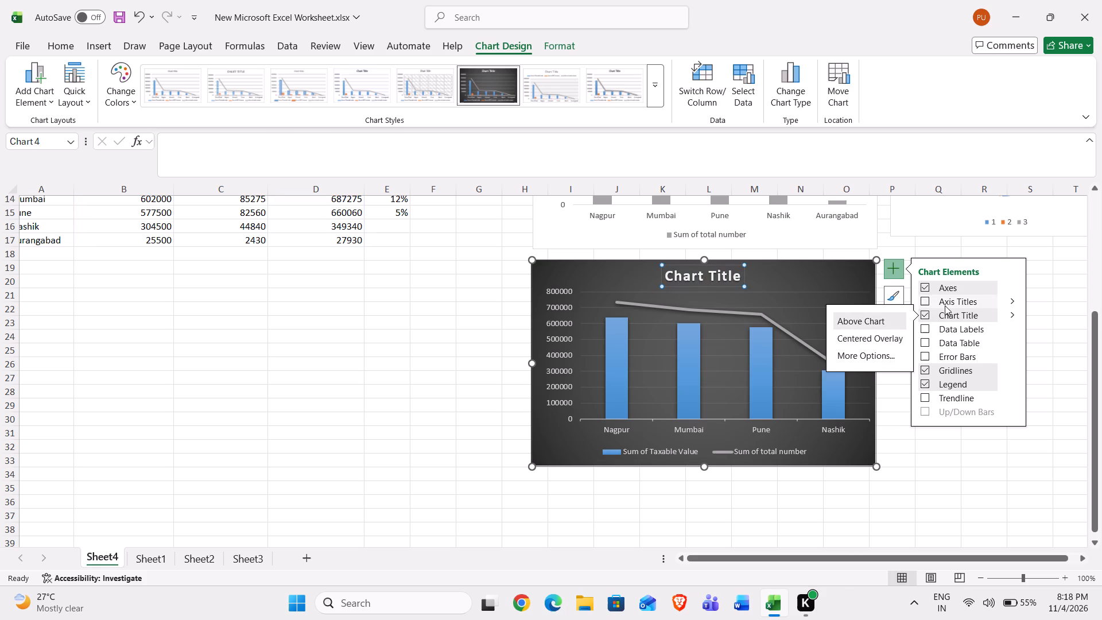
Add data labels to the combo chart's series at the Outside End position.
{"action": "left_click", "coordinate": [1009, 330]}
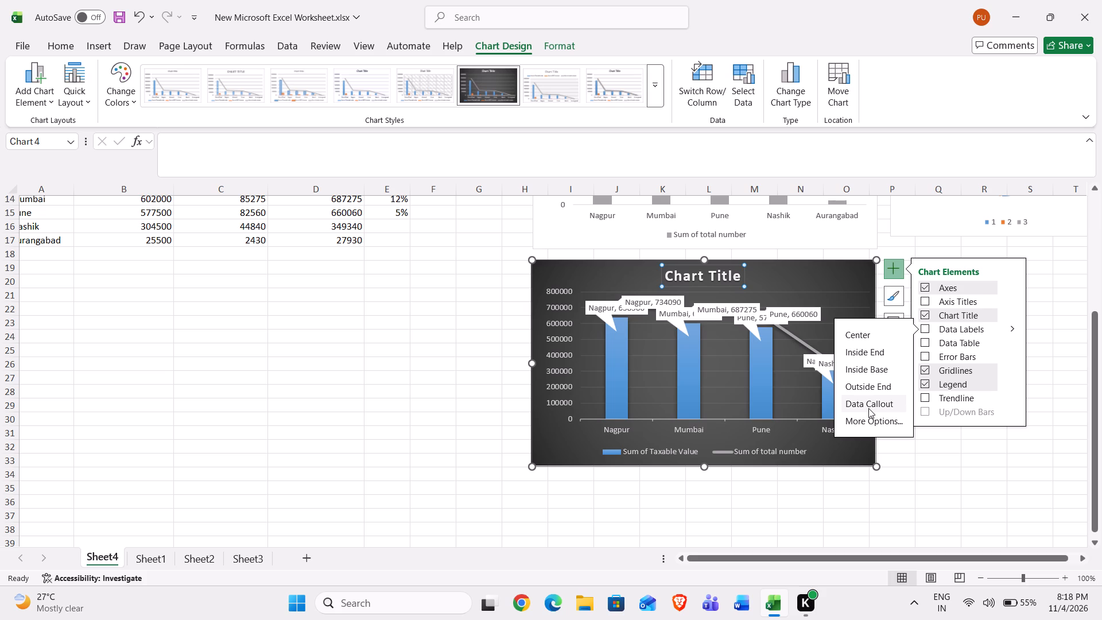
{"action": "left_click", "coordinate": [859, 389]}
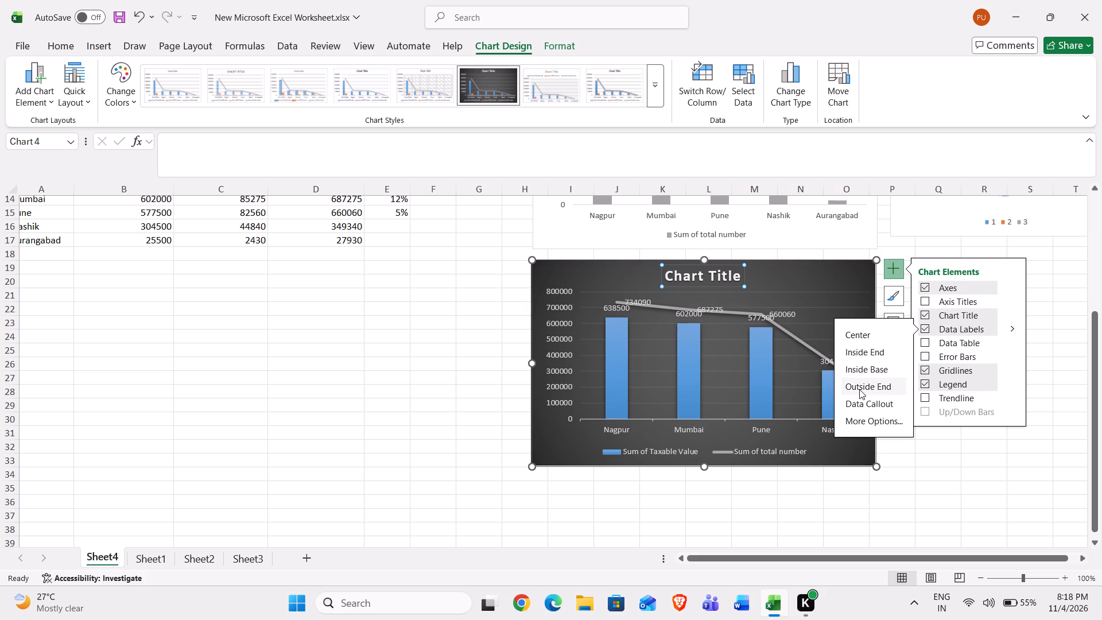
{"action": "left_click", "coordinate": [998, 458]}
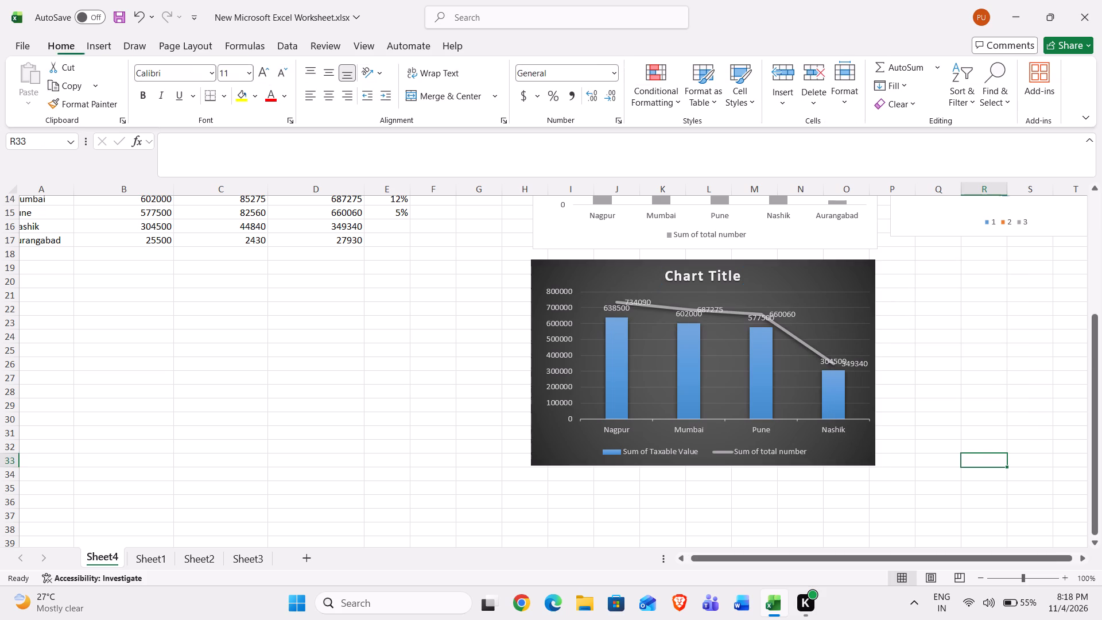
Add a data table with no legend keys beneath the combo chart.
{"action": "left_click", "coordinate": [832, 347]}
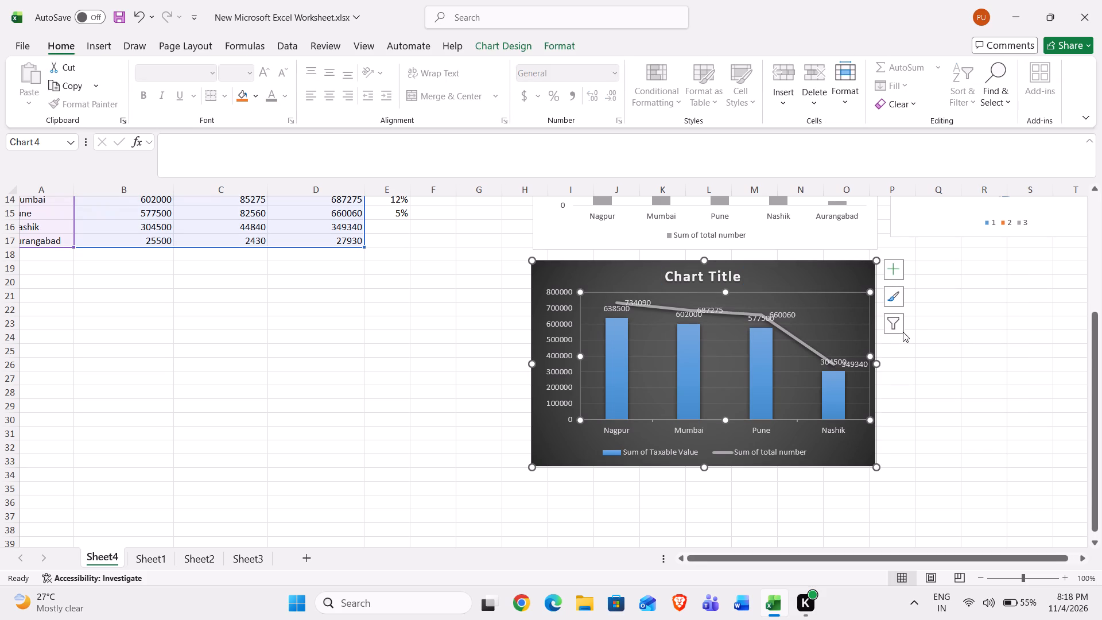
{"action": "left_click", "coordinate": [903, 332]}
{"action": "left_click", "coordinate": [889, 271]}
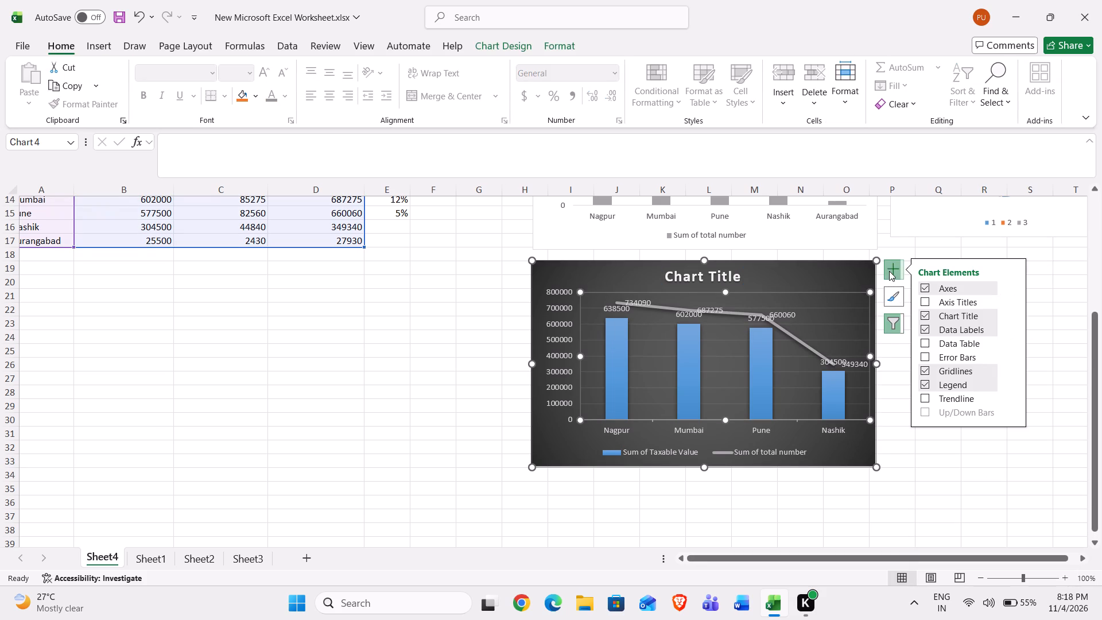
{"action": "left_click", "coordinate": [1012, 342]}
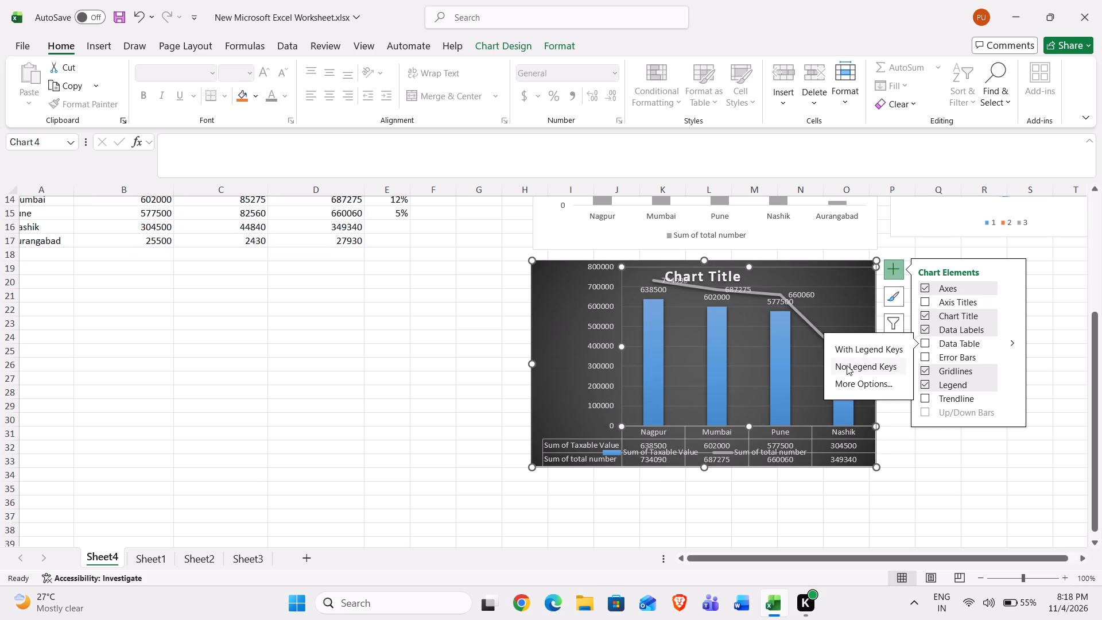
{"action": "left_click", "coordinate": [847, 365]}
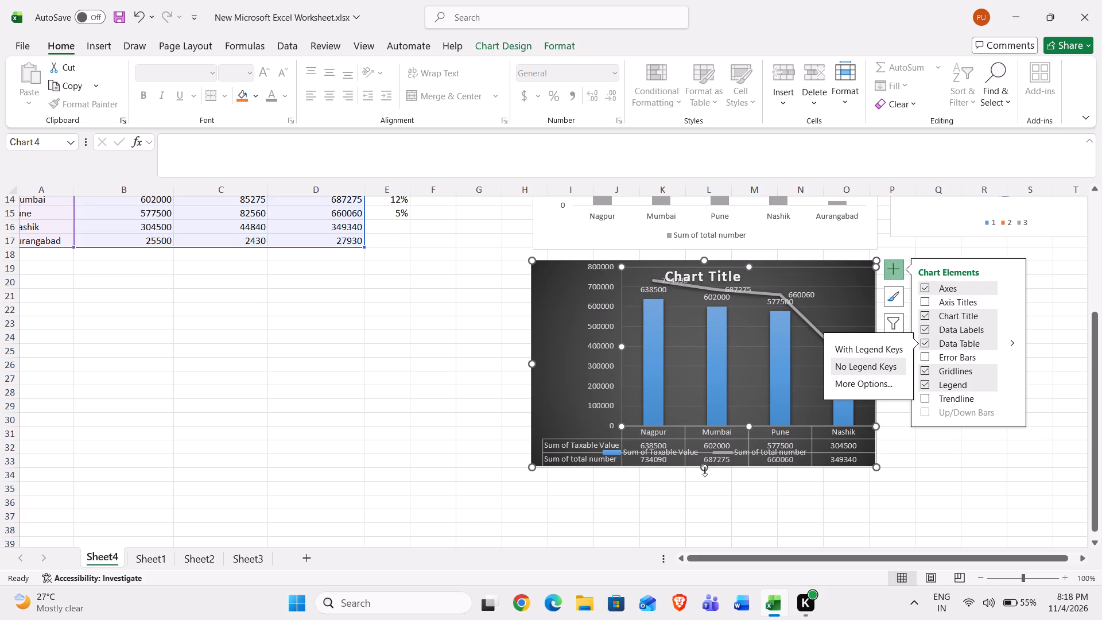
Enlarge the combo chart down to about row 47 and across to column Q so the legend clears the data table.
{"action": "left_click_drag", "start_coordinate": [705, 469], "coordinate": [705, 501]}
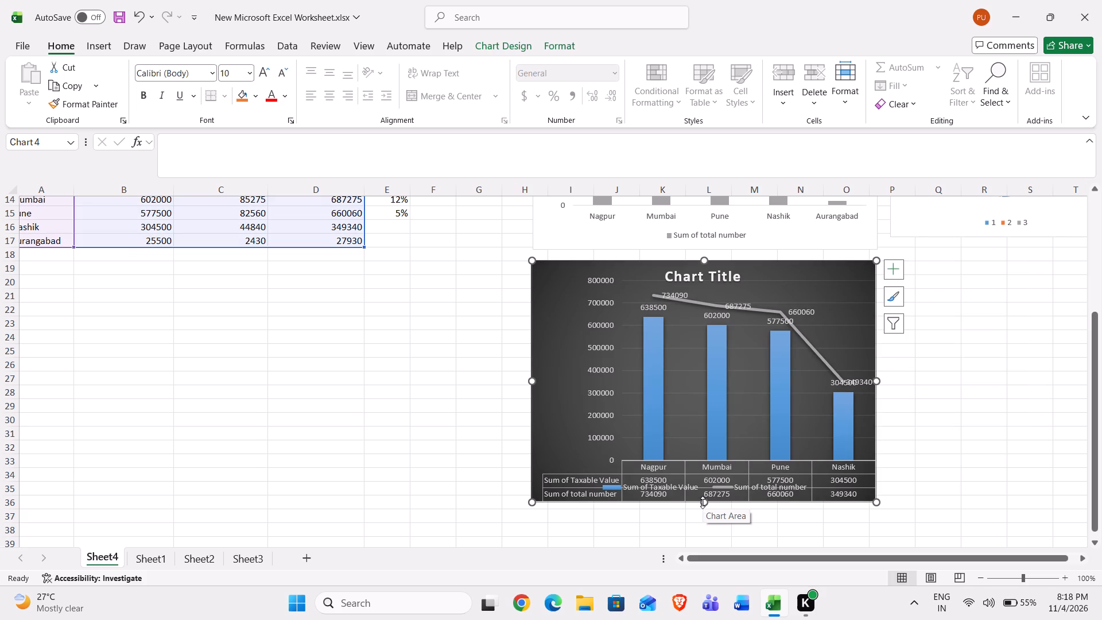
{"action": "left_click_drag", "start_coordinate": [703, 502], "coordinate": [703, 551]}
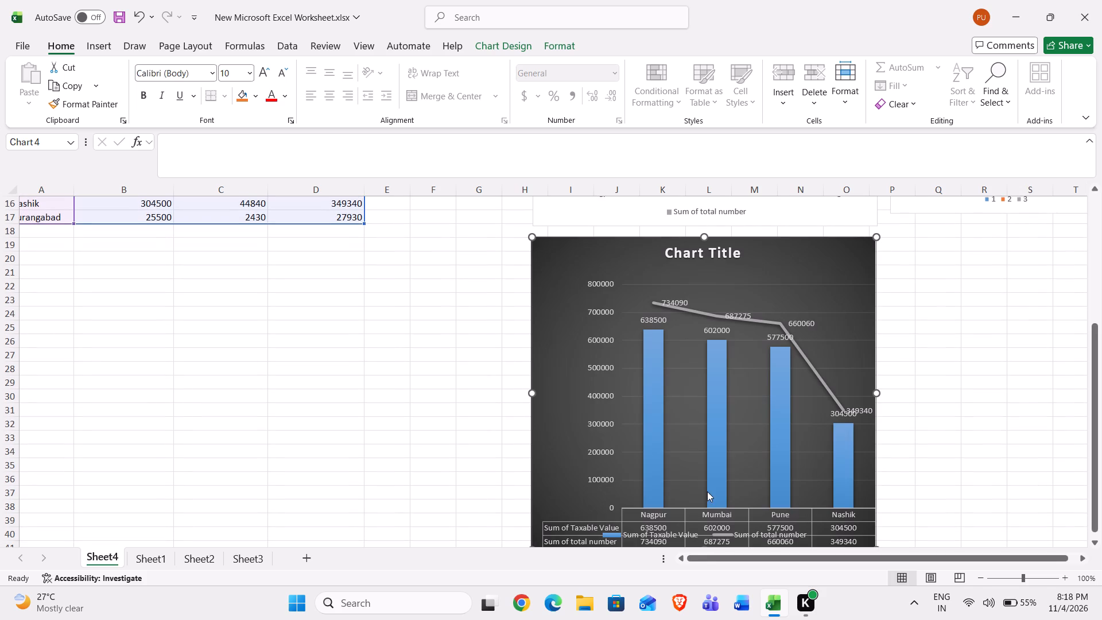
{"action": "scroll", "coordinate": [707, 491], "scroll_direction": "down", "scroll_amount": 1}
{"action": "left_click_drag", "start_coordinate": [874, 325], "coordinate": [898, 323]}
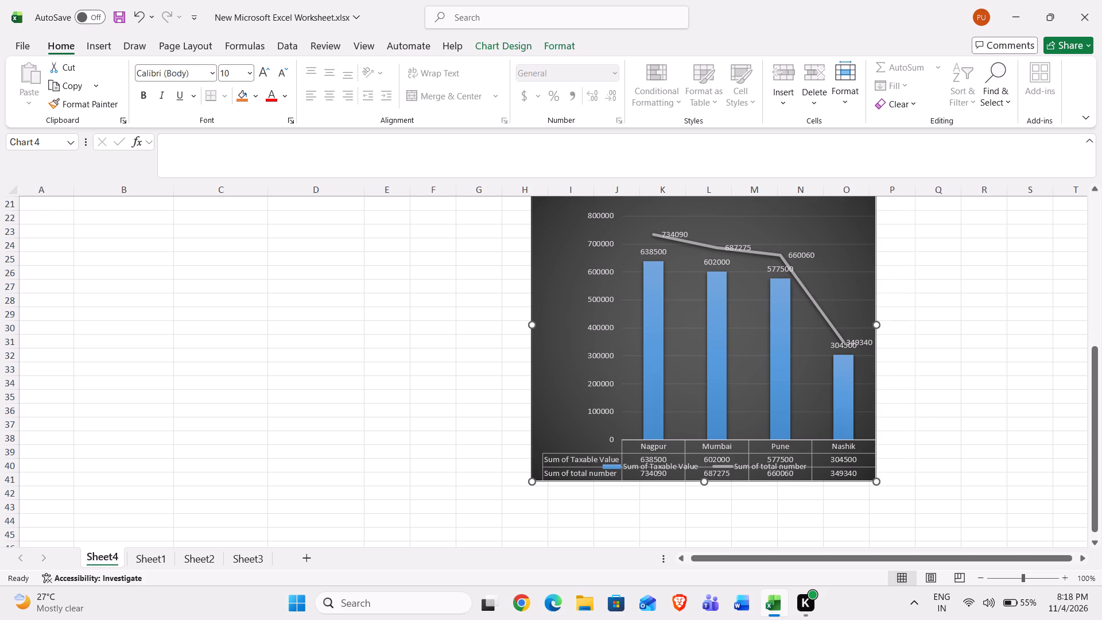
{"action": "left_click_drag", "start_coordinate": [898, 323], "coordinate": [971, 328]}
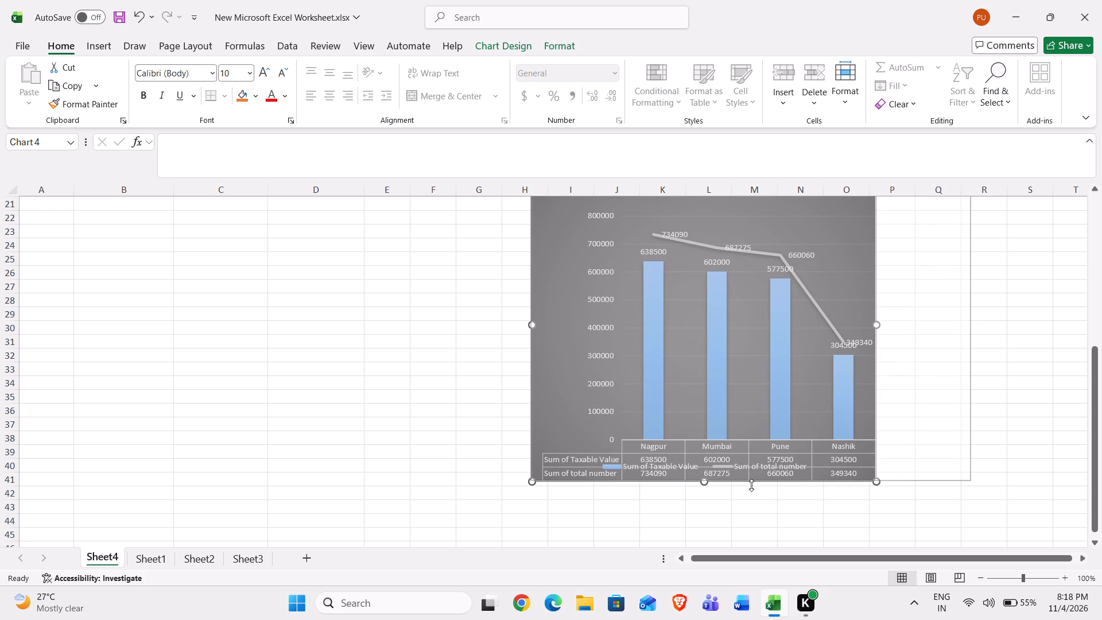
{"action": "left_click_drag", "start_coordinate": [751, 485], "coordinate": [754, 512]}
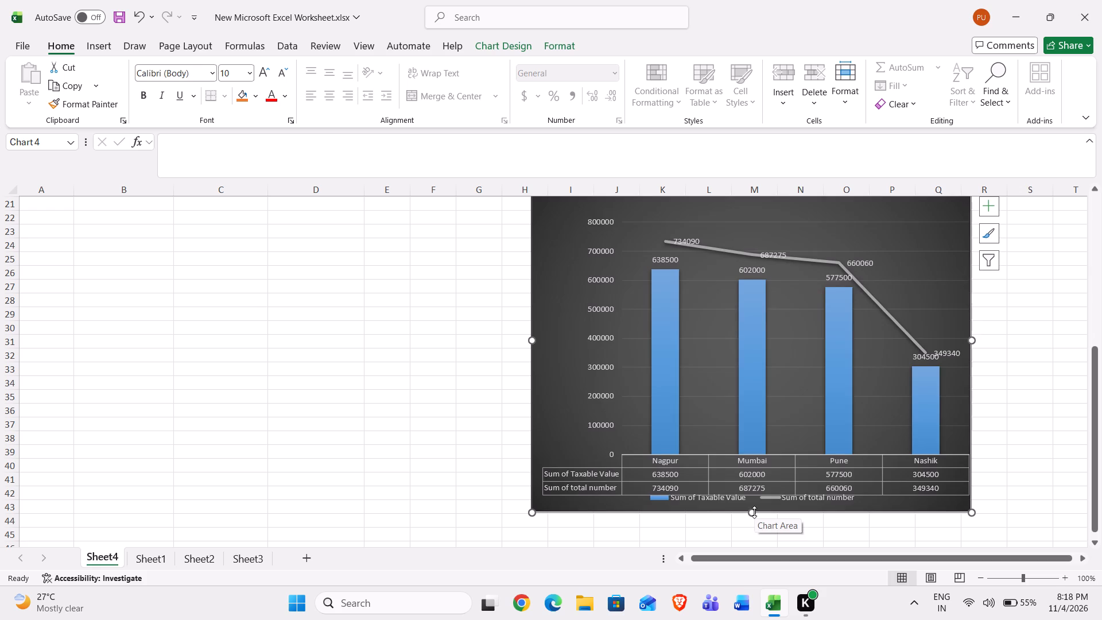
{"action": "scroll", "coordinate": [754, 512], "scroll_direction": "down", "scroll_amount": 1}
{"action": "left_click_drag", "start_coordinate": [751, 448], "coordinate": [763, 509]}
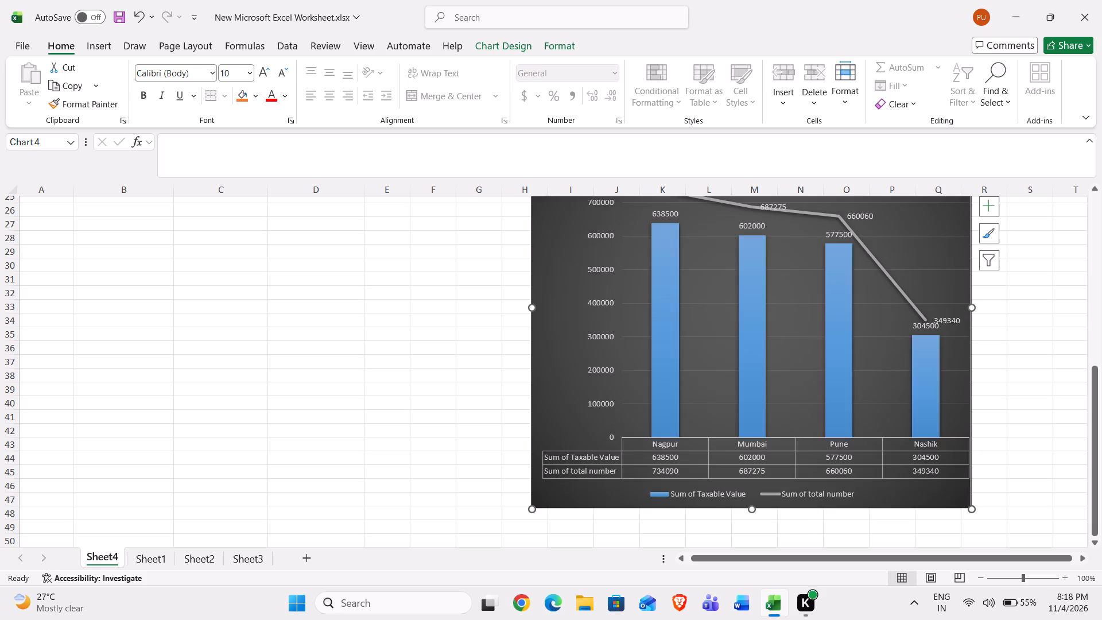
Lower the combo chart's top edge by about two rows to reduce its height slightly.
{"action": "scroll", "coordinate": [762, 439], "scroll_direction": "up", "scroll_amount": 3}
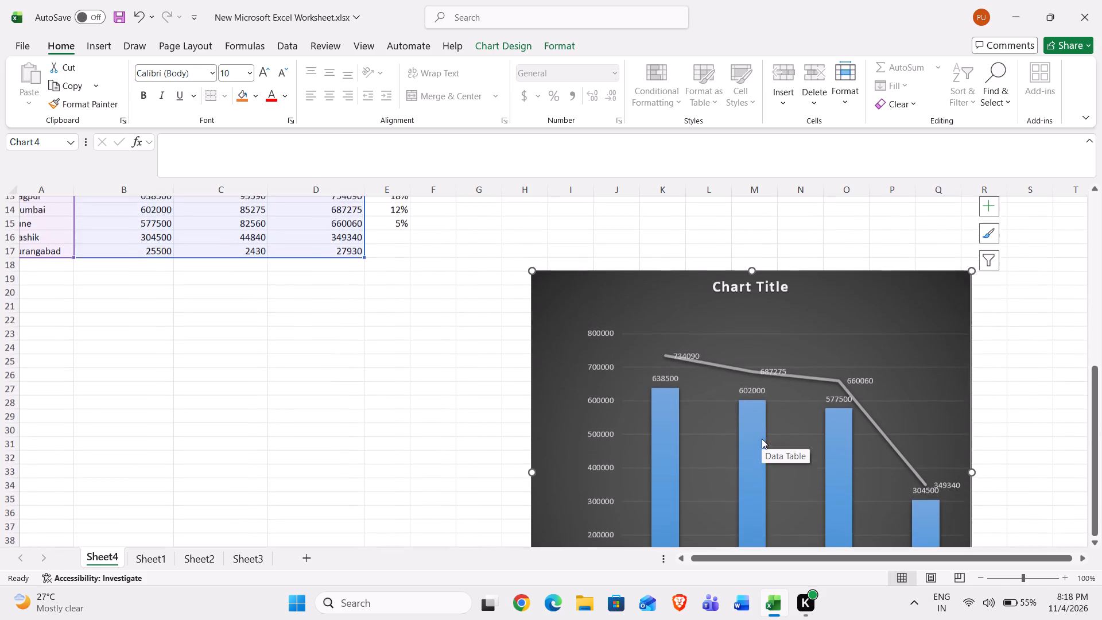
{"action": "scroll", "coordinate": [762, 439], "scroll_direction": "up", "scroll_amount": 1}
{"action": "scroll", "coordinate": [762, 439], "scroll_direction": "down", "scroll_amount": 3}
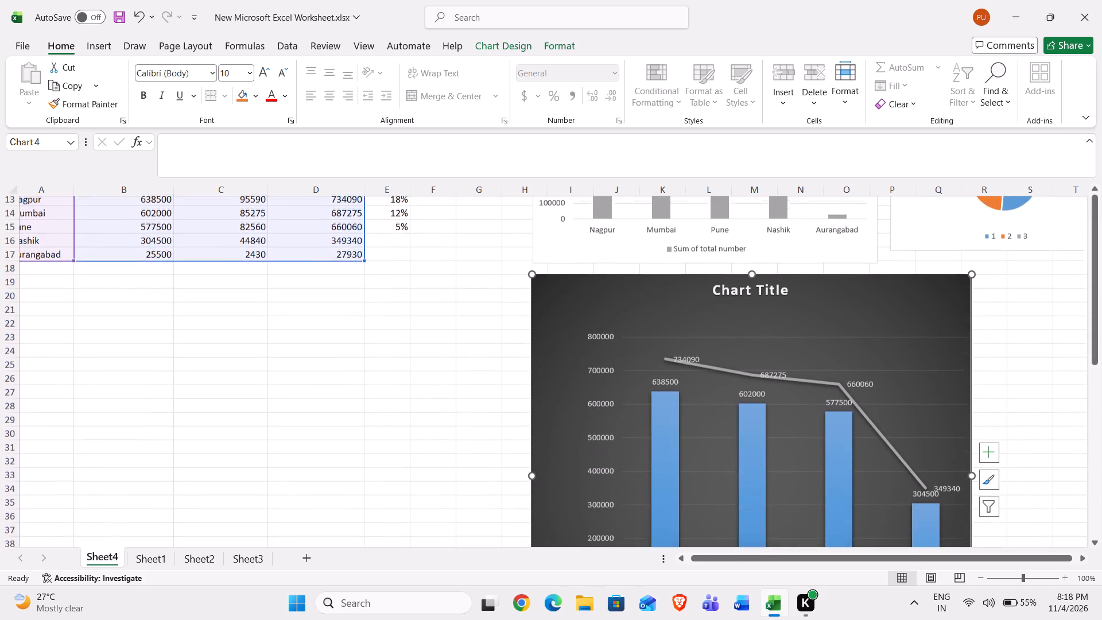
{"action": "scroll", "coordinate": [762, 439], "scroll_direction": "down", "scroll_amount": 2}
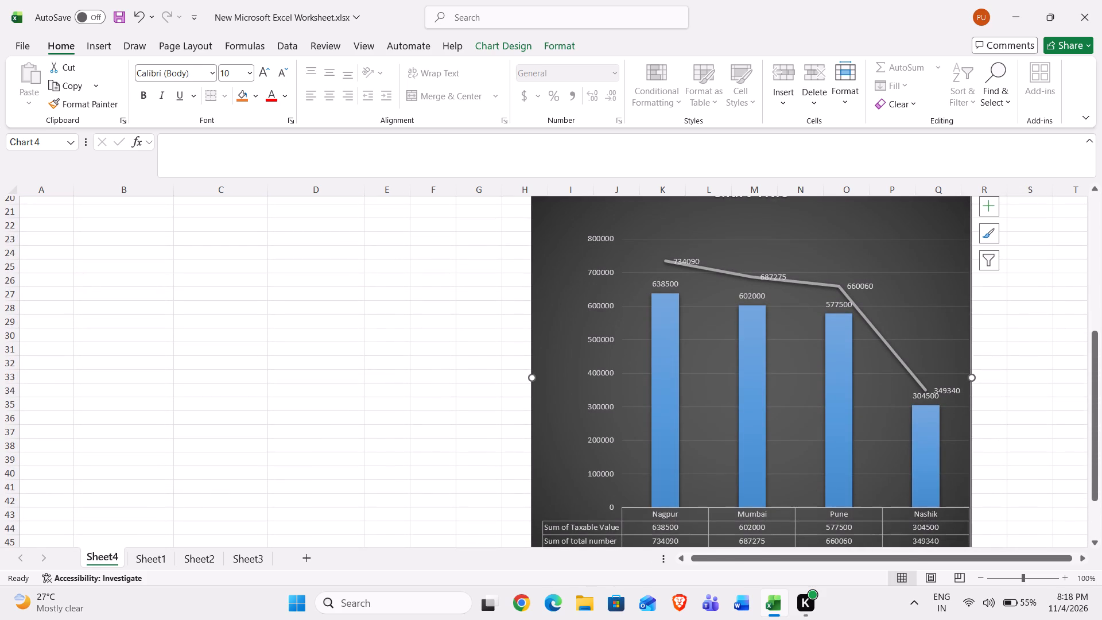
{"action": "scroll", "coordinate": [746, 299], "scroll_direction": "up", "scroll_amount": 1}
{"action": "left_click_drag", "start_coordinate": [750, 236], "coordinate": [750, 239]}
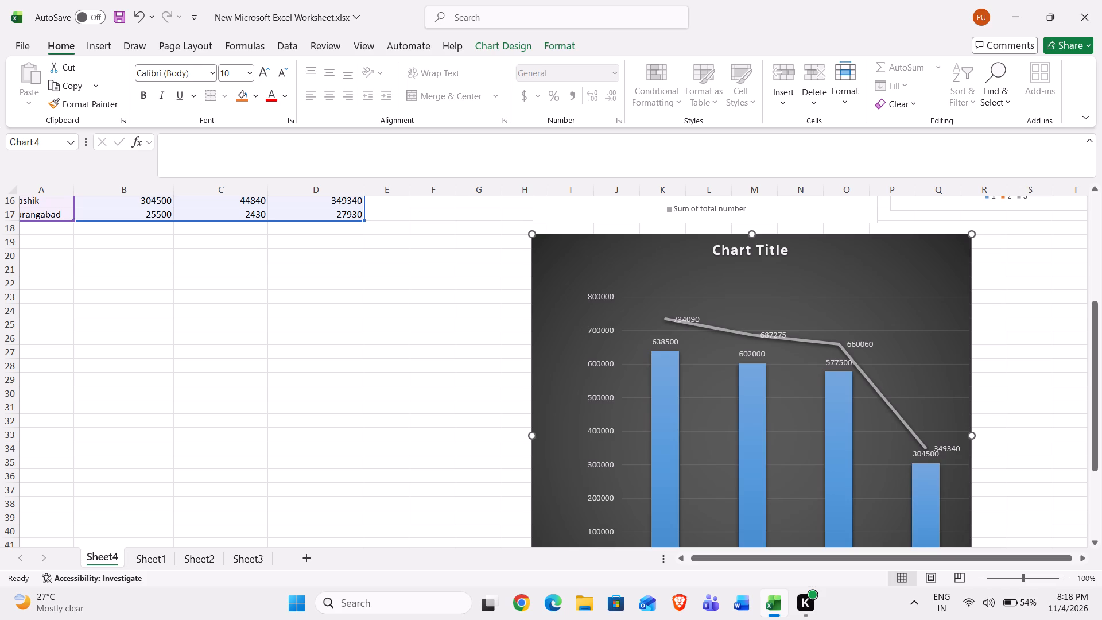
{"action": "left_click_drag", "start_coordinate": [750, 239], "coordinate": [754, 257]}
{"action": "scroll", "coordinate": [754, 257], "scroll_direction": "down", "scroll_amount": 2}
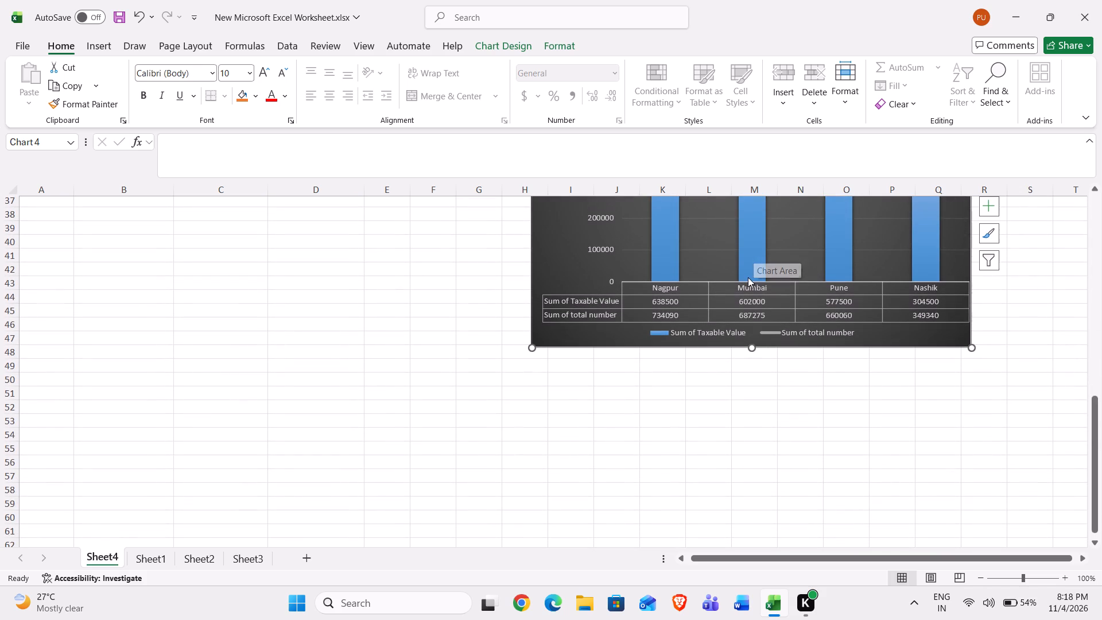
{"action": "scroll", "coordinate": [748, 277], "scroll_direction": "up", "scroll_amount": 2}
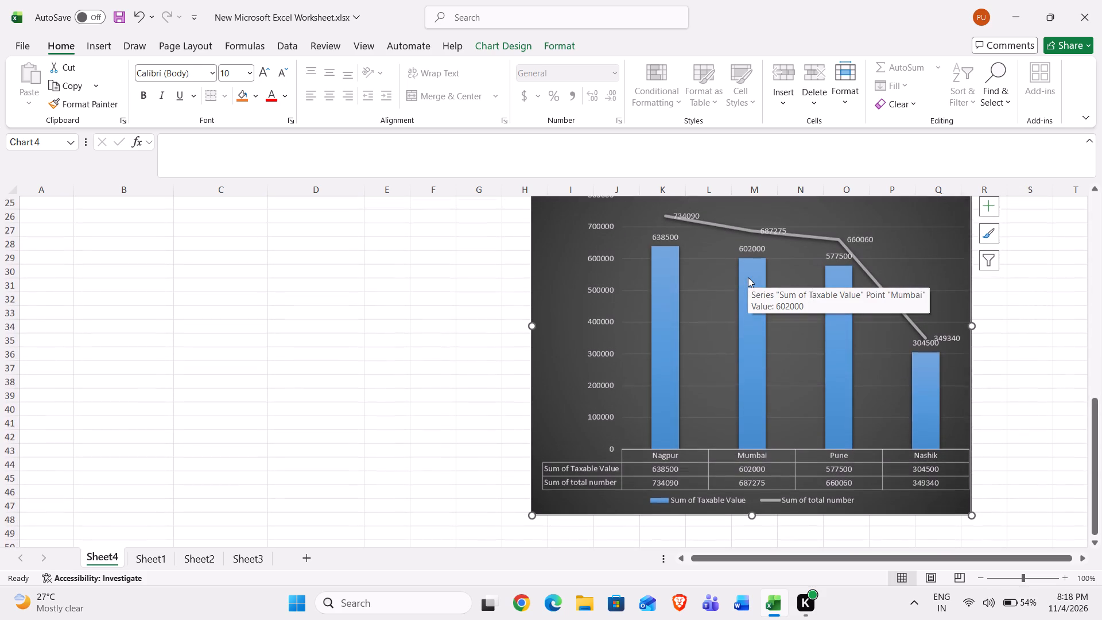
Narrow the combo chart to end at about column P, shifting it slightly toward column H.
{"action": "left_click_drag", "start_coordinate": [972, 327], "coordinate": [959, 327]}
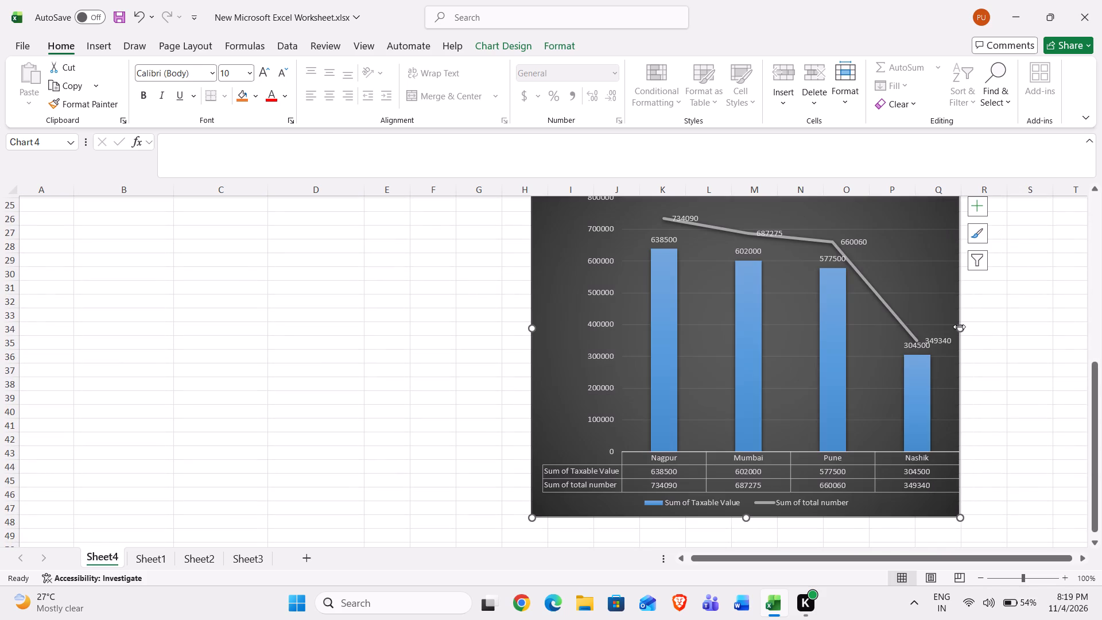
{"action": "left_click_drag", "start_coordinate": [959, 327], "coordinate": [887, 321]}
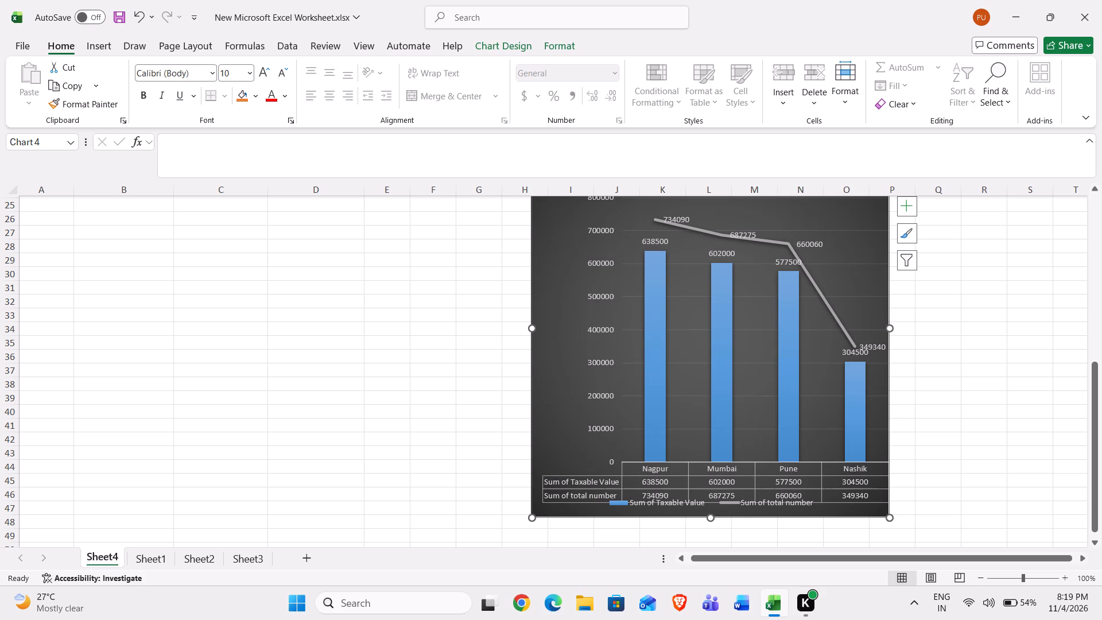
{"action": "left_click_drag", "start_coordinate": [887, 321], "coordinate": [876, 325]}
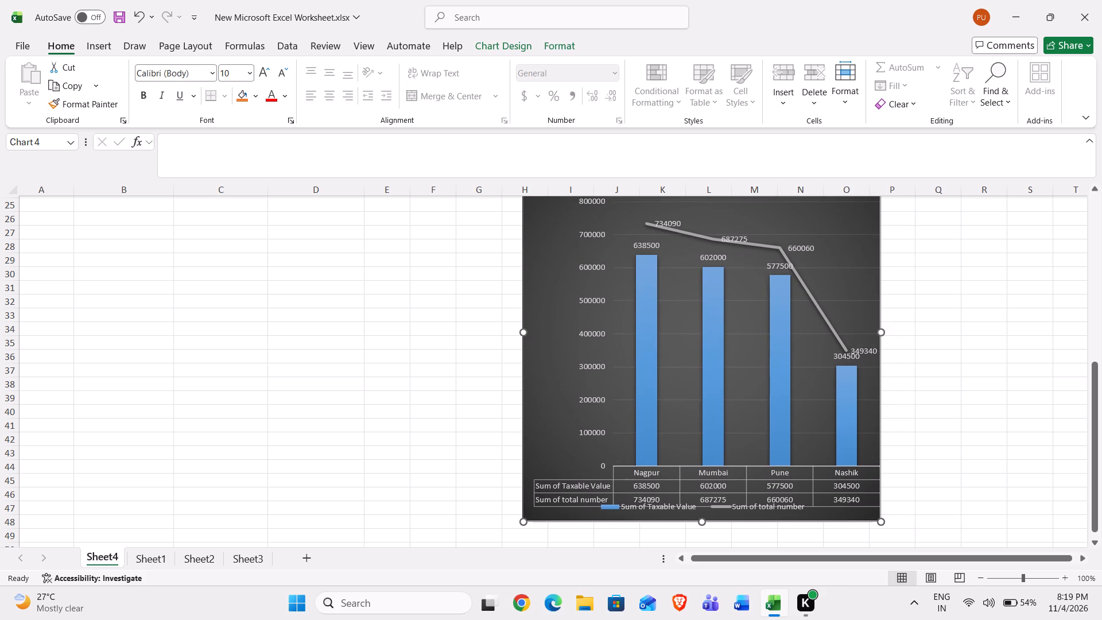
{"action": "left_click_drag", "start_coordinate": [880, 335], "coordinate": [897, 338]}
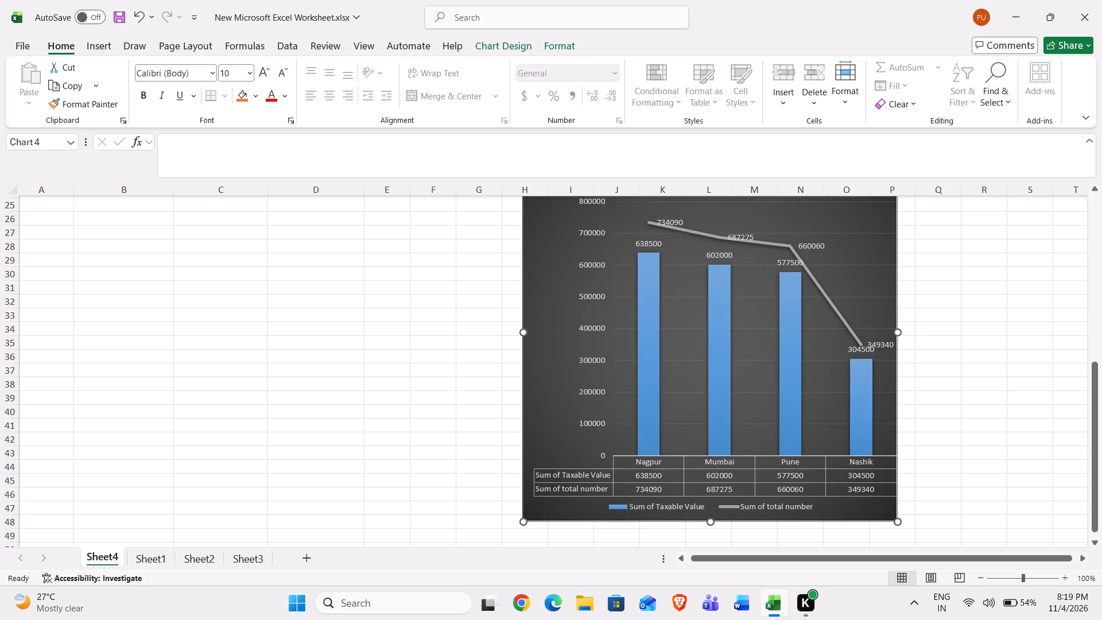
Narrow the combo chart slightly by moving its column H edge inward.
{"action": "left_click_drag", "start_coordinate": [525, 331], "coordinate": [544, 330]}
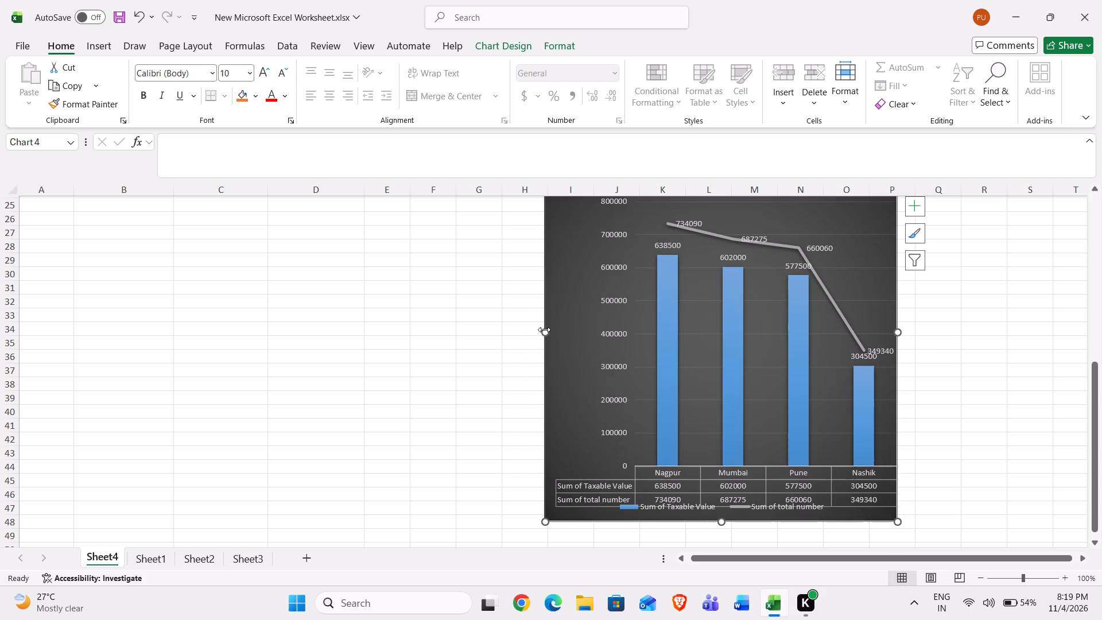
{"action": "left_click_drag", "start_coordinate": [544, 334], "coordinate": [530, 334]}
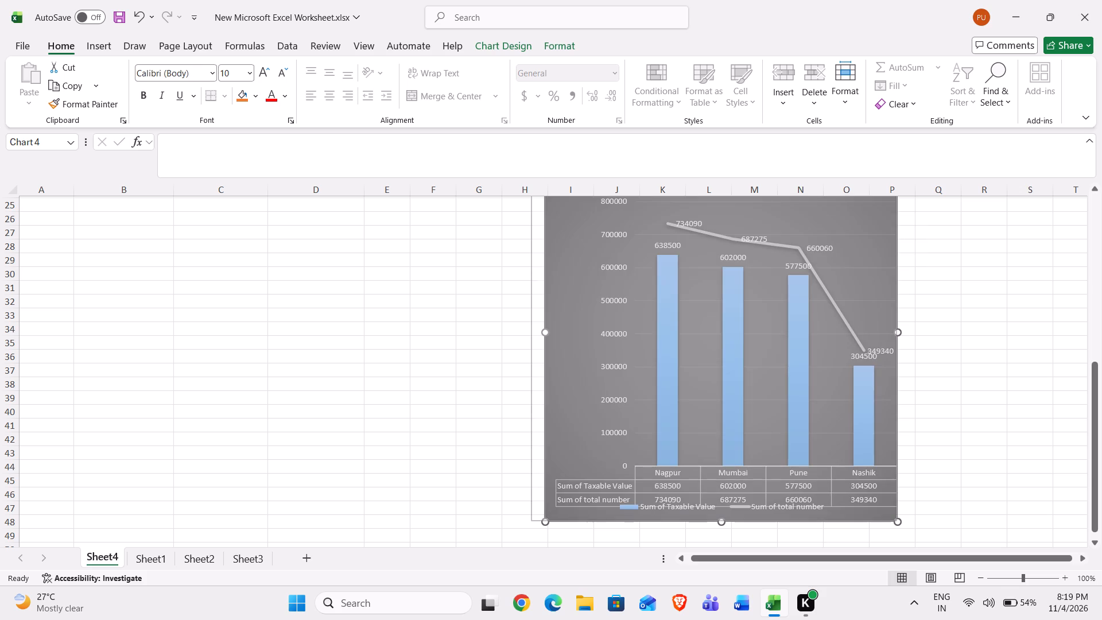
{"action": "left_click_drag", "start_coordinate": [530, 334], "coordinate": [529, 334]}
Lower the combo chart's top edge by about two rows, to around row 23, to reduce its height.
{"action": "scroll", "coordinate": [572, 324], "scroll_direction": "up", "scroll_amount": 1}
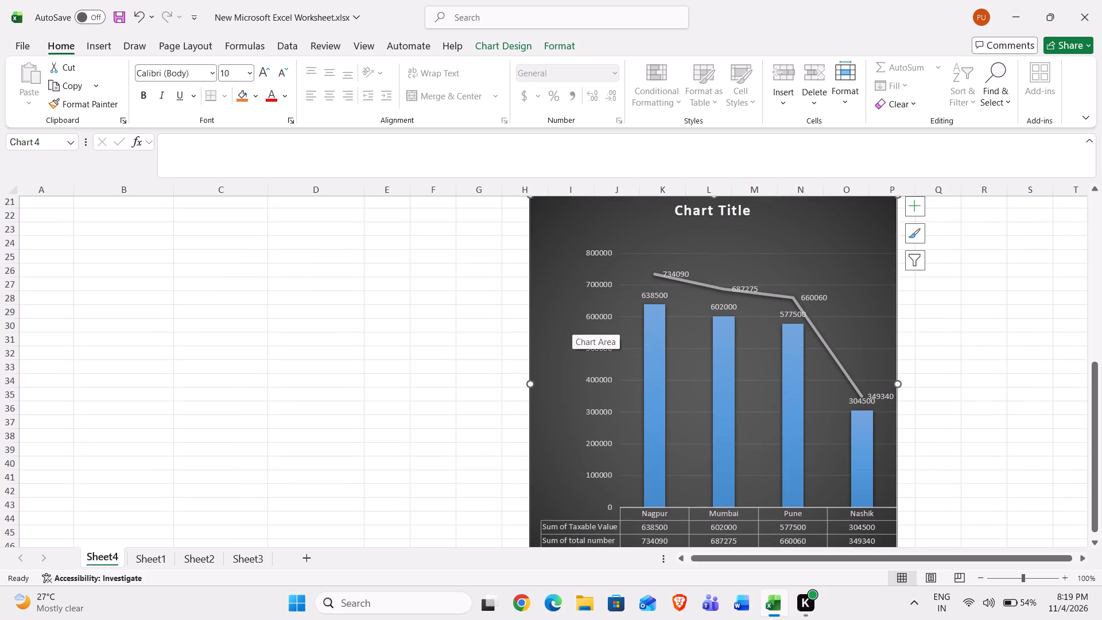
{"action": "scroll", "coordinate": [572, 324], "scroll_direction": "up", "scroll_amount": 1}
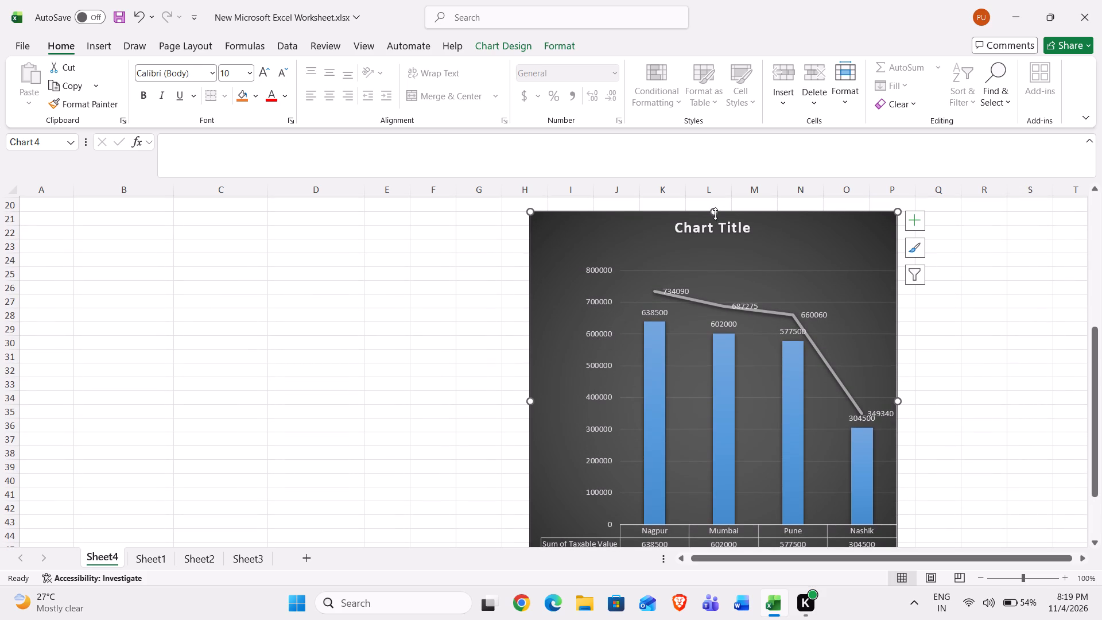
{"action": "left_click_drag", "start_coordinate": [715, 214], "coordinate": [715, 243]}
{"action": "scroll", "coordinate": [715, 243], "scroll_direction": "down", "scroll_amount": 1}
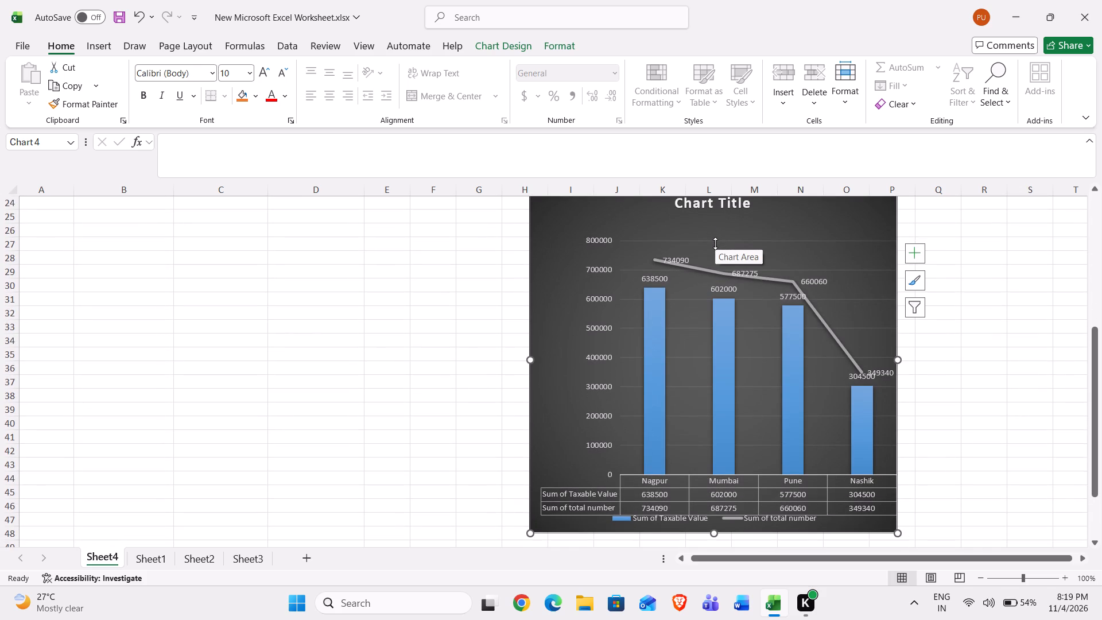
{"action": "scroll", "coordinate": [715, 243], "scroll_direction": "down", "scroll_amount": 2}
{"action": "scroll", "coordinate": [715, 243], "scroll_direction": "up", "scroll_amount": 1}
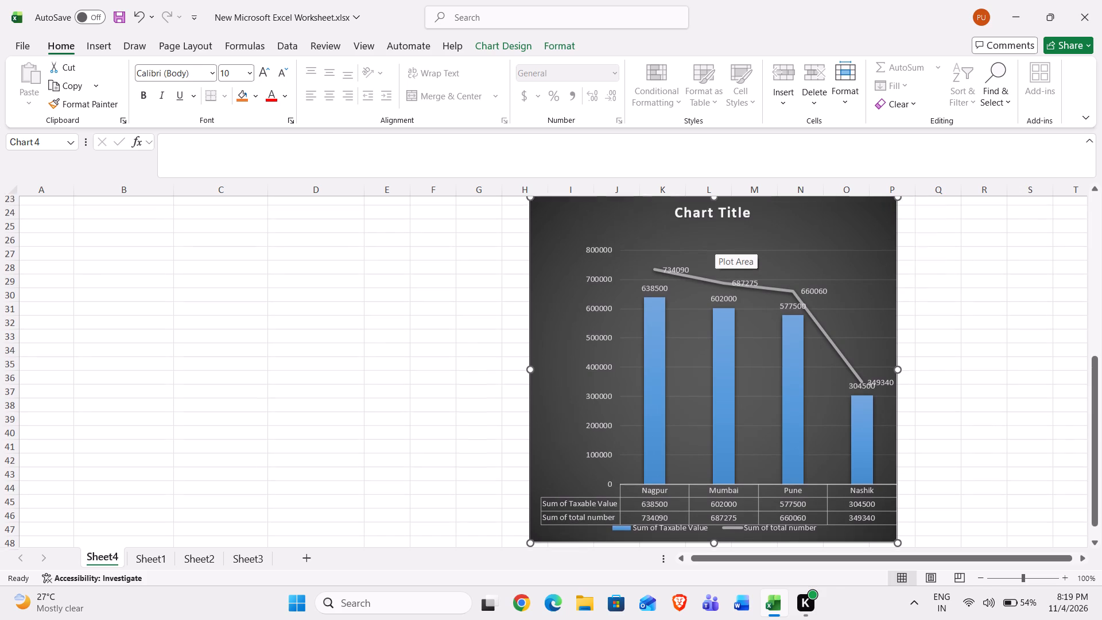
{"action": "scroll", "coordinate": [715, 243], "scroll_direction": "up", "scroll_amount": 1}
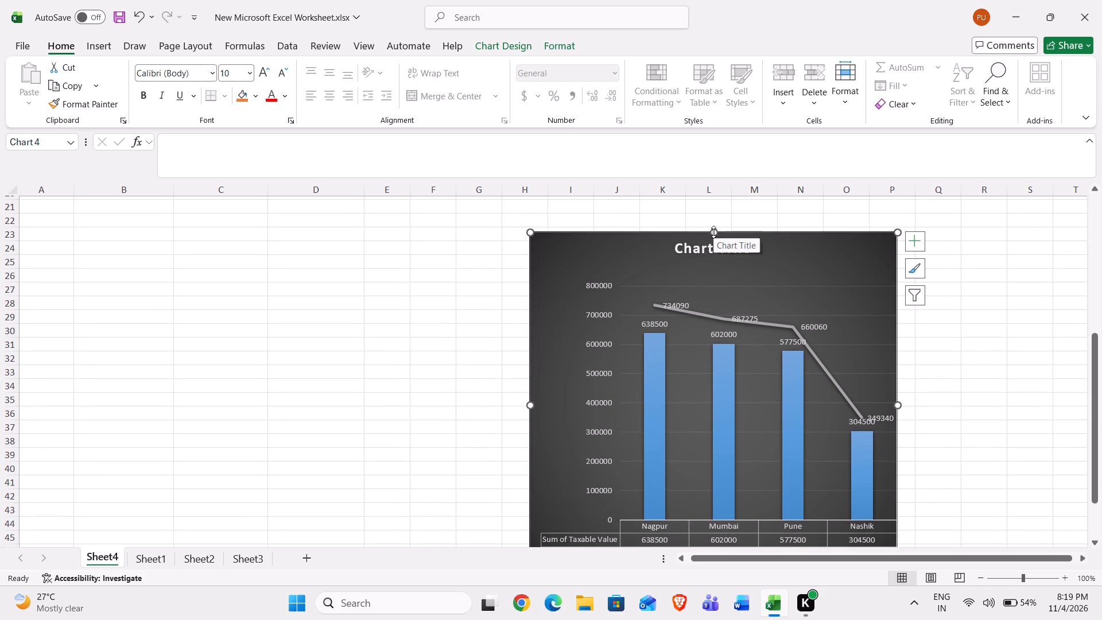
Move the whole combo chart up about three rows so it starts at about row 20.
{"action": "left_click_drag", "start_coordinate": [655, 258], "coordinate": [654, 214]}
{"action": "scroll", "coordinate": [654, 214], "scroll_direction": "up", "scroll_amount": 1}
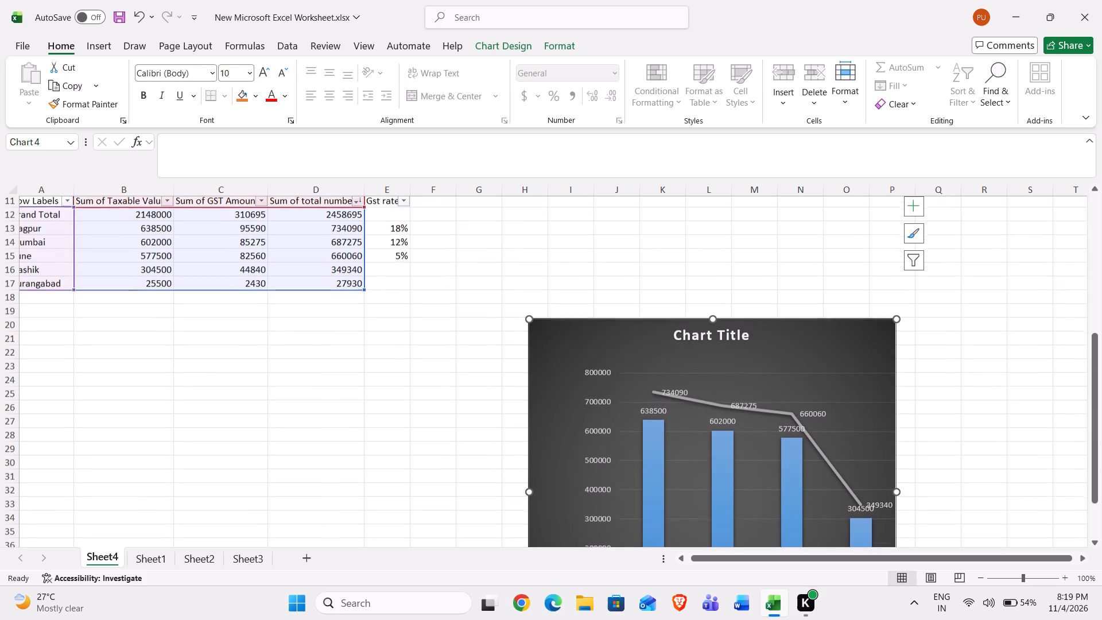
{"action": "scroll", "coordinate": [654, 214], "scroll_direction": "up", "scroll_amount": 1}
Extend the combo chart's bottom edge slightly downward to give the legend more room below the data table.
{"action": "scroll", "coordinate": [645, 323], "scroll_direction": "down", "scroll_amount": 1}
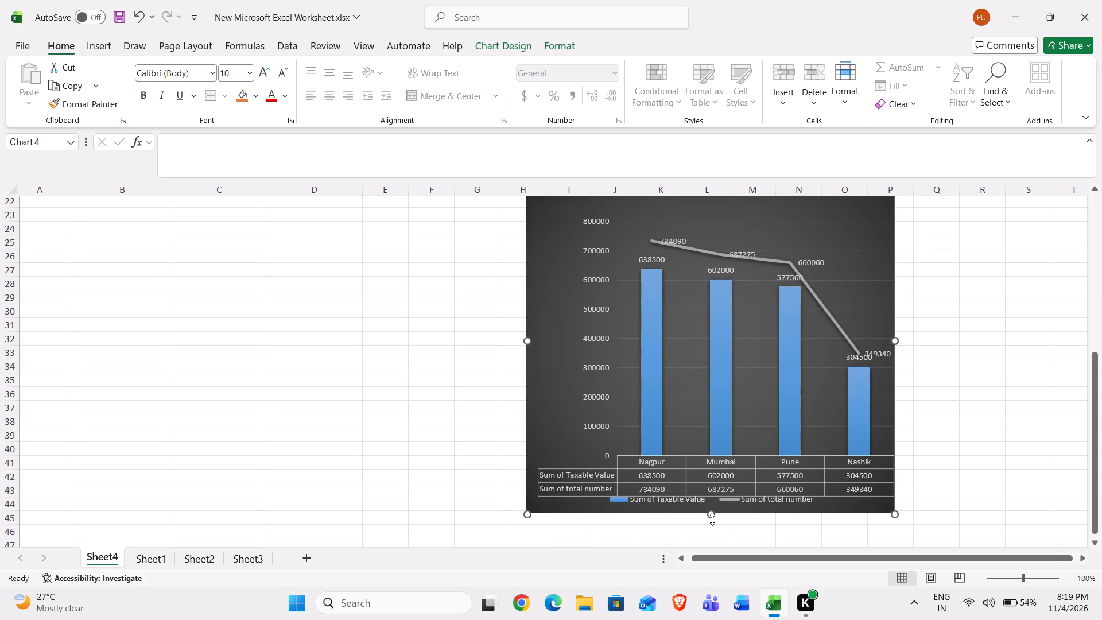
{"action": "left_click_drag", "start_coordinate": [712, 519], "coordinate": [712, 525]}
{"action": "scroll", "coordinate": [683, 431], "scroll_direction": "up", "scroll_amount": 2}
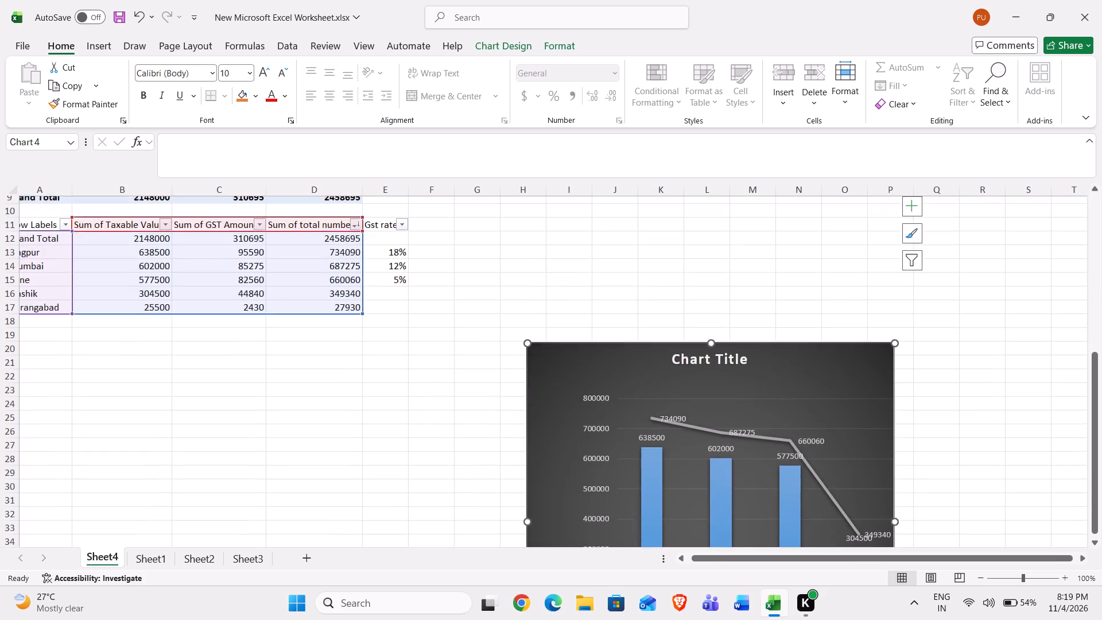
Review the column, pie and combo charts and their source ranges on Sheet4.
{"action": "left_click", "coordinate": [555, 343]}
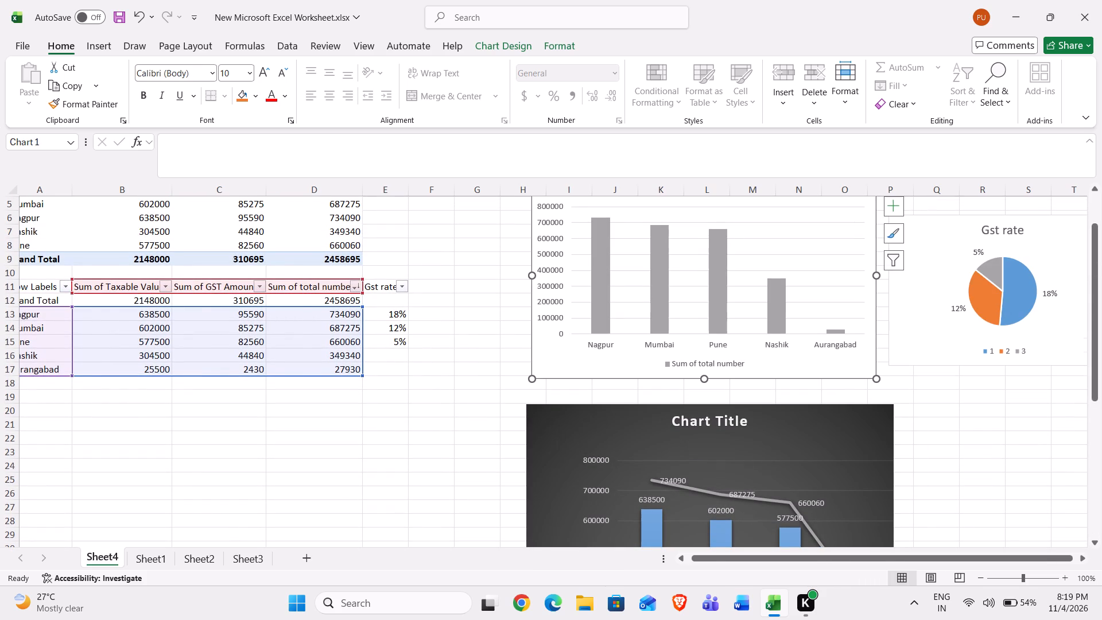
{"action": "scroll", "coordinate": [452, 294], "scroll_direction": "right", "scroll_amount": 2}
{"action": "scroll", "coordinate": [452, 294], "scroll_direction": "up", "scroll_amount": 2}
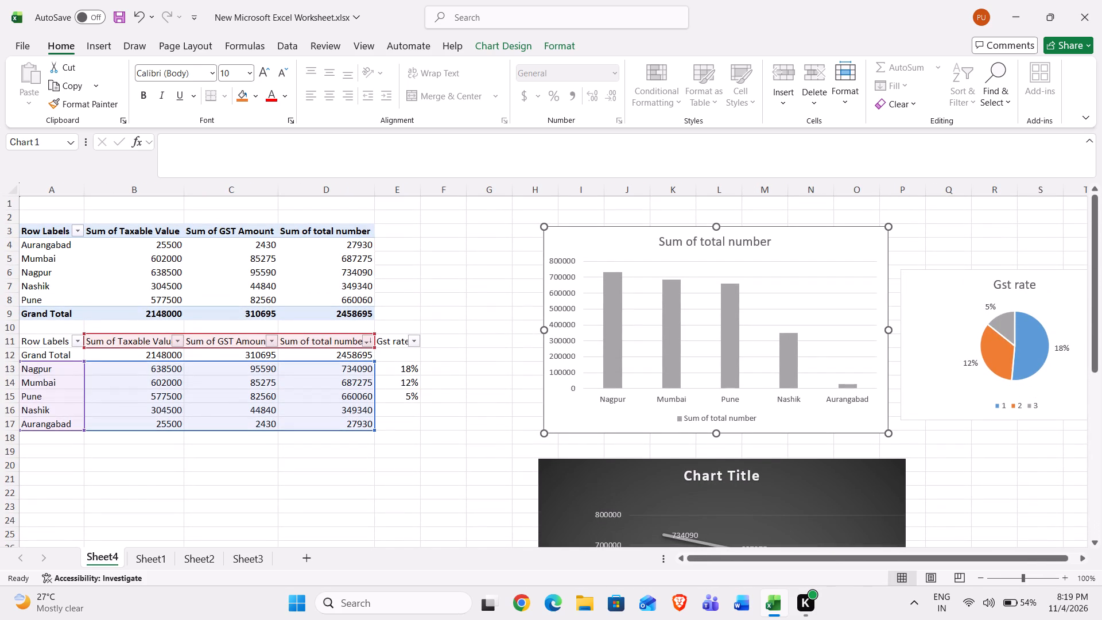
{"action": "scroll", "coordinate": [579, 479], "scroll_direction": "down", "scroll_amount": 1}
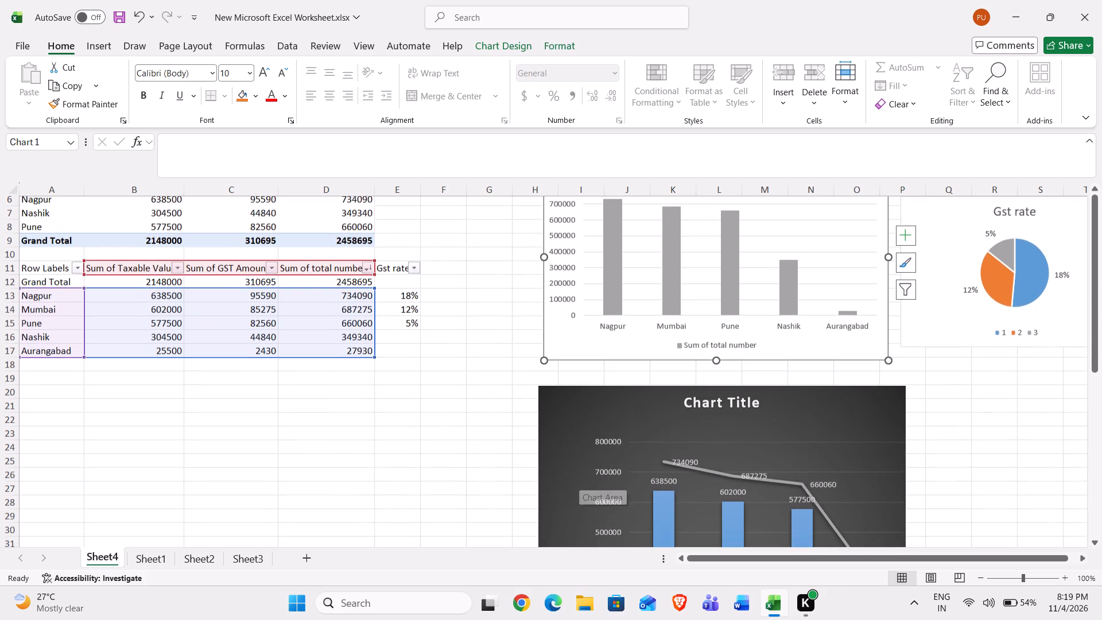
{"action": "scroll", "coordinate": [579, 479], "scroll_direction": "down", "scroll_amount": 1}
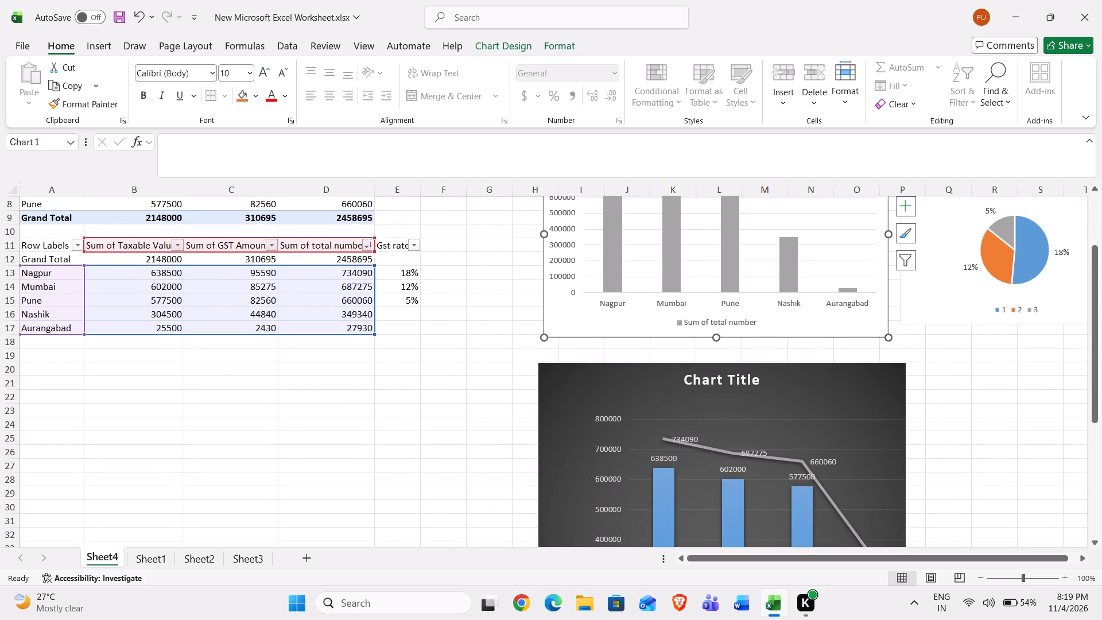
{"action": "left_click", "coordinate": [958, 256]}
{"action": "scroll", "coordinate": [958, 256], "scroll_direction": "left", "scroll_amount": 1}
{"action": "scroll", "coordinate": [958, 256], "scroll_direction": "up", "scroll_amount": 1}
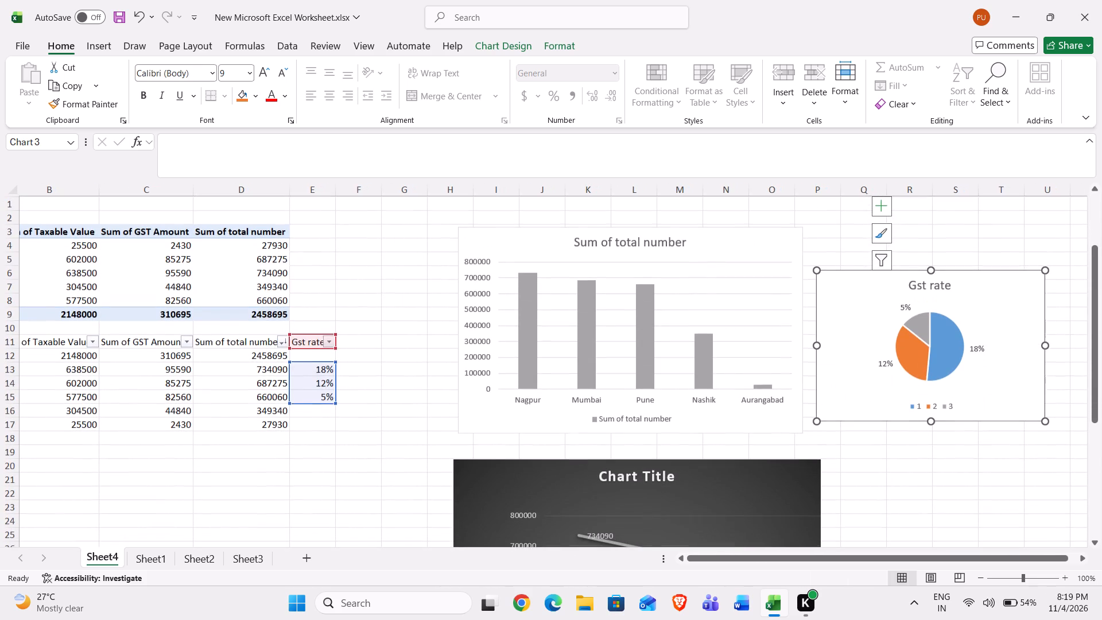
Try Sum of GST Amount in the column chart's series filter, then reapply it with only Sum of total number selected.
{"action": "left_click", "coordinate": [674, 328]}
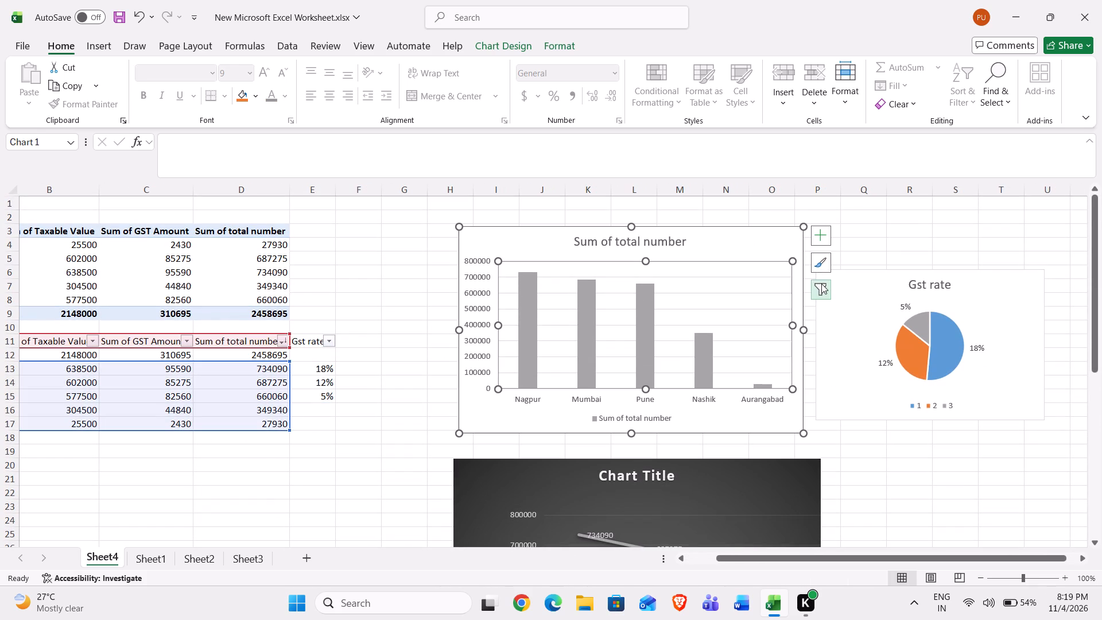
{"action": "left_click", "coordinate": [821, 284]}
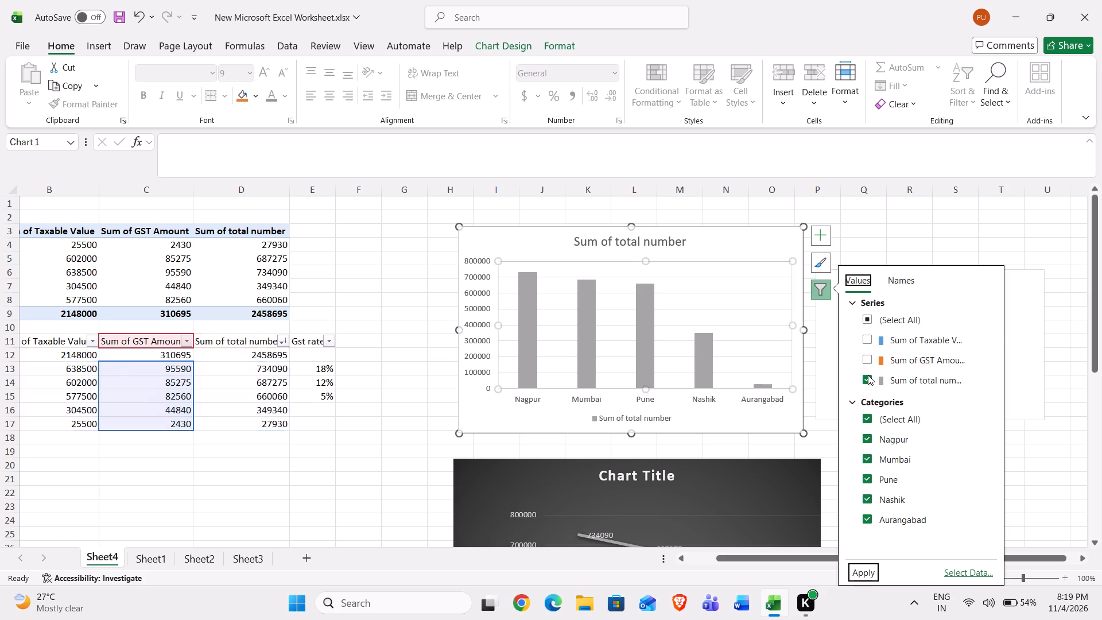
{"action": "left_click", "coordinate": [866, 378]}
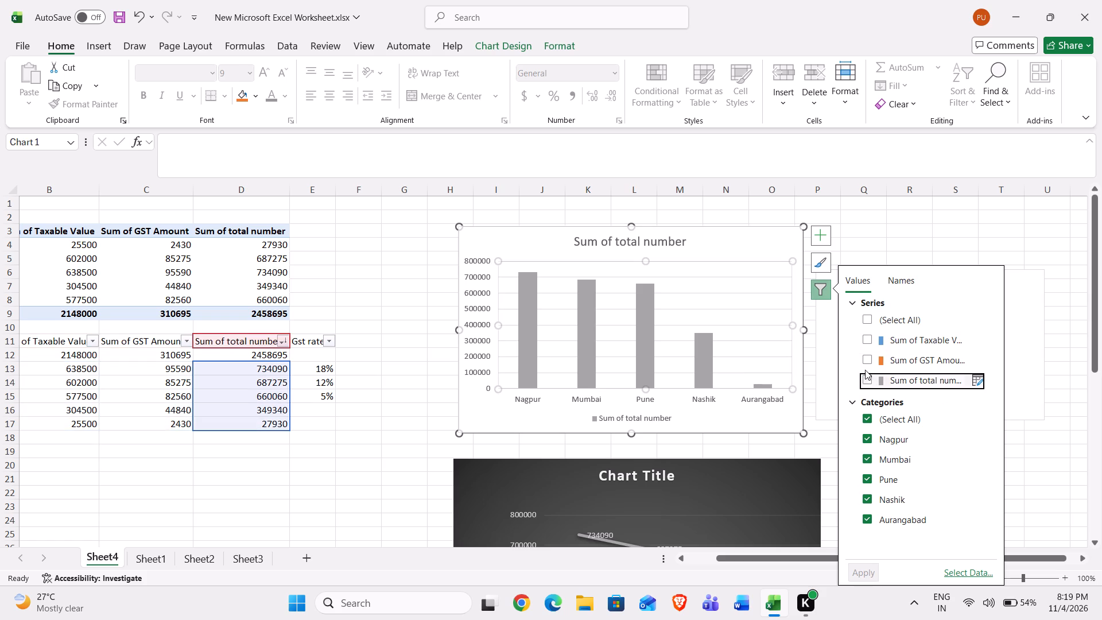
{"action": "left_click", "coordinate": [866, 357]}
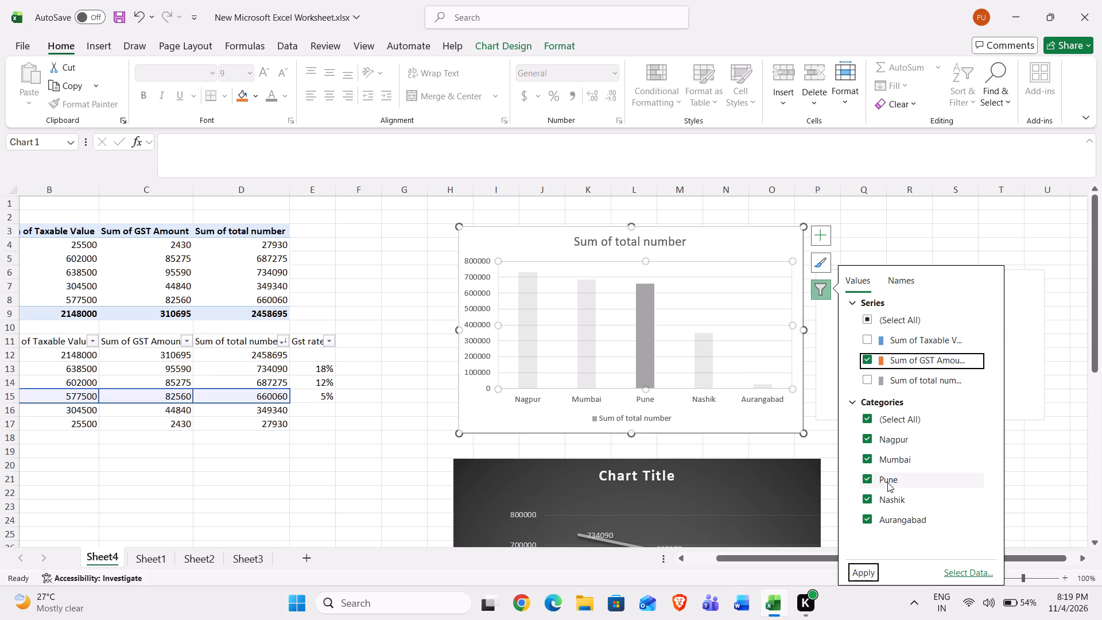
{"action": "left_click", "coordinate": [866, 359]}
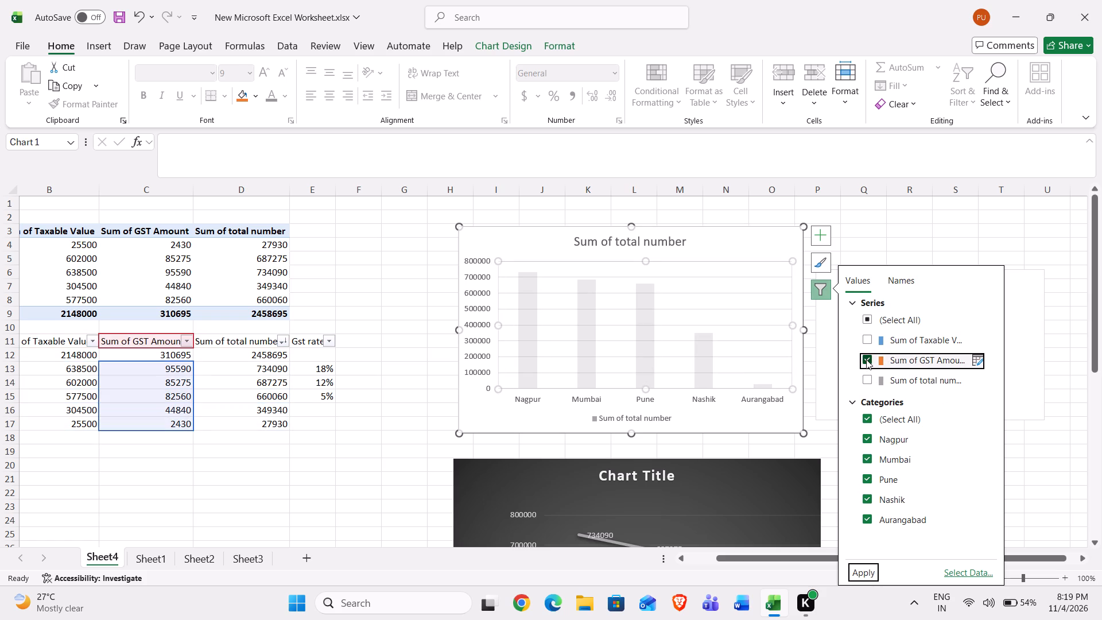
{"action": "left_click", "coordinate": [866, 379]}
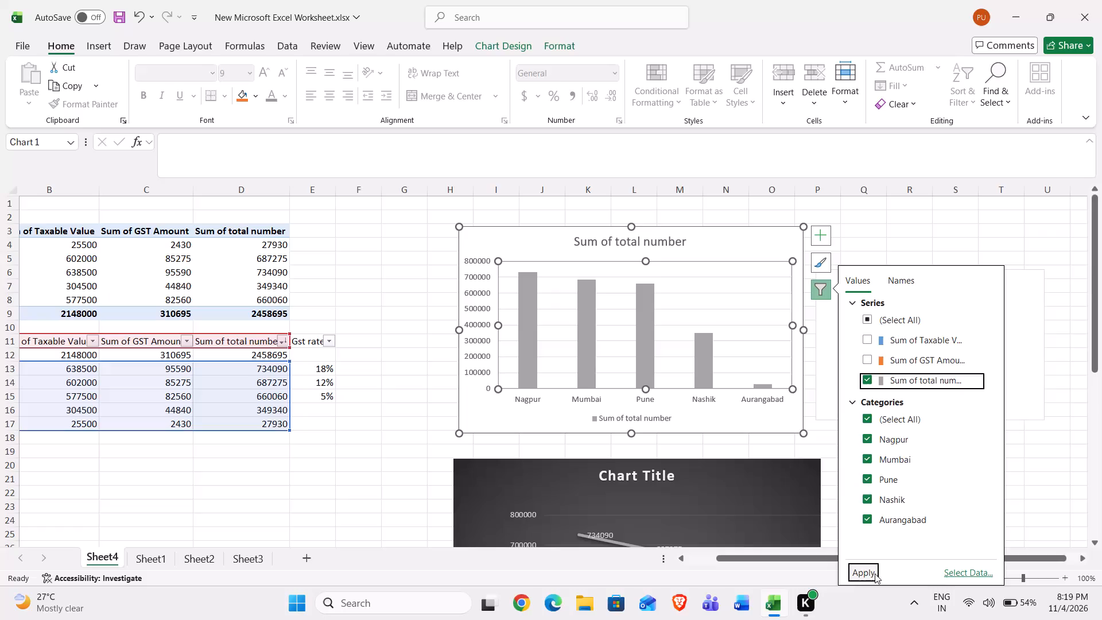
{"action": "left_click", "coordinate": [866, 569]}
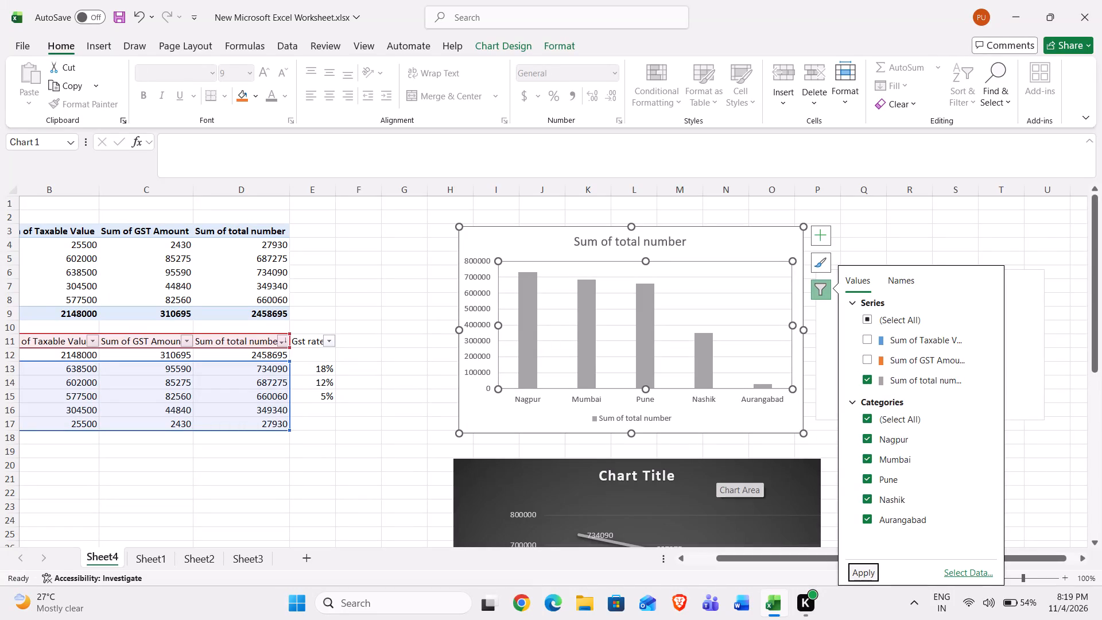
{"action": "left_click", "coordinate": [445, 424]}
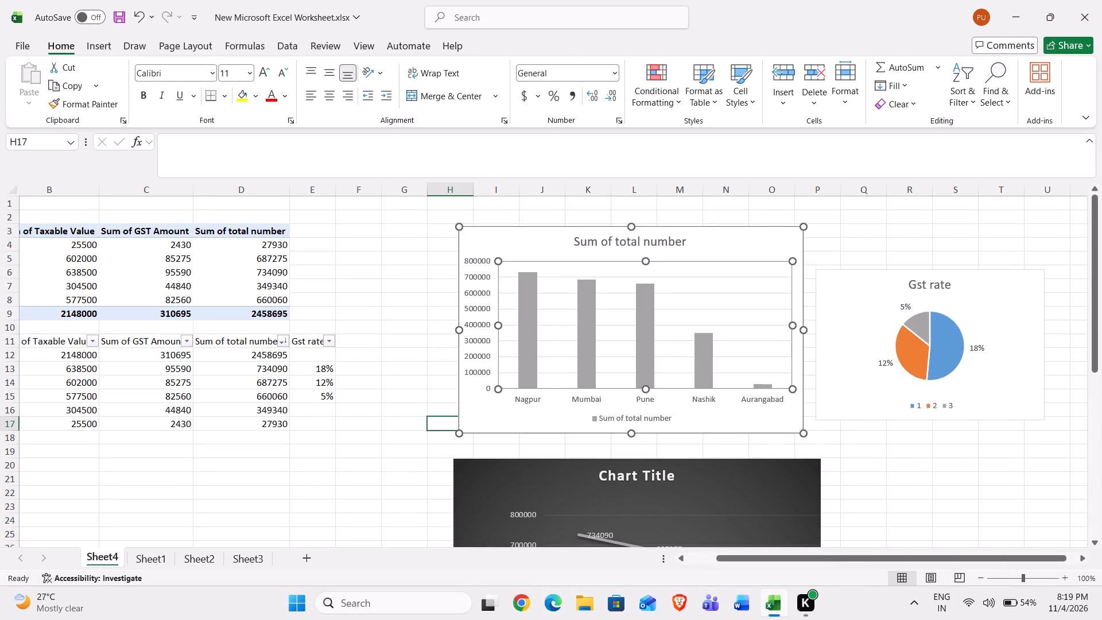
Review the purchase register on Sheet1 from the first invoice record through to the last.
{"action": "scroll", "coordinate": [227, 237], "scroll_direction": "right", "scroll_amount": 4}
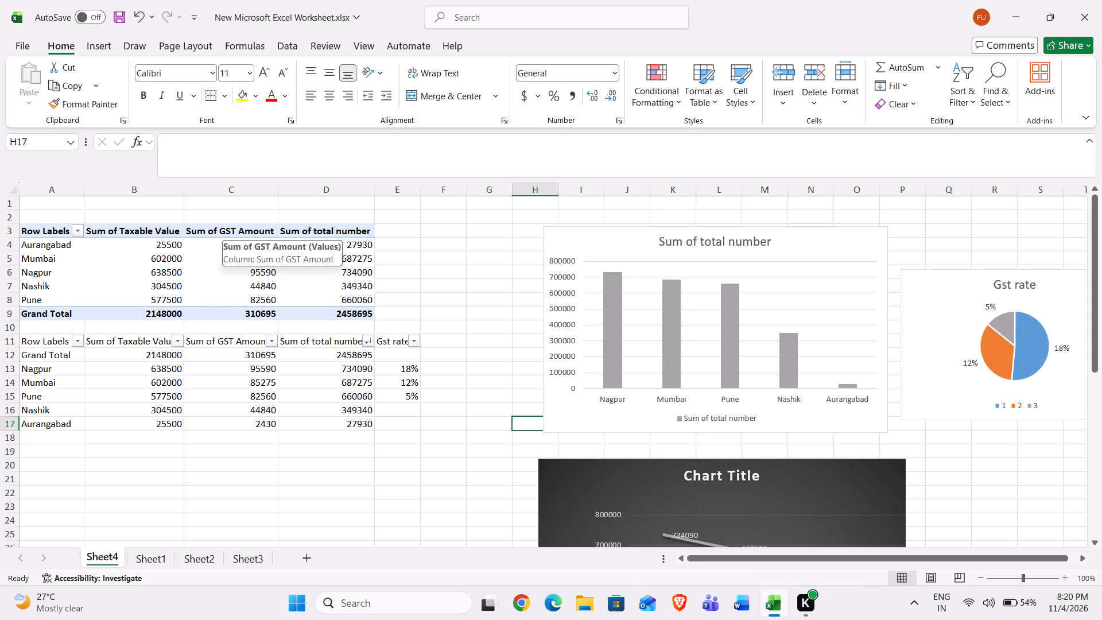
{"action": "left_click", "coordinate": [129, 553]}
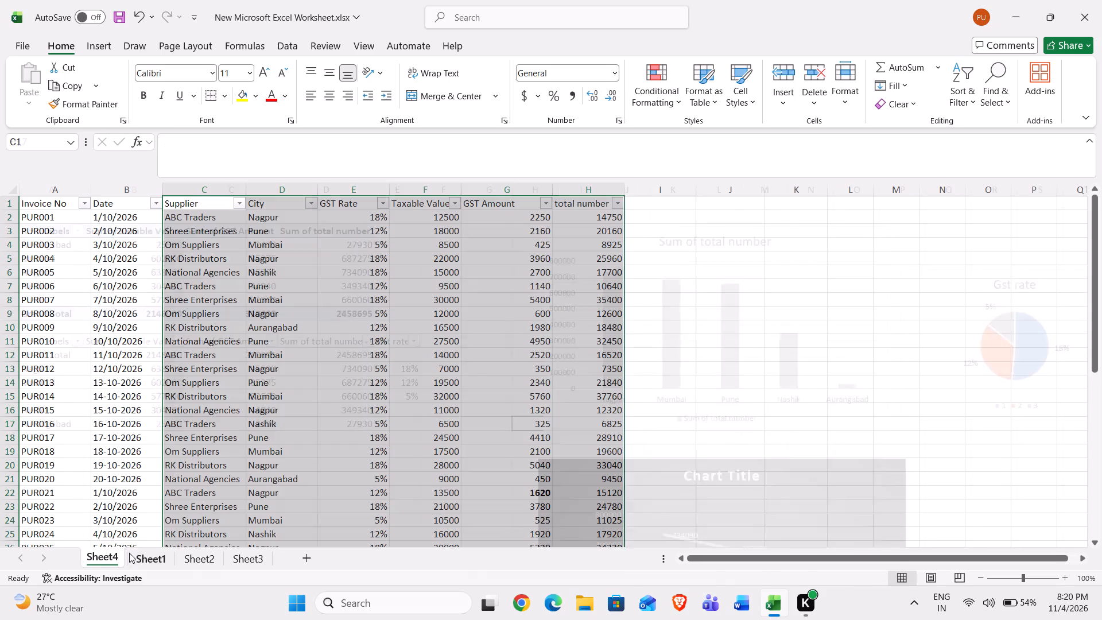
{"action": "left_click", "coordinate": [215, 444]}
{"action": "scroll", "coordinate": [215, 444], "scroll_direction": "down", "scroll_amount": 6}
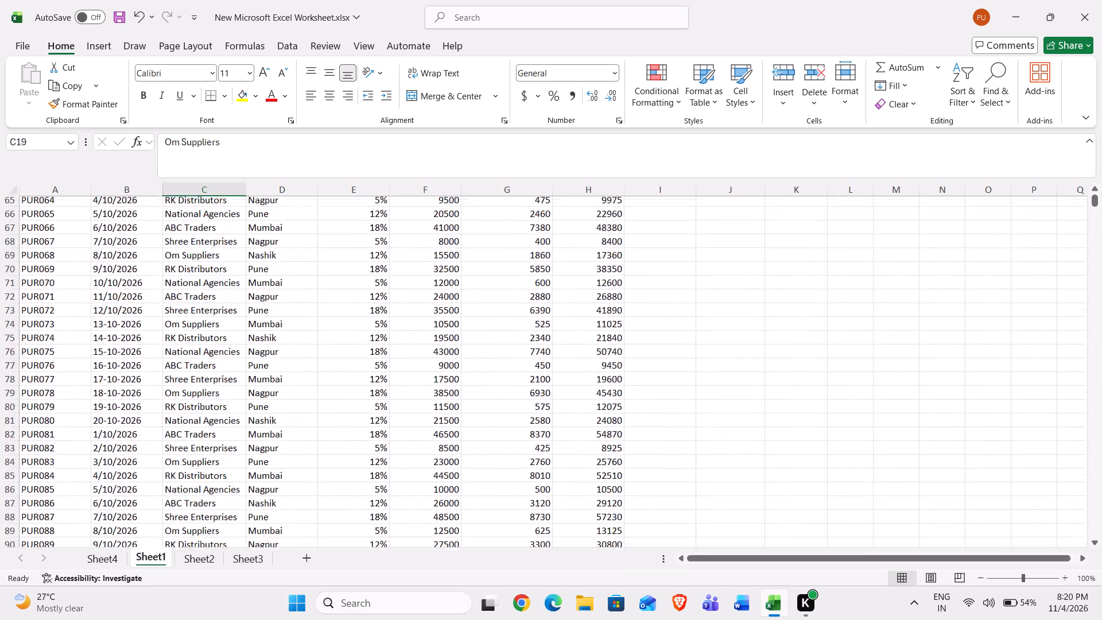
{"action": "scroll", "coordinate": [215, 444], "scroll_direction": "down", "scroll_amount": 1}
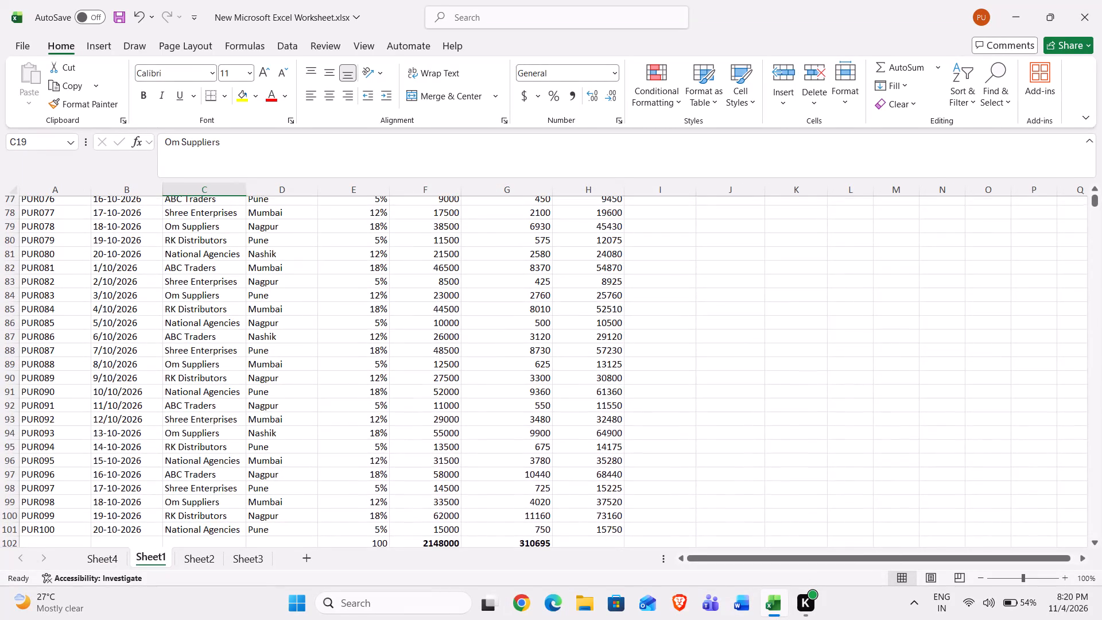
{"action": "scroll", "coordinate": [215, 444], "scroll_direction": "up", "scroll_amount": 4}
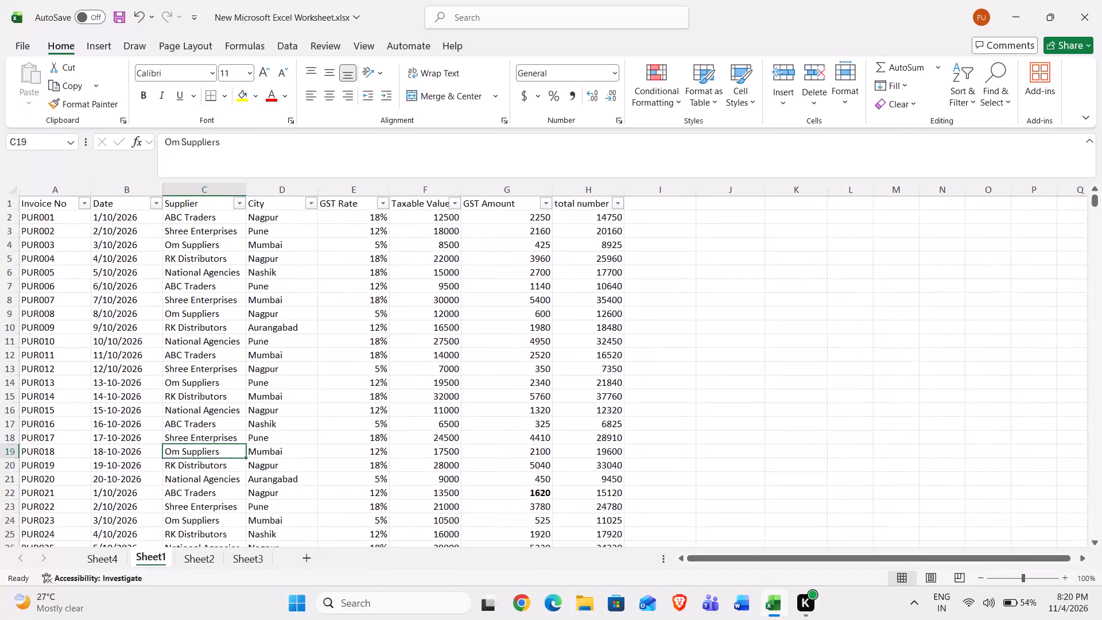
{"action": "scroll", "coordinate": [215, 444], "scroll_direction": "up", "scroll_amount": 2}
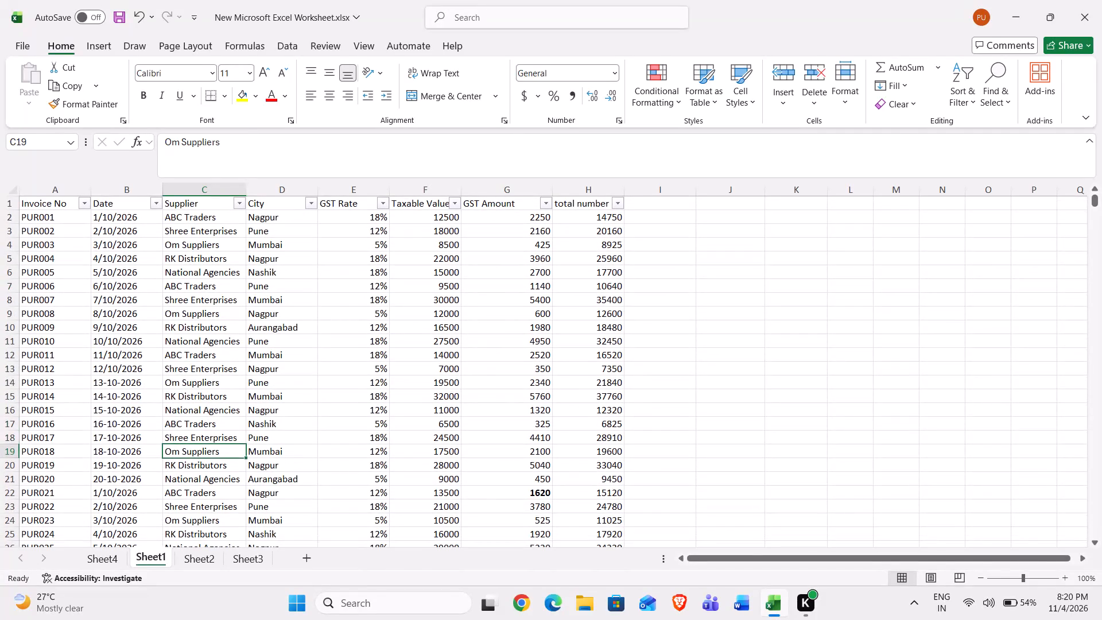
{"action": "scroll", "coordinate": [215, 444], "scroll_direction": "down", "scroll_amount": 3}
{"action": "scroll", "coordinate": [215, 444], "scroll_direction": "up", "scroll_amount": 2}
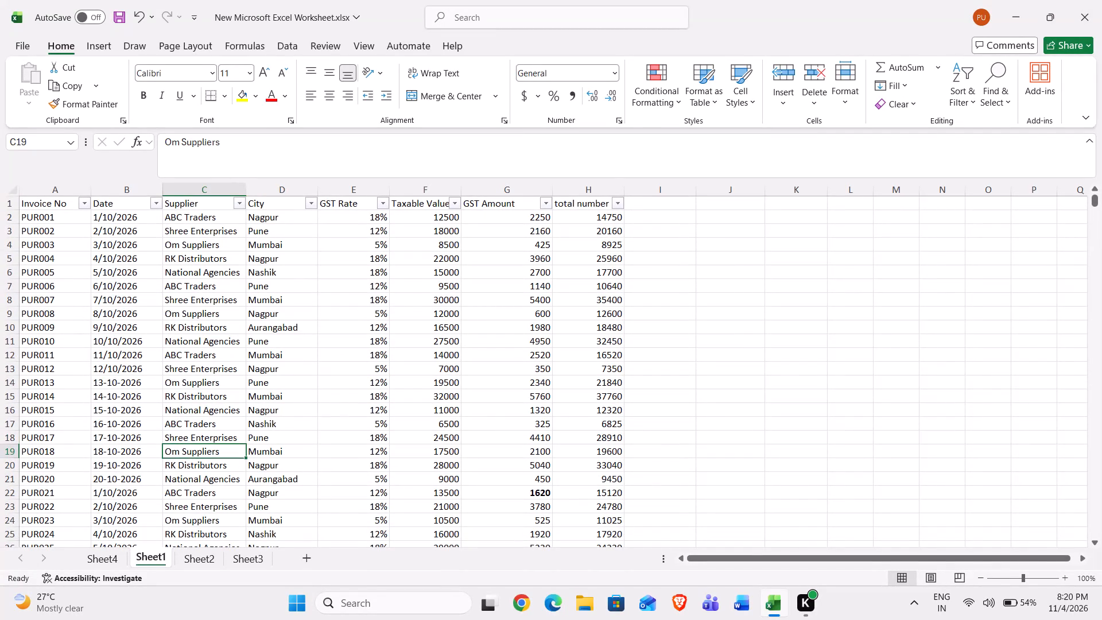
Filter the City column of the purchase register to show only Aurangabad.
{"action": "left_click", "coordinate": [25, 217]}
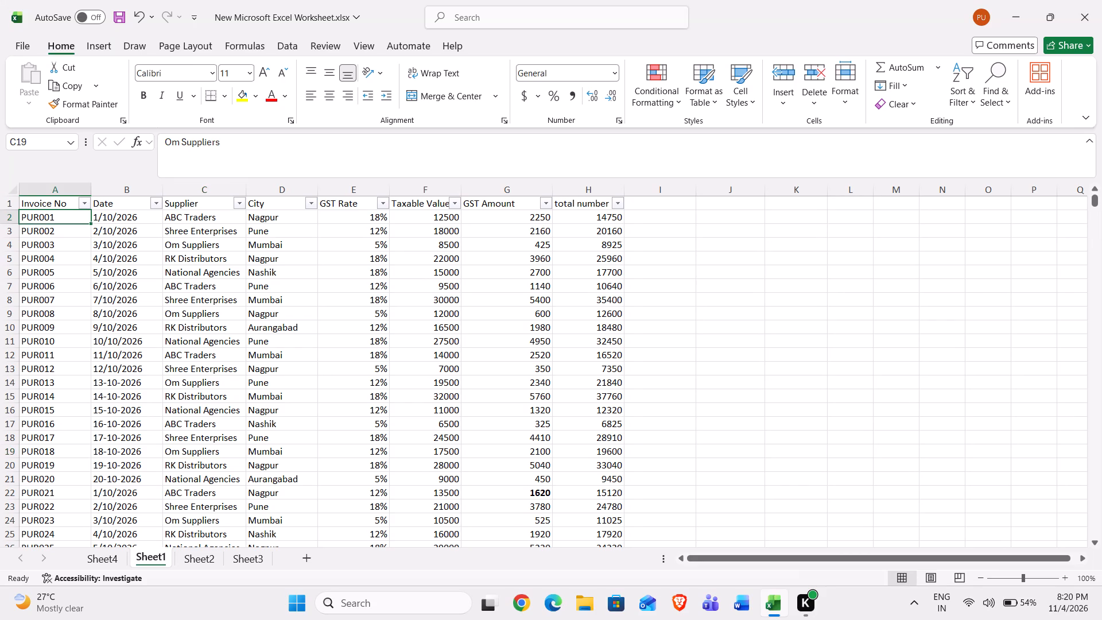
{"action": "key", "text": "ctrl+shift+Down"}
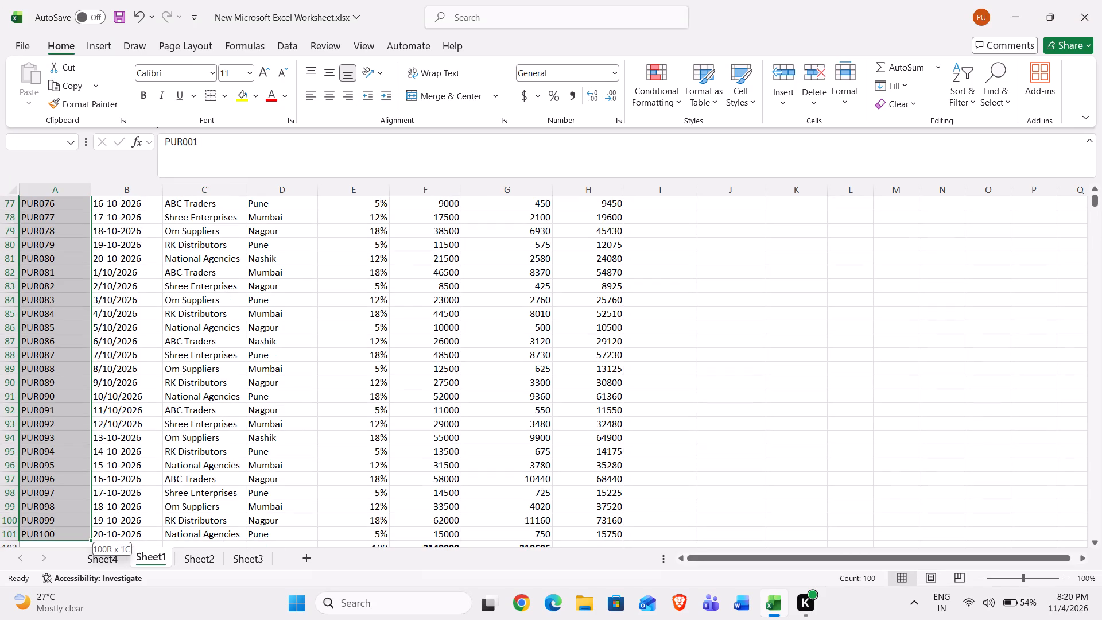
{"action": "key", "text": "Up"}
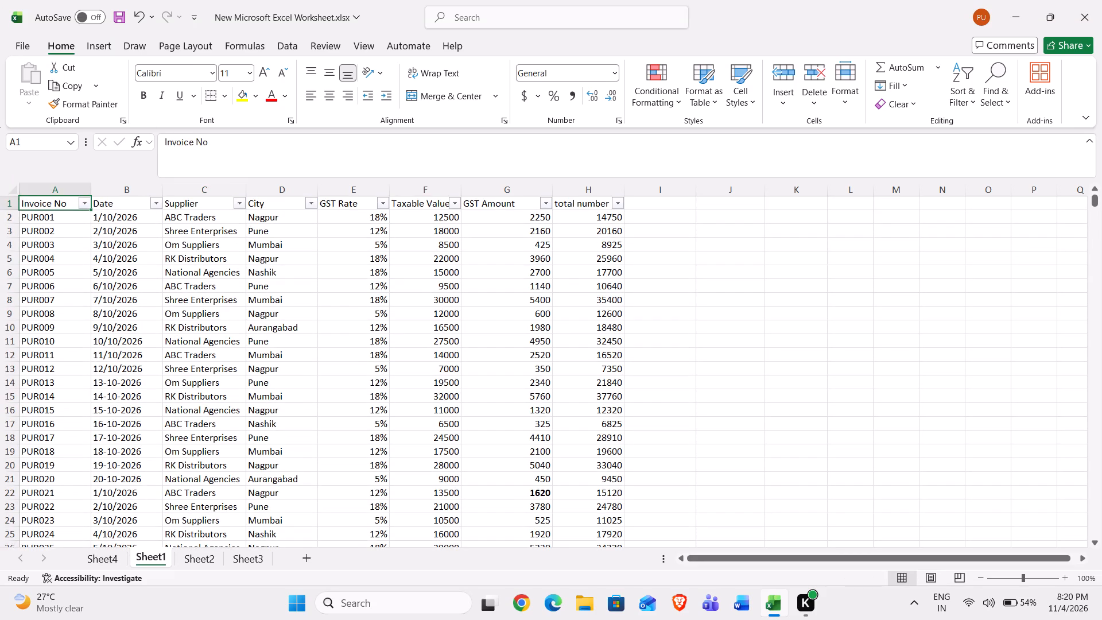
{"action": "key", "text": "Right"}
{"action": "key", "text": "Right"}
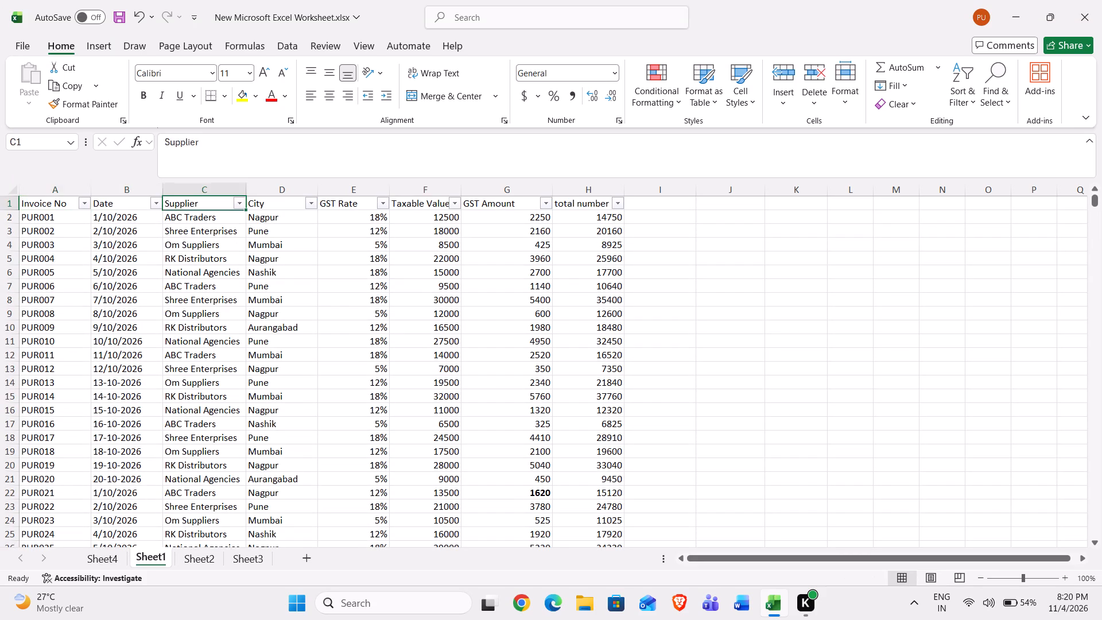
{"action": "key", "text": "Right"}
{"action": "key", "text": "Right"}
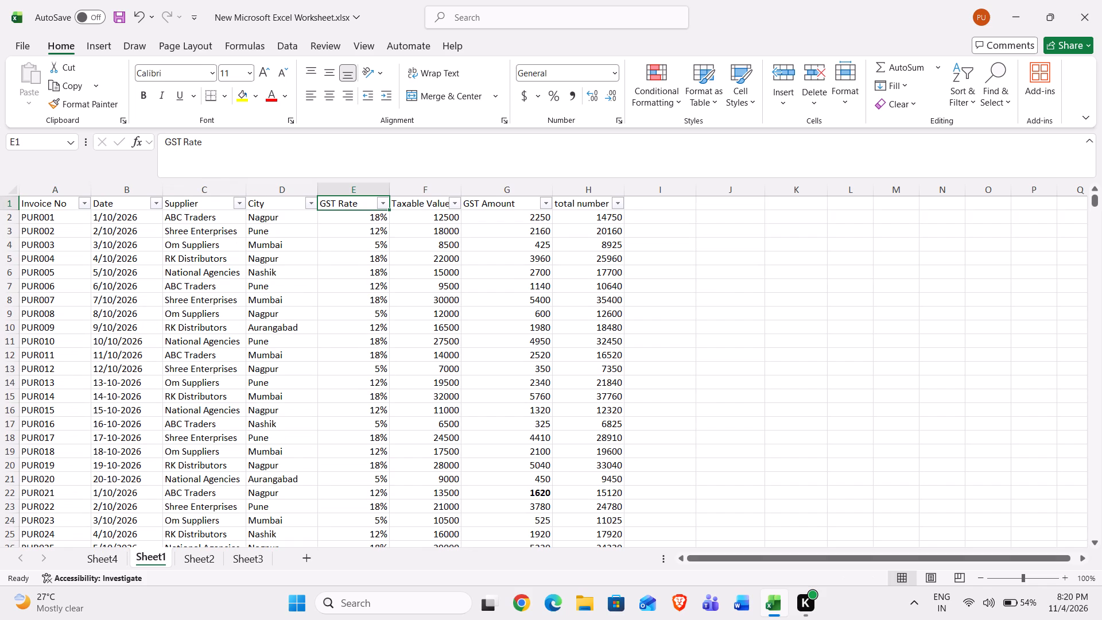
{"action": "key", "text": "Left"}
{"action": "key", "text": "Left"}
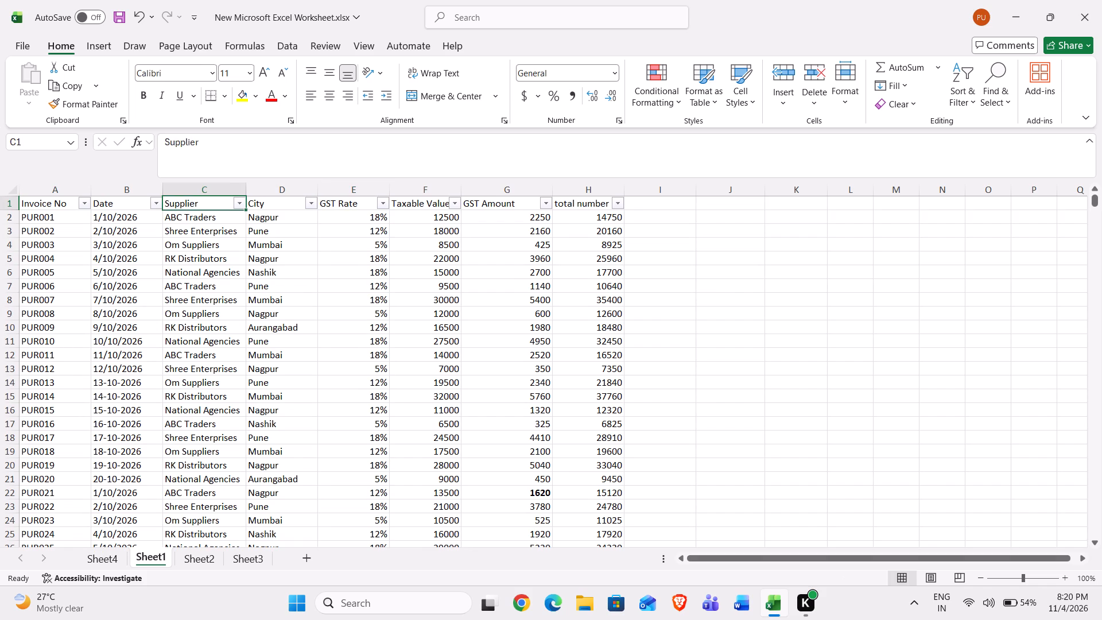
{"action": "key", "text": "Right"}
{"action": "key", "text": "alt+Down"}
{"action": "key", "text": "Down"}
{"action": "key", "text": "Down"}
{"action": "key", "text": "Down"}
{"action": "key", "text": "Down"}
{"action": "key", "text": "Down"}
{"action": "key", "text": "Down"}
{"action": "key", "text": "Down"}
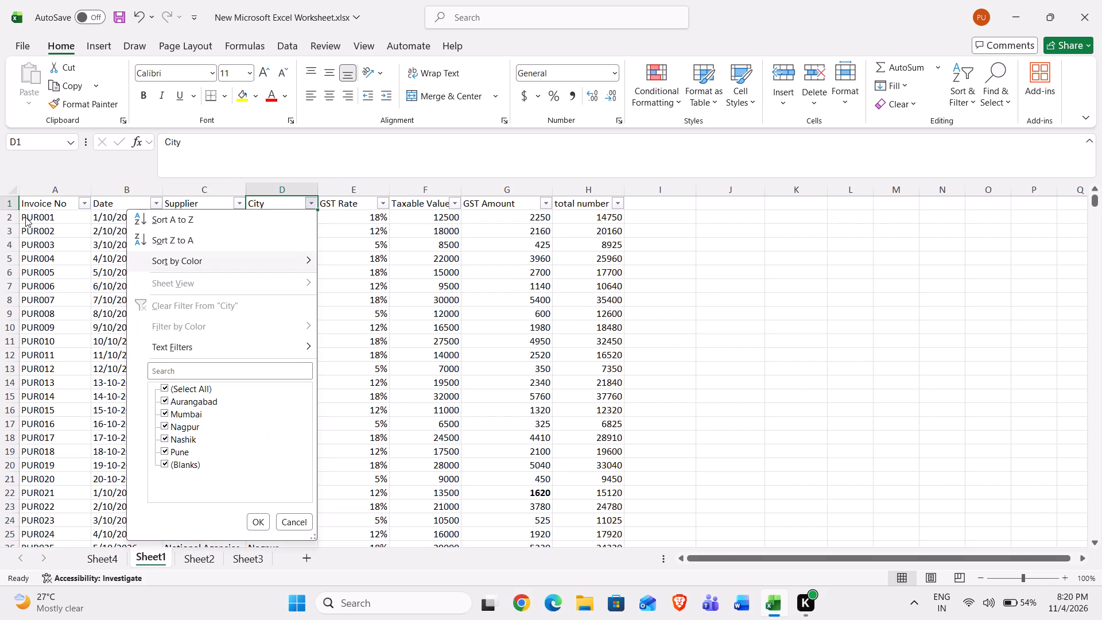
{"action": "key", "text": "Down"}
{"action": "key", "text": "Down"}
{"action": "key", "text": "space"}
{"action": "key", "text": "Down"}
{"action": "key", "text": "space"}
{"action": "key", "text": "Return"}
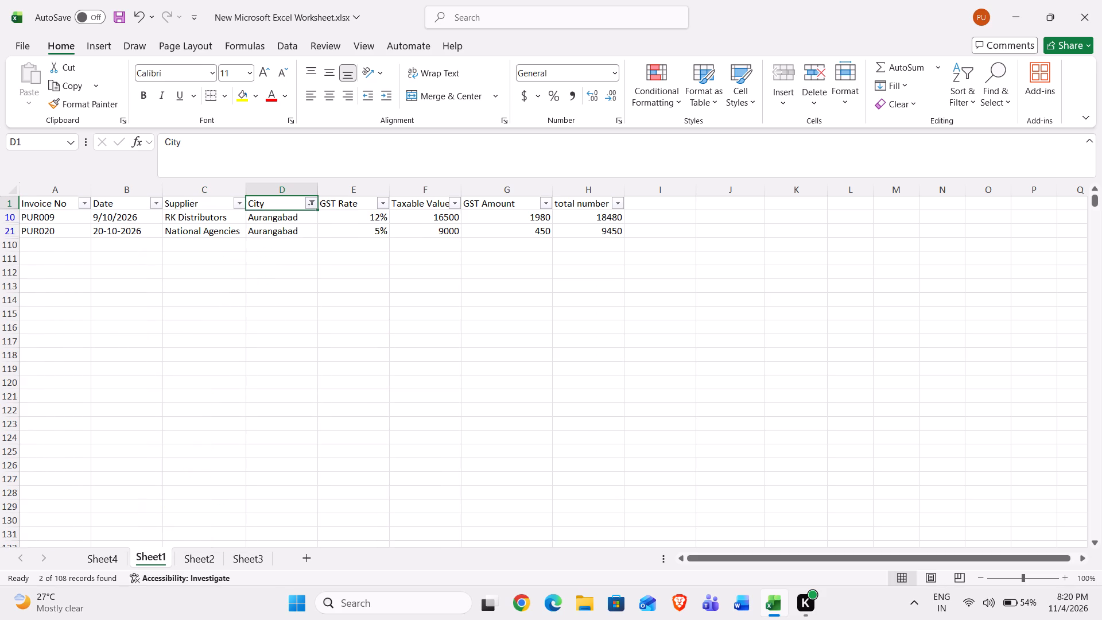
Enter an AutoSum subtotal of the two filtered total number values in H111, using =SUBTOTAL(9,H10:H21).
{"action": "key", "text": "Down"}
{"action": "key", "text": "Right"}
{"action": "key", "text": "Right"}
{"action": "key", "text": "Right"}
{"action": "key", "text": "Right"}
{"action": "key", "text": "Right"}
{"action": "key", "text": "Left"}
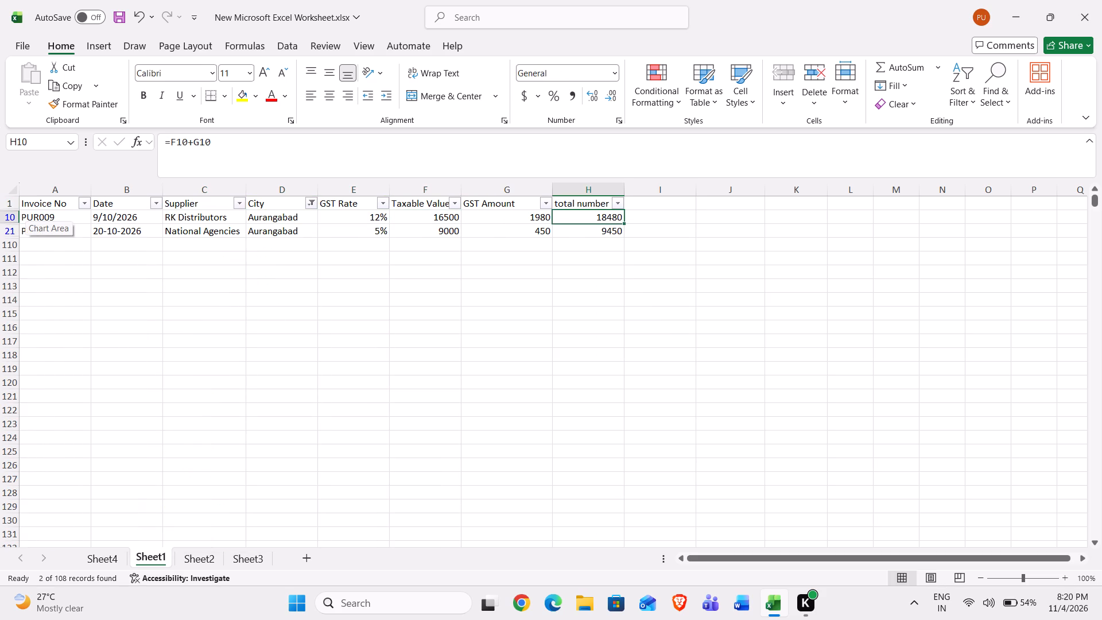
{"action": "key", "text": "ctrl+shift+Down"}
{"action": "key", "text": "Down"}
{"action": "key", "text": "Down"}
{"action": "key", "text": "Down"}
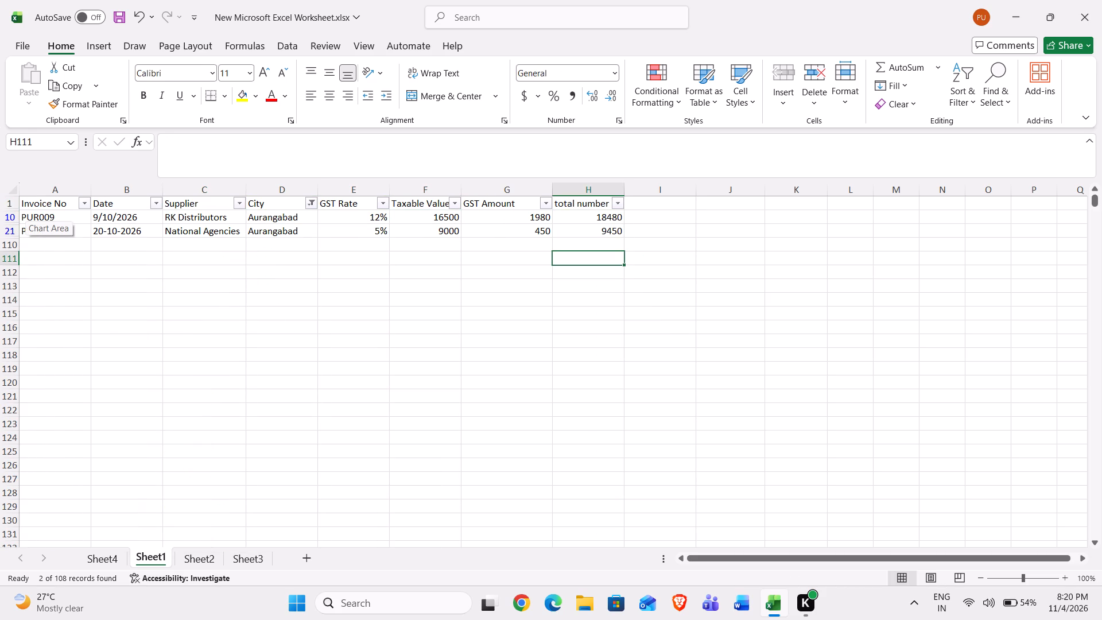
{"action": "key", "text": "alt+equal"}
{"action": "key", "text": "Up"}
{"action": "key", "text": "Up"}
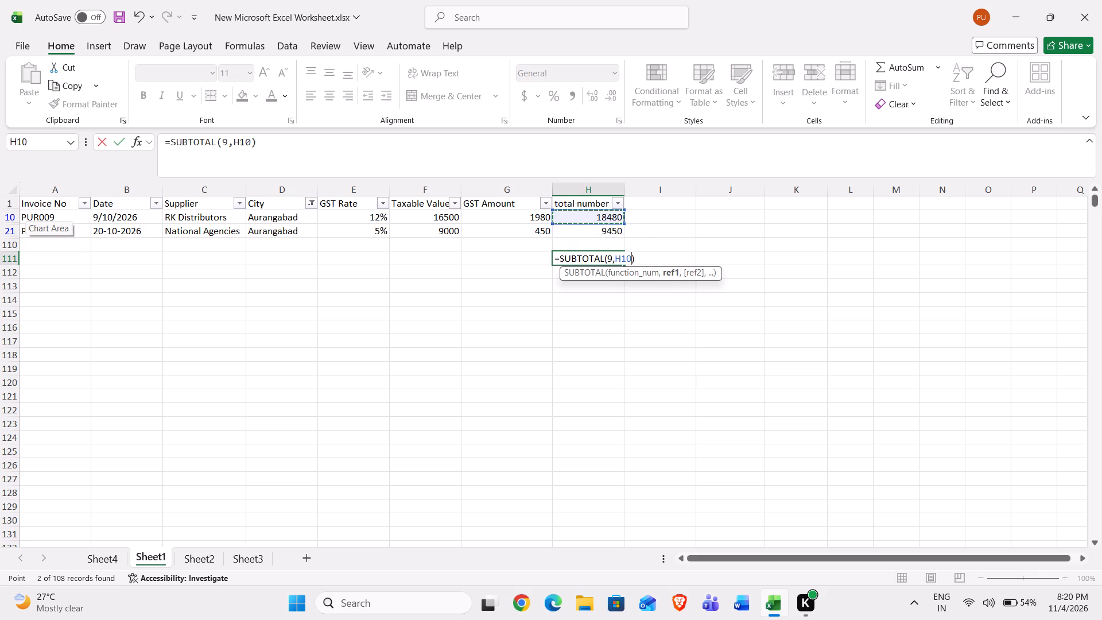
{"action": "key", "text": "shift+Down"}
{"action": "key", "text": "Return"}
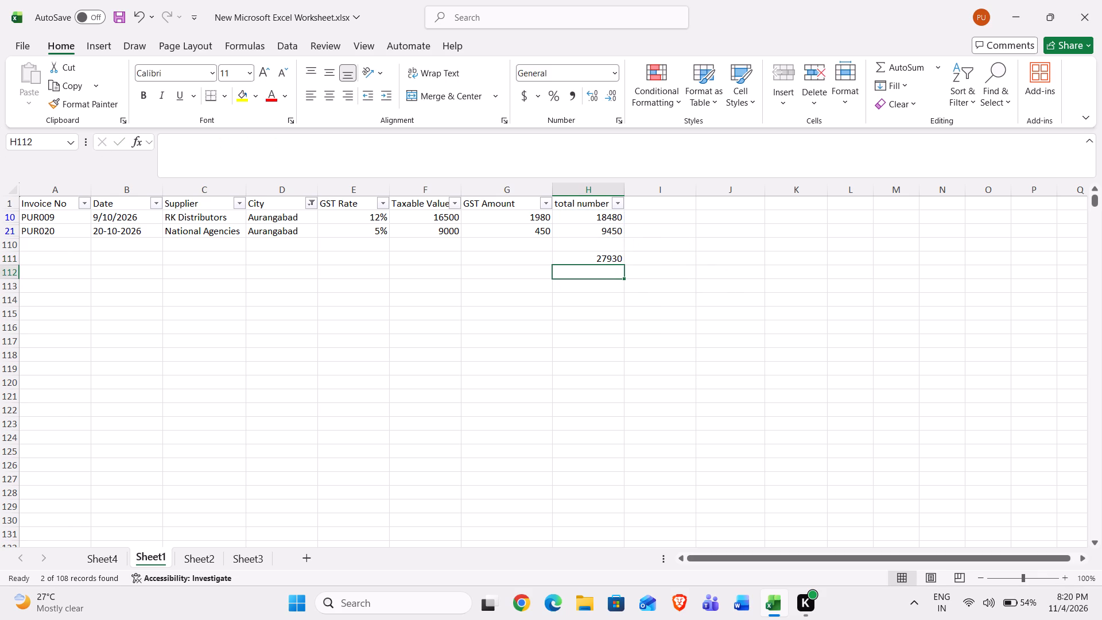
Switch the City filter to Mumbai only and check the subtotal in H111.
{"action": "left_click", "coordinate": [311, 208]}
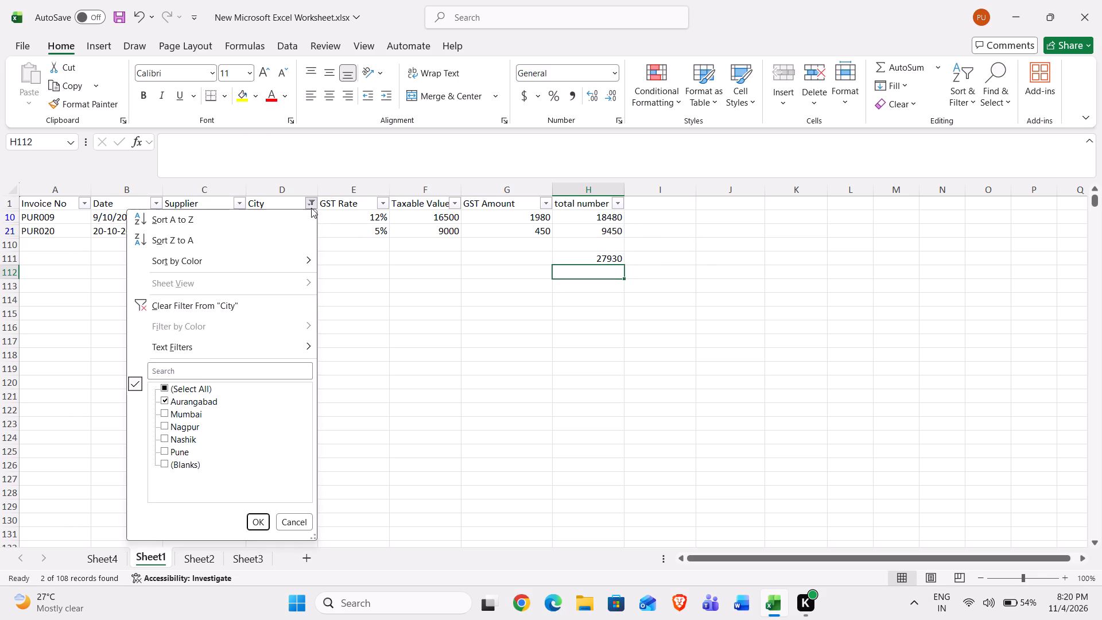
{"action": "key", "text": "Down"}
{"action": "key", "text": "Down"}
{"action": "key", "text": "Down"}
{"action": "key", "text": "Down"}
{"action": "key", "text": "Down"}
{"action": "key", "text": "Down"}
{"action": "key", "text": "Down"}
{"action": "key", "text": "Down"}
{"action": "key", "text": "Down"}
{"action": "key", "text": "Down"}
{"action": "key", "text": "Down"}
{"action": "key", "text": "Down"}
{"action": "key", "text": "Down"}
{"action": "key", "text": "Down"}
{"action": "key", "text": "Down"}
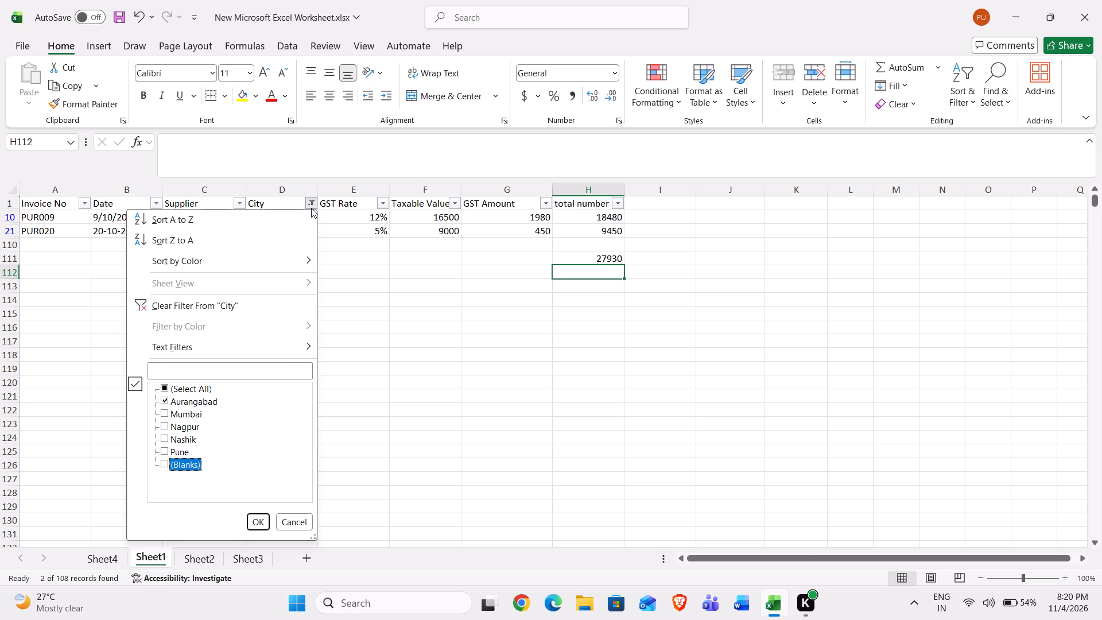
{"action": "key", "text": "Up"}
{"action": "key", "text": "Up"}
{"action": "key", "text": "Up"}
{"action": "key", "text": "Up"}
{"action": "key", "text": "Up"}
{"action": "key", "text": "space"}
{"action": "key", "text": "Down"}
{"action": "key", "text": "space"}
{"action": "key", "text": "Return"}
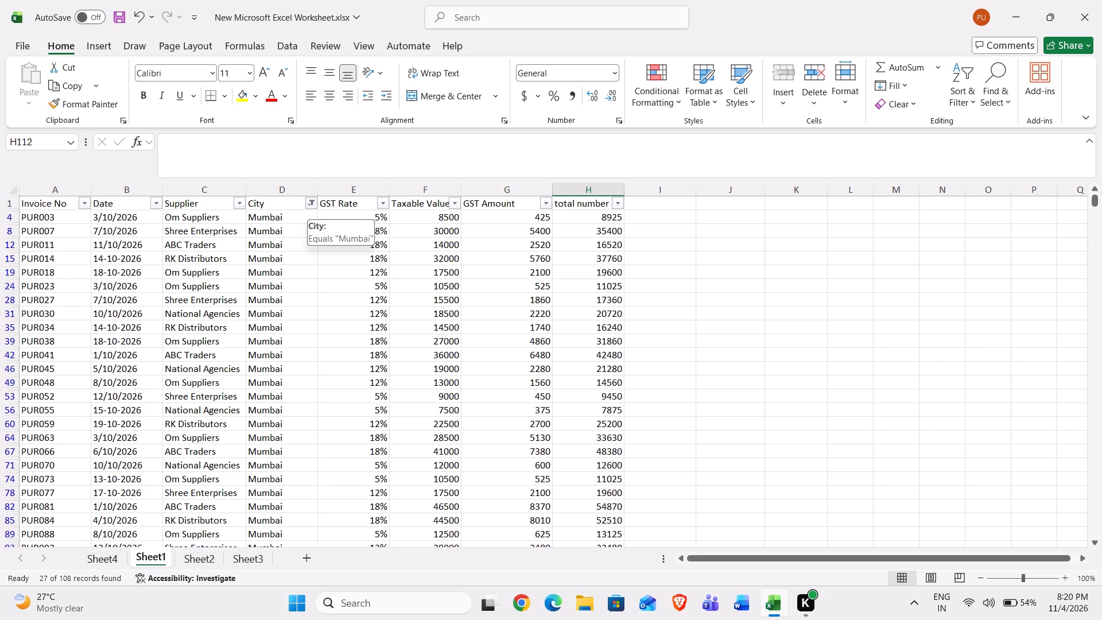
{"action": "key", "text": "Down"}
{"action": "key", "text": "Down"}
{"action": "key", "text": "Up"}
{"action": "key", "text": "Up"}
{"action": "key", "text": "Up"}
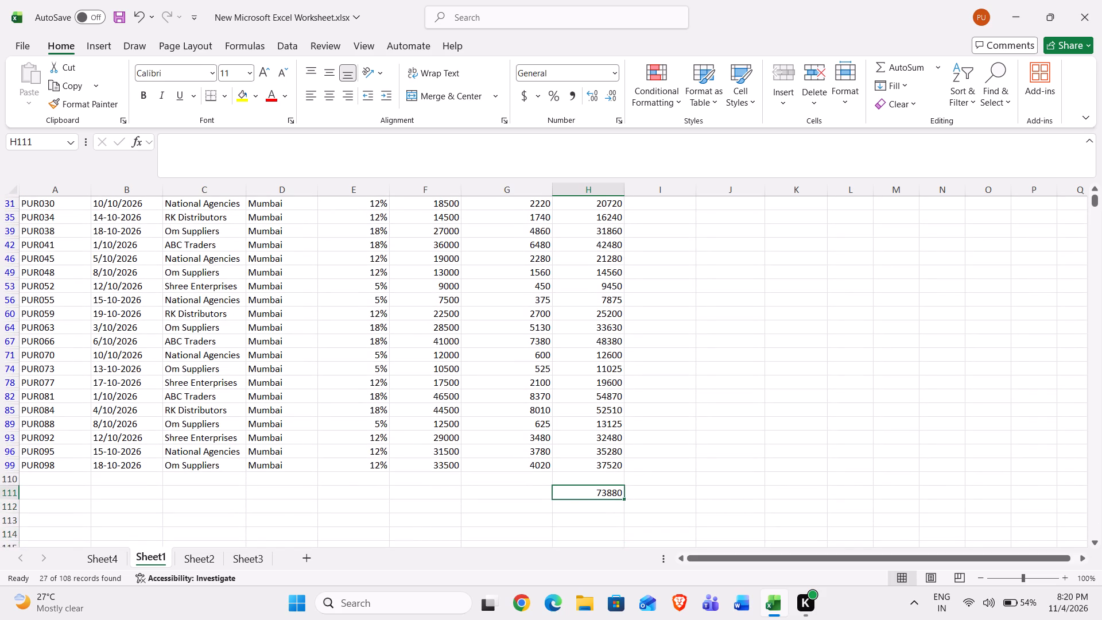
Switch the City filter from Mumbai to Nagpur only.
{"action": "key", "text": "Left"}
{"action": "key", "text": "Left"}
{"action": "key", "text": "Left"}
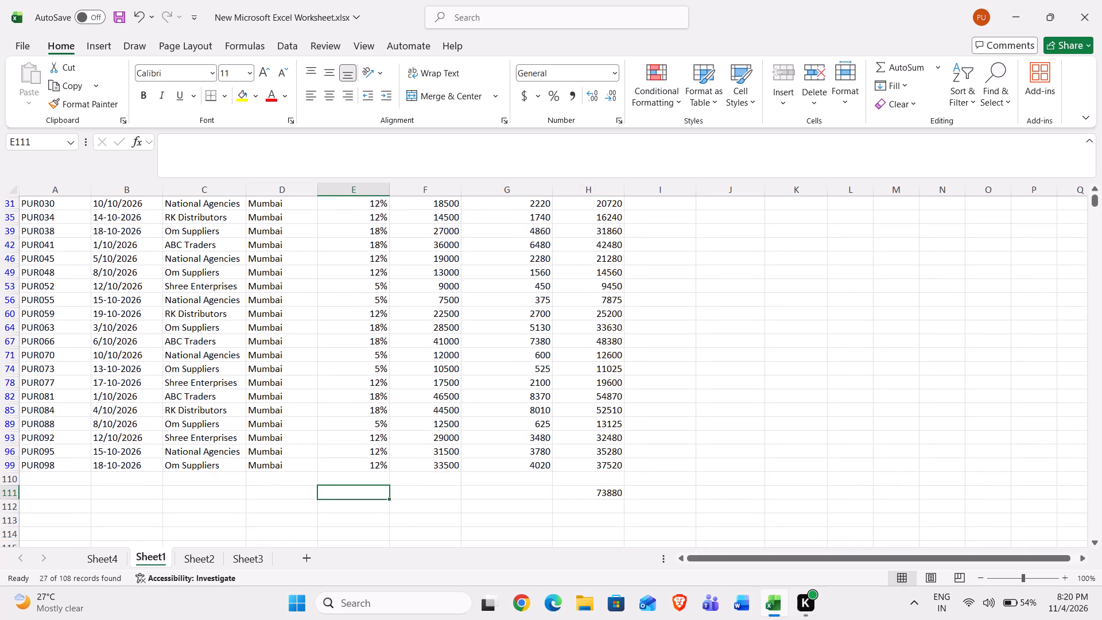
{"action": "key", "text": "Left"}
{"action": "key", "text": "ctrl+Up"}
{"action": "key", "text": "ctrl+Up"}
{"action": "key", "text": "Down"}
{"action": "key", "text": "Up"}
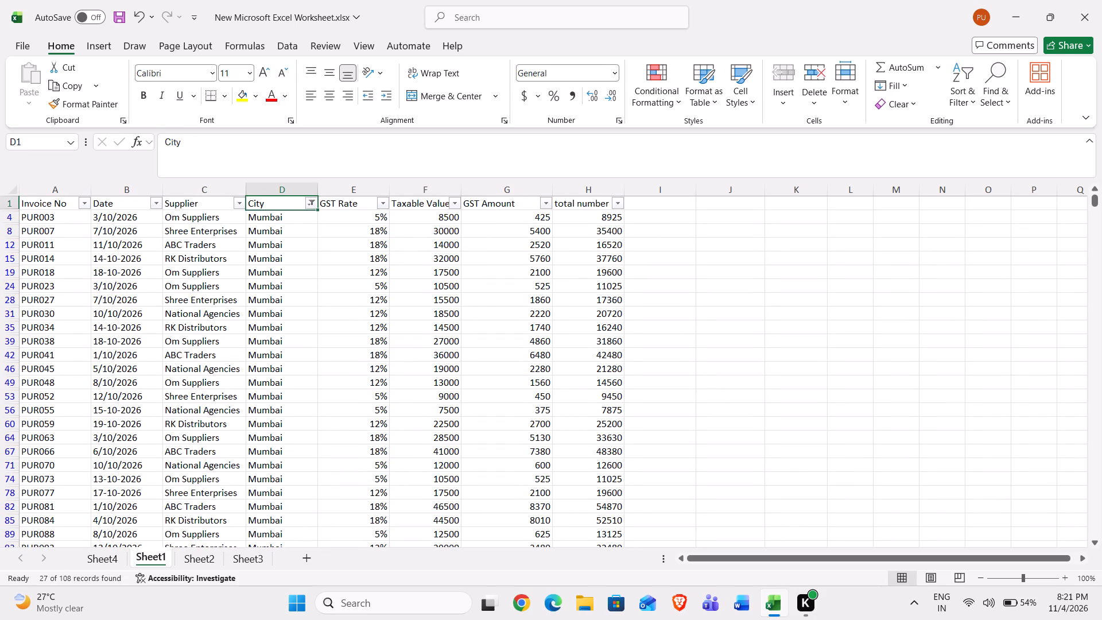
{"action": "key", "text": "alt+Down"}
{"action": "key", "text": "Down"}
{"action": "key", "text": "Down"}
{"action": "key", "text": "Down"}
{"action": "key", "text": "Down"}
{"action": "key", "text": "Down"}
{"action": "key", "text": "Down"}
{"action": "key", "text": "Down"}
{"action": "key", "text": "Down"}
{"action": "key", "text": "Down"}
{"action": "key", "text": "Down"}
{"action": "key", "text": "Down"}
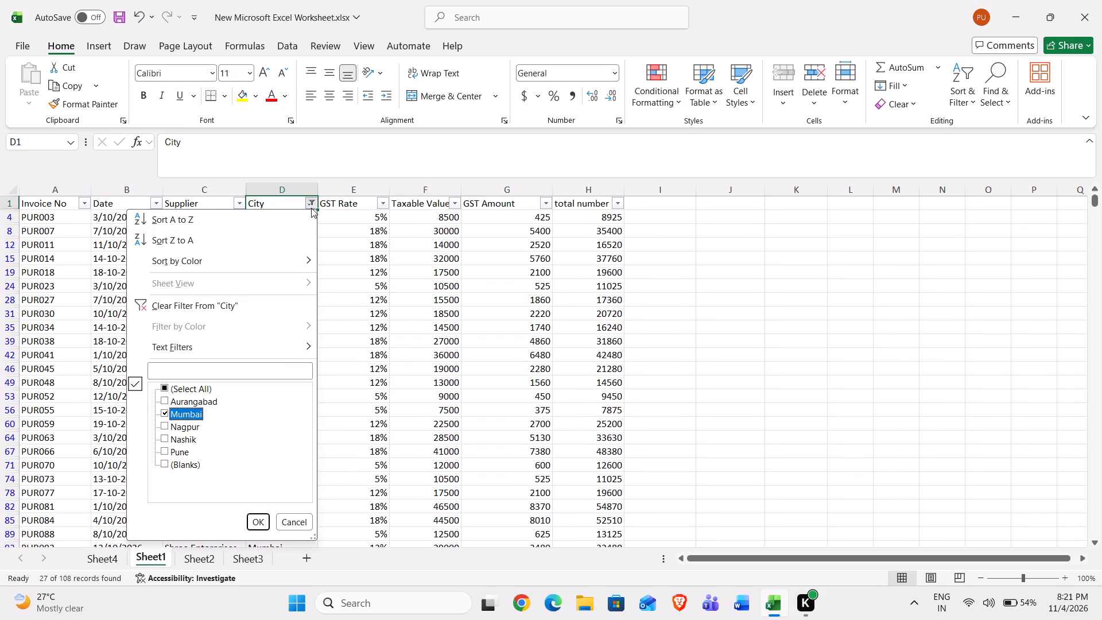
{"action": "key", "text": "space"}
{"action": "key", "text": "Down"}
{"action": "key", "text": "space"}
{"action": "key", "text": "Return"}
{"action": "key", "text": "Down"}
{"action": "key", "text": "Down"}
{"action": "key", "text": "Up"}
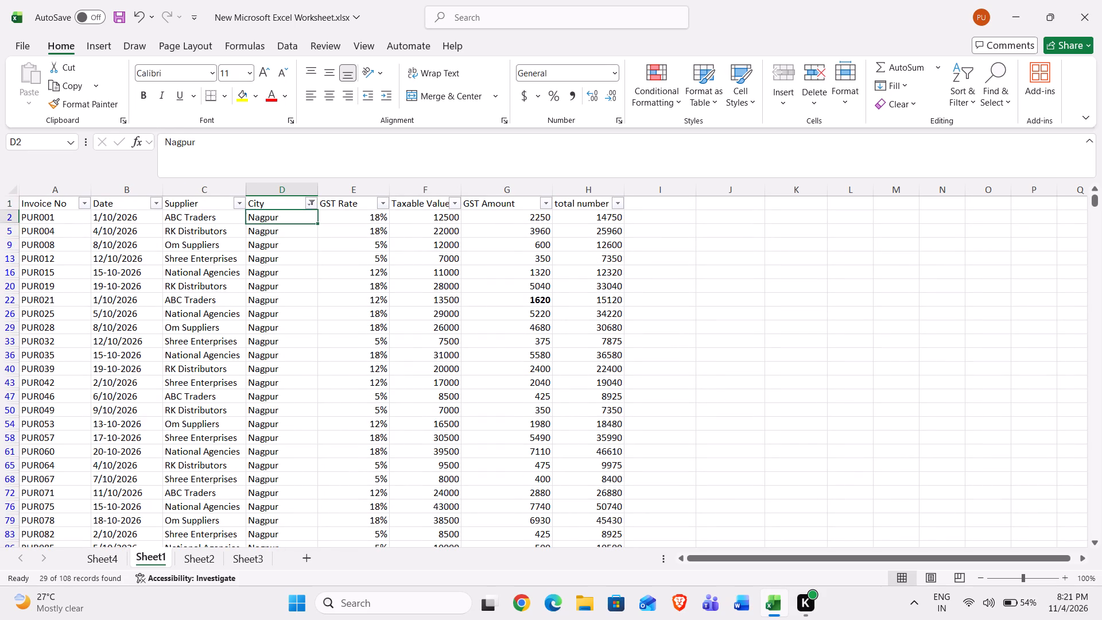
Examine the subtotal formula and its cell range in H111 below the Nagpur records.
{"action": "key", "text": "ctrl+Right"}
{"action": "key", "text": "ctrl+Down"}
{"action": "key", "text": "Down"}
{"action": "key", "text": "Down"}
{"action": "key", "text": "Down"}
{"action": "key", "text": "Down"}
{"action": "key", "text": "Up"}
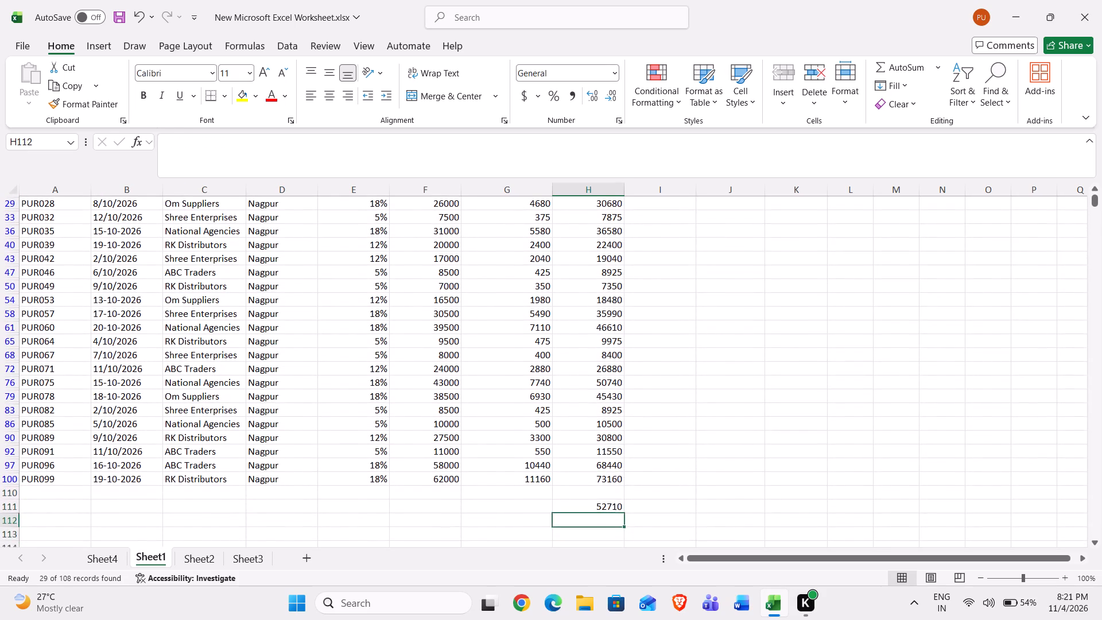
{"action": "key", "text": "Up"}
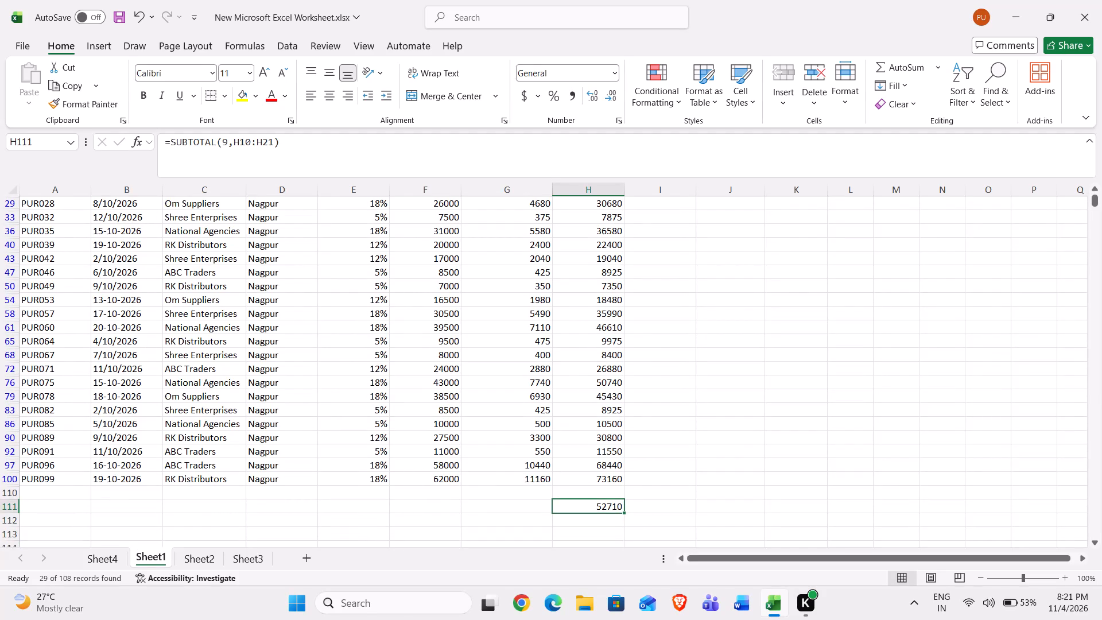
{"action": "key", "text": "F2"}
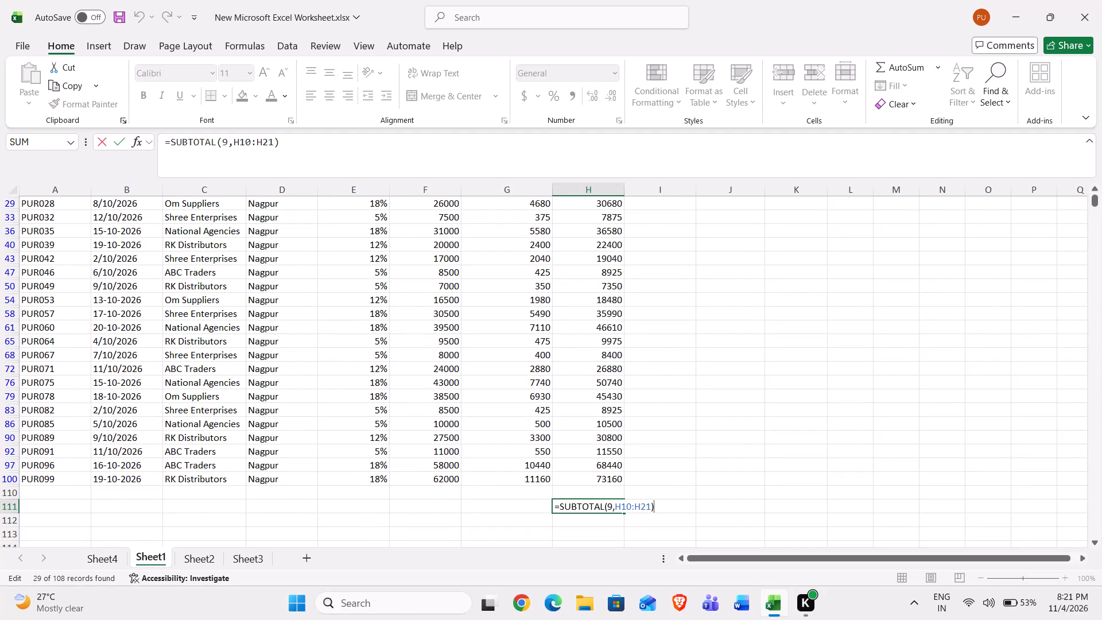
{"action": "key", "text": "Return"}
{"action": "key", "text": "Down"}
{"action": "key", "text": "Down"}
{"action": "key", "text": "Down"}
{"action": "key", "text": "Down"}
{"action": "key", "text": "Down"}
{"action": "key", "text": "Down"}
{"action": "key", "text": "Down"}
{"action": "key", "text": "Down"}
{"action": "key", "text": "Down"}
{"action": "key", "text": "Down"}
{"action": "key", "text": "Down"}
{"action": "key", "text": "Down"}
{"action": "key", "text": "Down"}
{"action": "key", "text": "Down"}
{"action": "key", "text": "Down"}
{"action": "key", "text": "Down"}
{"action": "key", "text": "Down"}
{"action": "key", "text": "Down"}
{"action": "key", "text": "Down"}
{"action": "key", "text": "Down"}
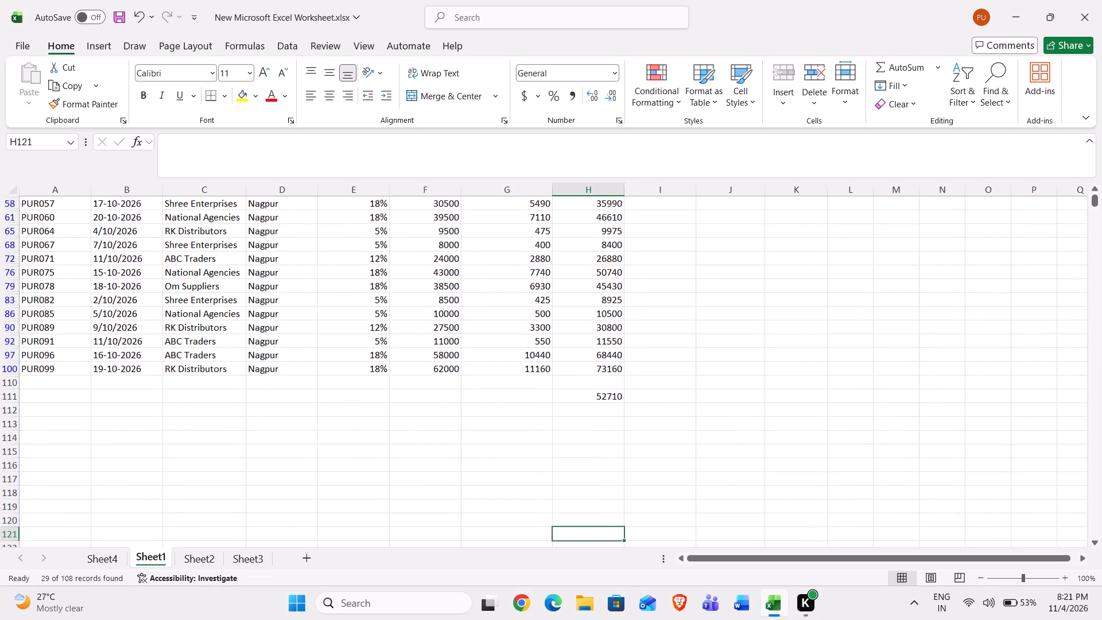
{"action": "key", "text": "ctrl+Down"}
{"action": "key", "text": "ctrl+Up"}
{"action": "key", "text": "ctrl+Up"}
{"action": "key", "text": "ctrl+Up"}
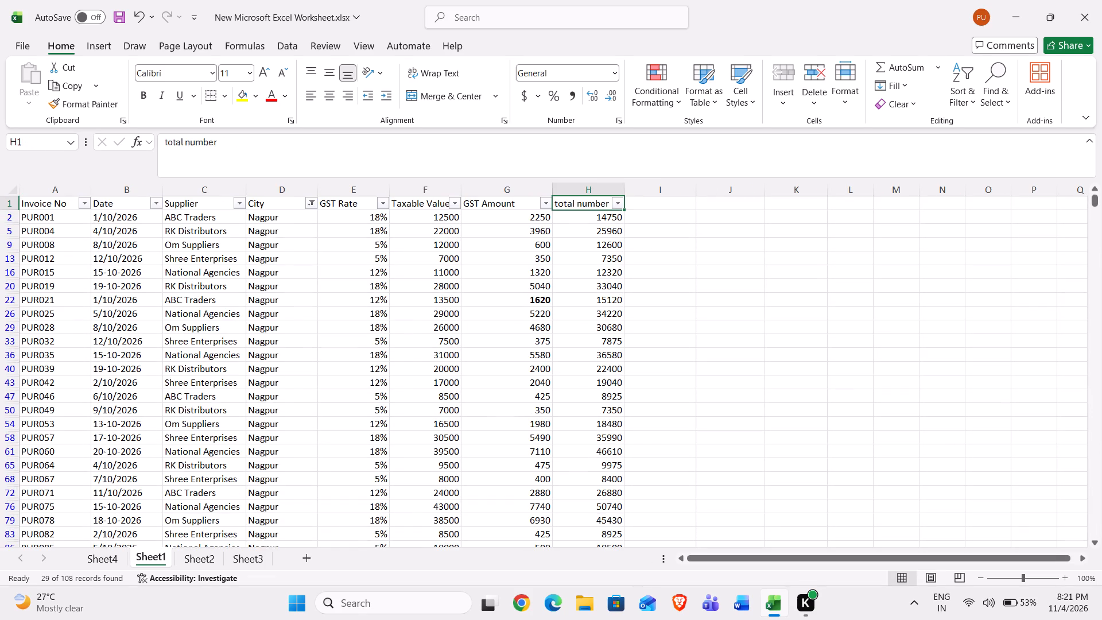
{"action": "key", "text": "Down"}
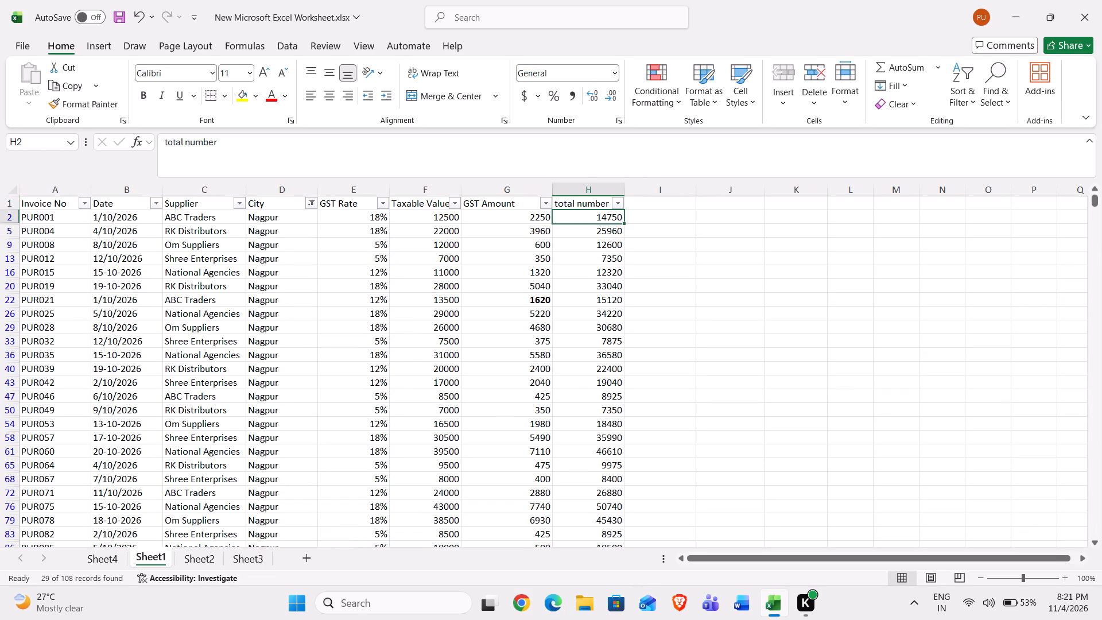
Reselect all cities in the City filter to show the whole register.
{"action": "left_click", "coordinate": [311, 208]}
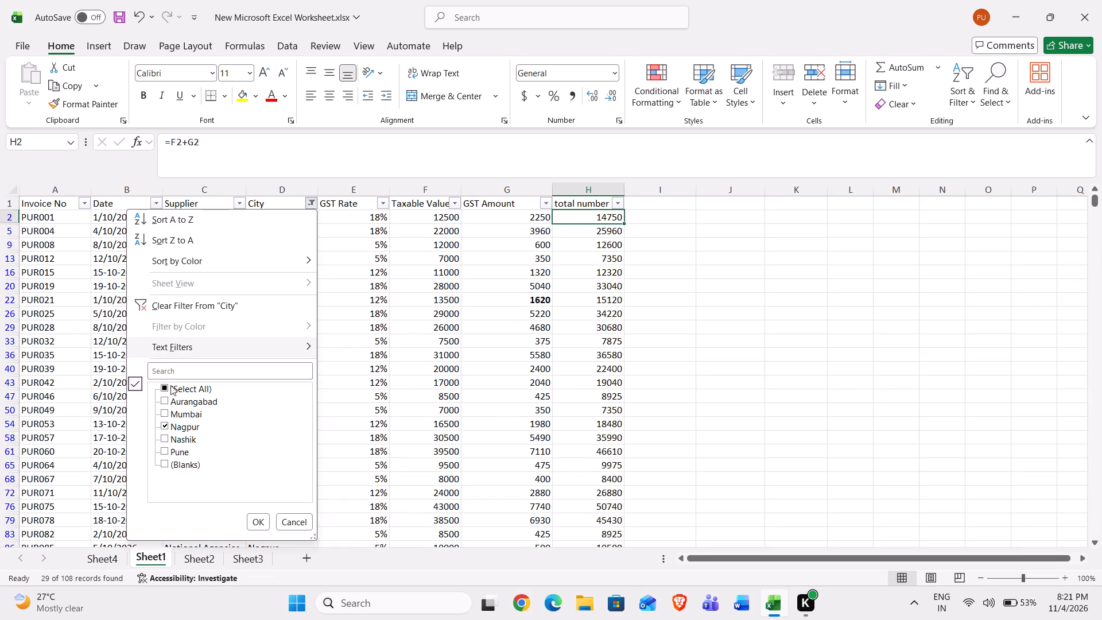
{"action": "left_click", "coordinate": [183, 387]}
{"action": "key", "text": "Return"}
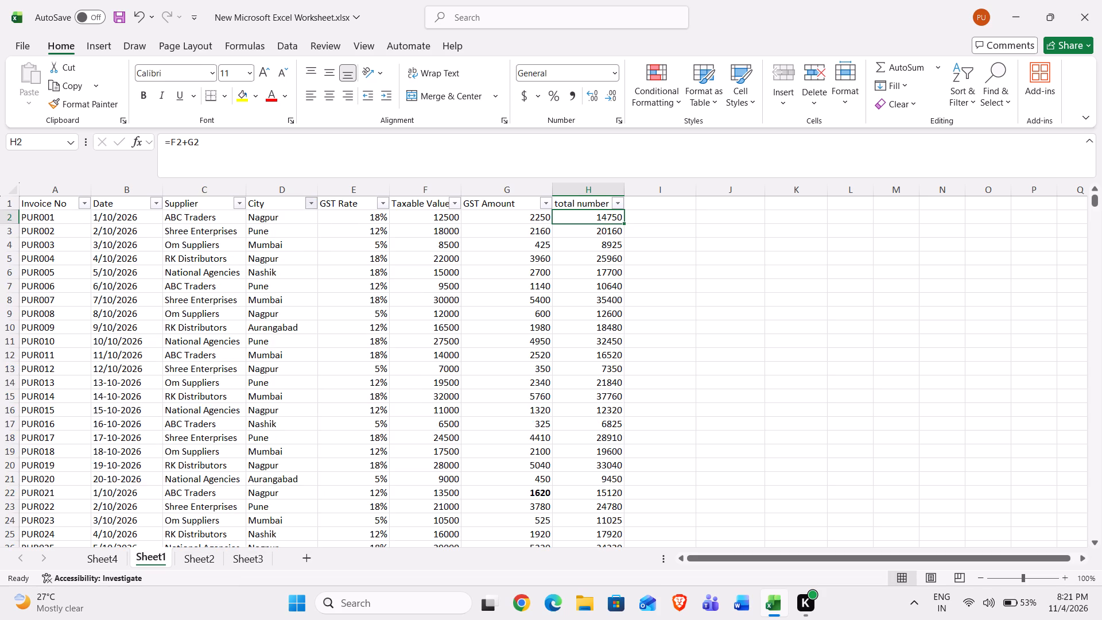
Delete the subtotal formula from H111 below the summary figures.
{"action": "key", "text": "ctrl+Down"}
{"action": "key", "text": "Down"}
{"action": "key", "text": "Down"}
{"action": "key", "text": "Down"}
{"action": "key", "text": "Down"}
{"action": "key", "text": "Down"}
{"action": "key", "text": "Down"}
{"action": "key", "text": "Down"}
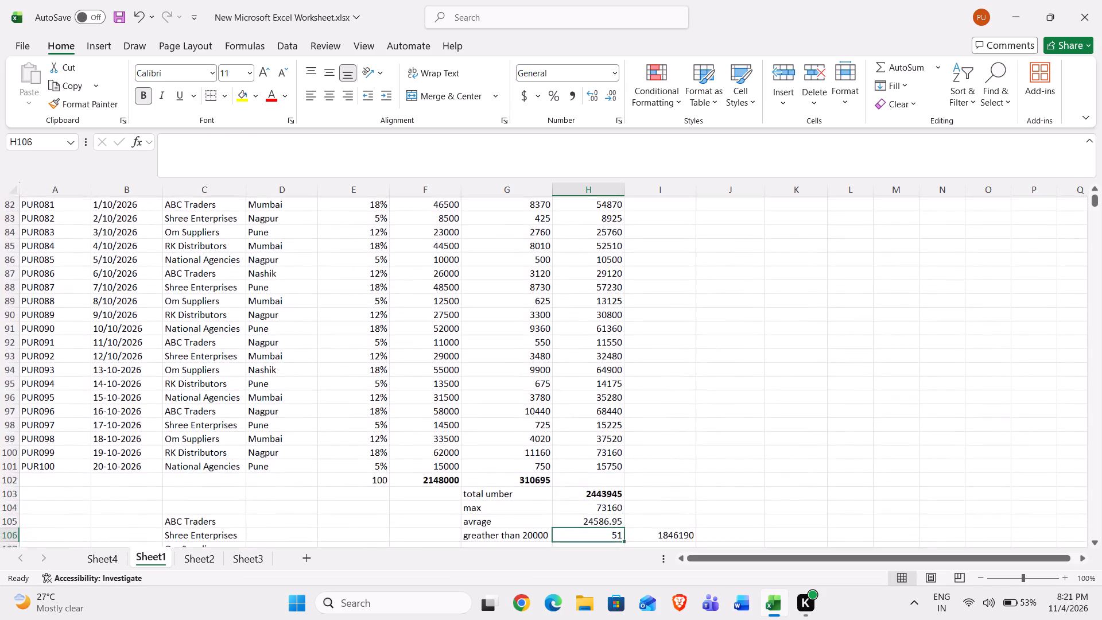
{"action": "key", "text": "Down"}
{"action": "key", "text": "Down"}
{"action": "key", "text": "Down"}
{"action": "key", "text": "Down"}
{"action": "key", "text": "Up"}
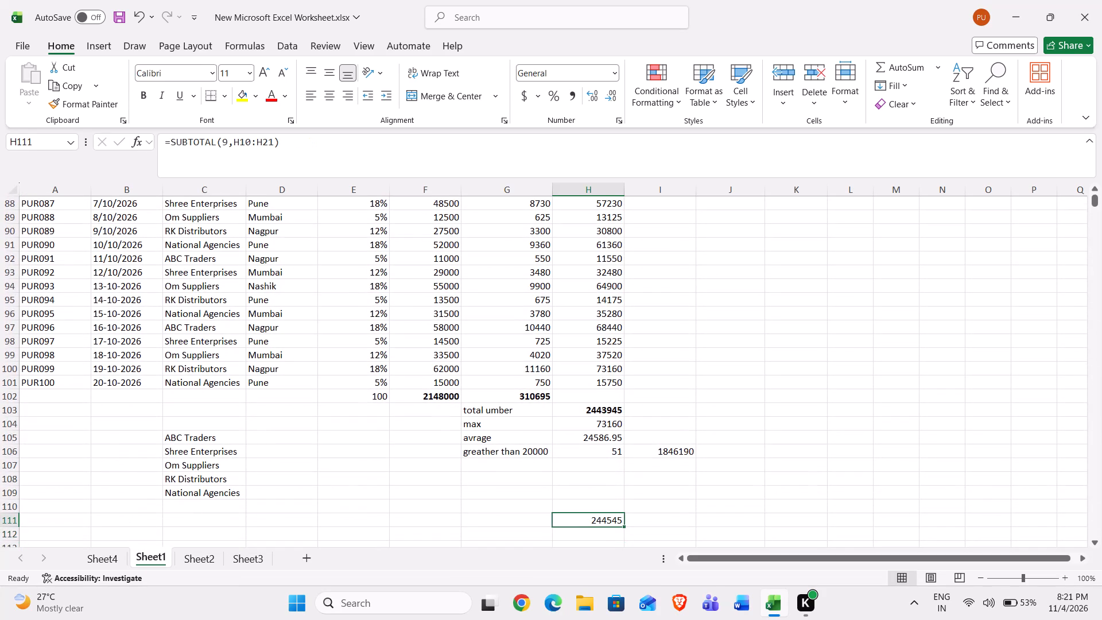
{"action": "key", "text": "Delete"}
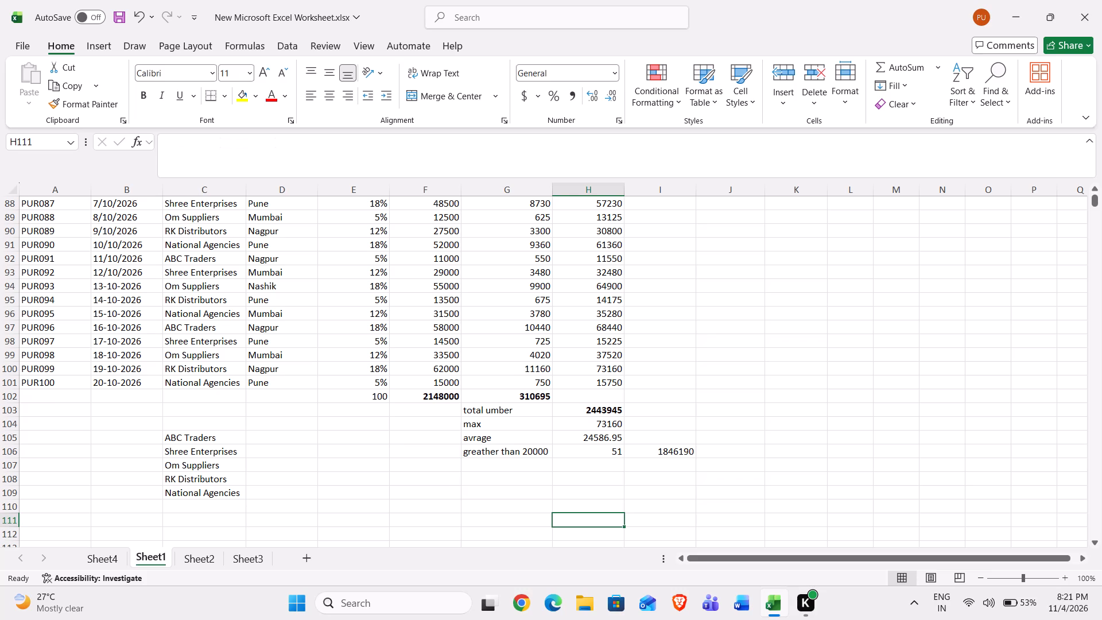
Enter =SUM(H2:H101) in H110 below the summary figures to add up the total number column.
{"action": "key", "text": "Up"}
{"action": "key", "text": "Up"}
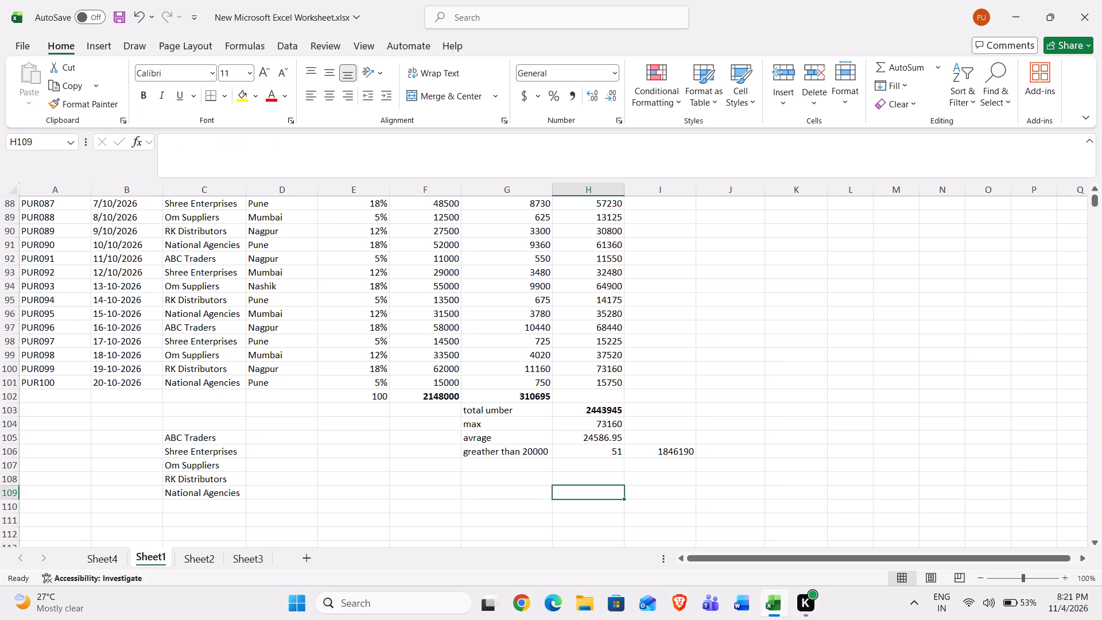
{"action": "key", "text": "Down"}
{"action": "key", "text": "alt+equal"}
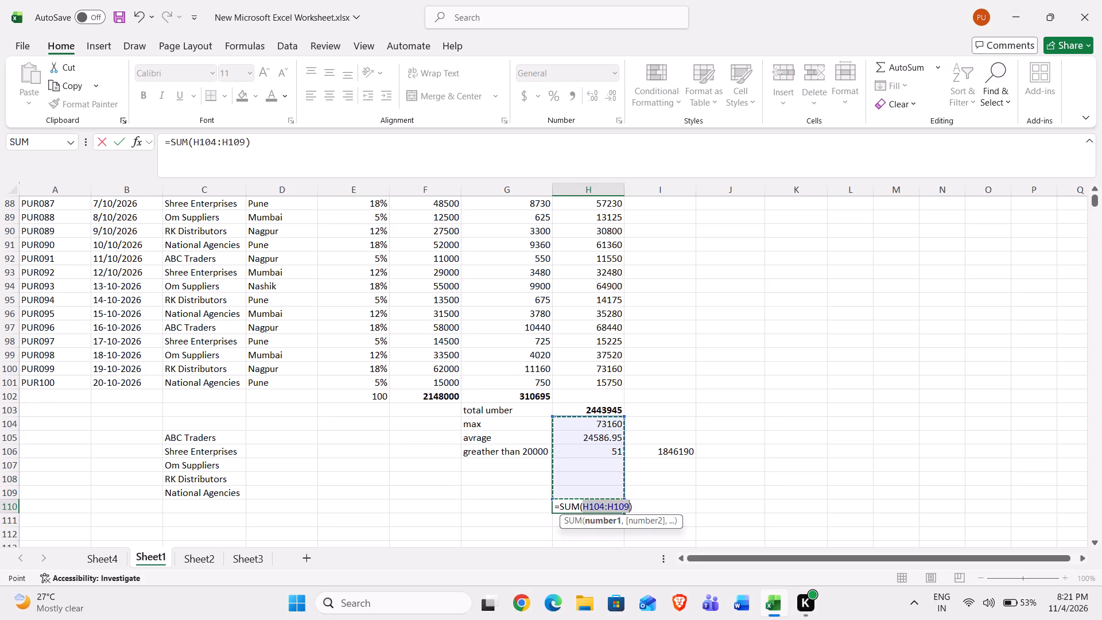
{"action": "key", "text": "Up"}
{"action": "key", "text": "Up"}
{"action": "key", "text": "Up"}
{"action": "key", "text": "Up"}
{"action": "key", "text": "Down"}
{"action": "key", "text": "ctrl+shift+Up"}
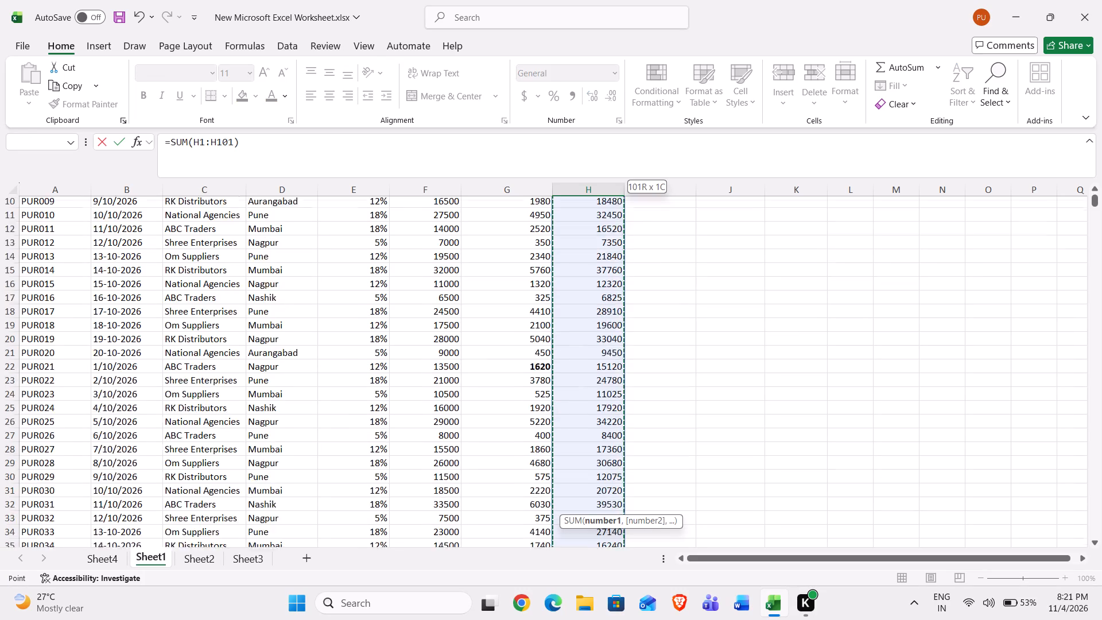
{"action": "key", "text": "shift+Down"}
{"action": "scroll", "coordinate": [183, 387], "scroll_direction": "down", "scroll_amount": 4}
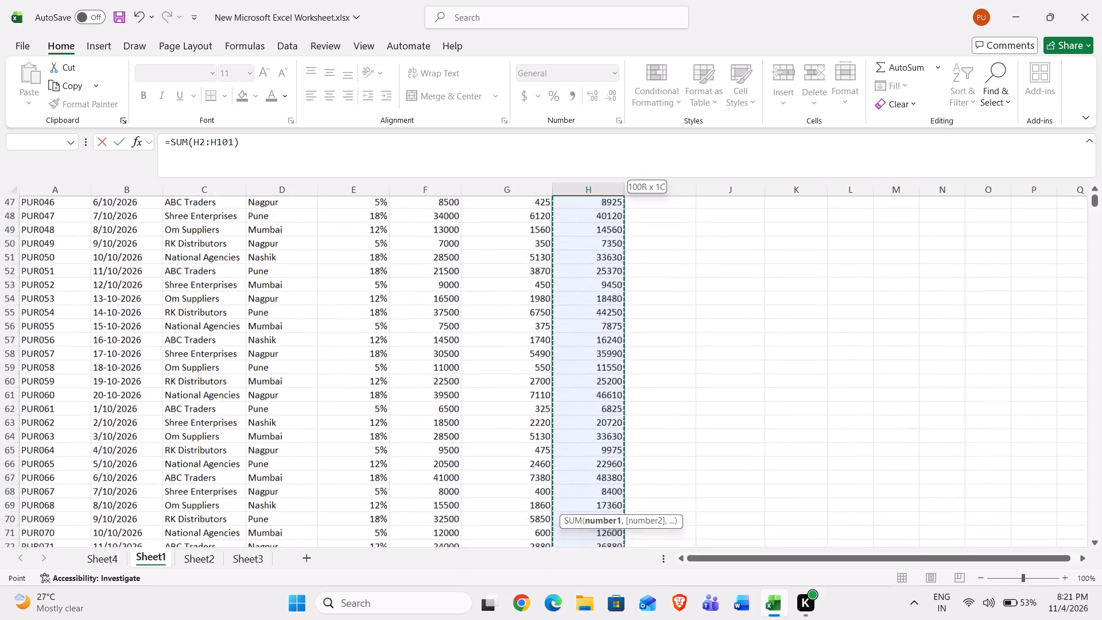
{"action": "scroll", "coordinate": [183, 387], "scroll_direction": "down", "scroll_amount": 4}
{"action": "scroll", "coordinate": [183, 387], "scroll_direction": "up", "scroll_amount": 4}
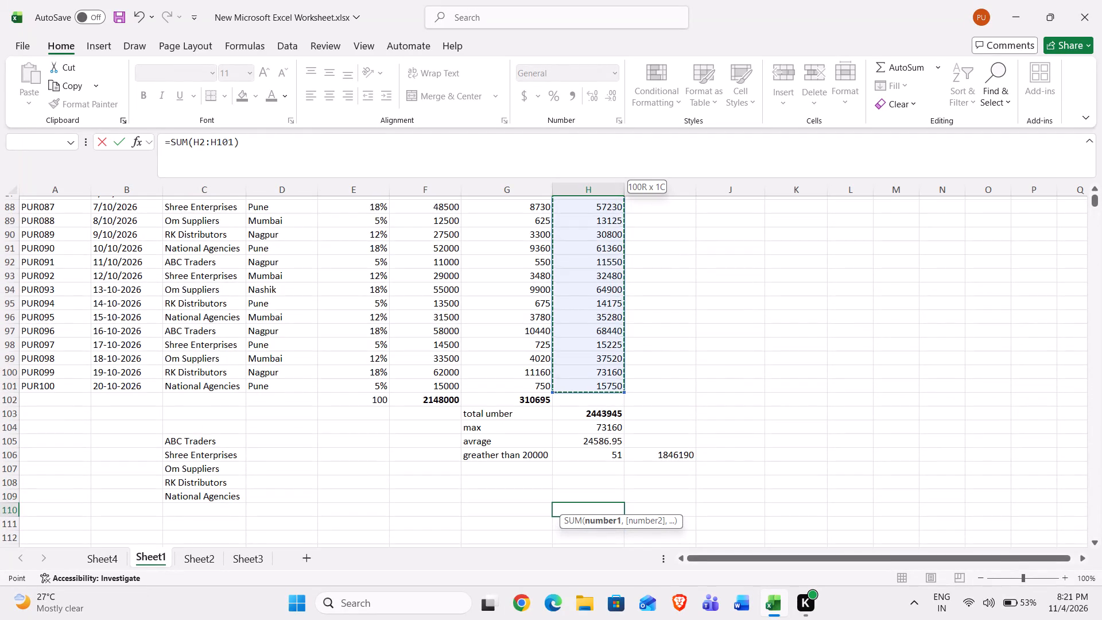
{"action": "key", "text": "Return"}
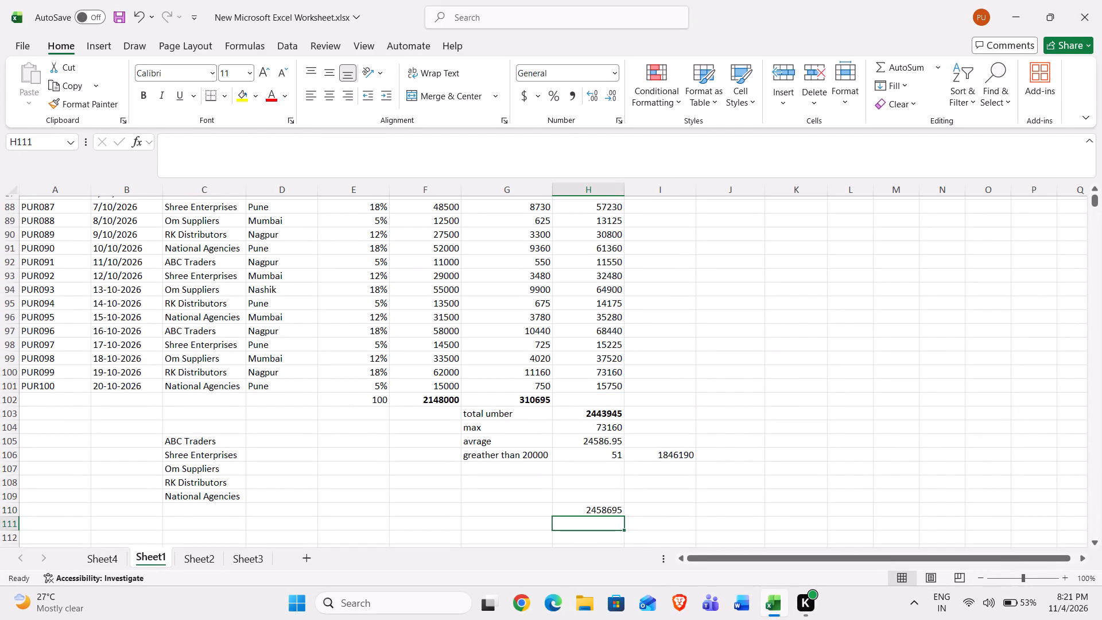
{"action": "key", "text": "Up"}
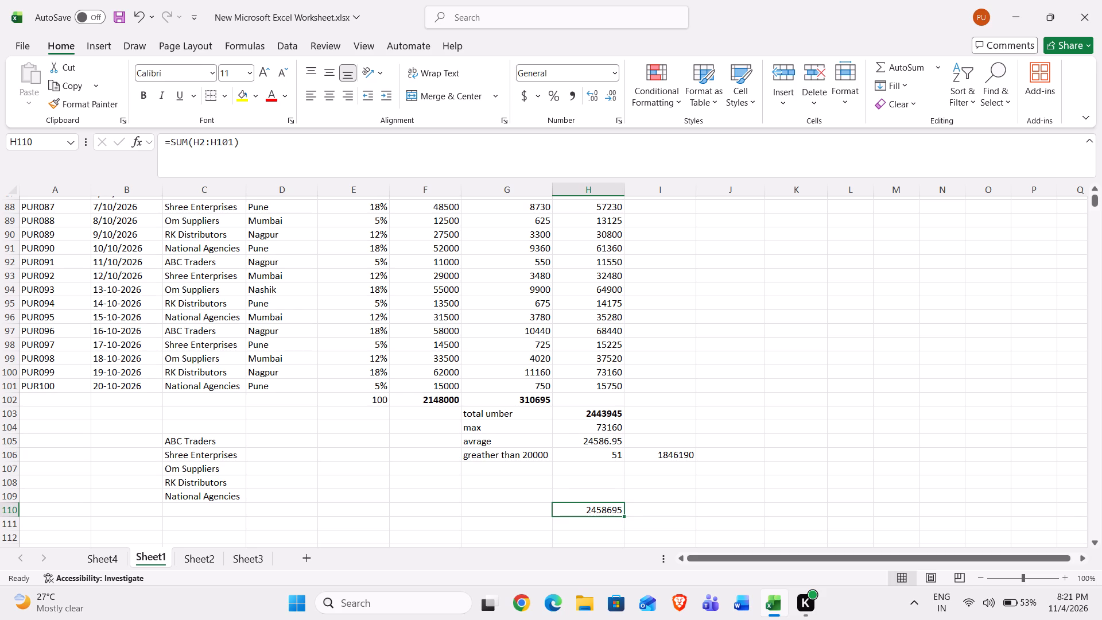
Filter the City column to show only the Aurangabad records.
{"action": "scroll", "coordinate": [295, 427], "scroll_direction": "up", "scroll_amount": 10}
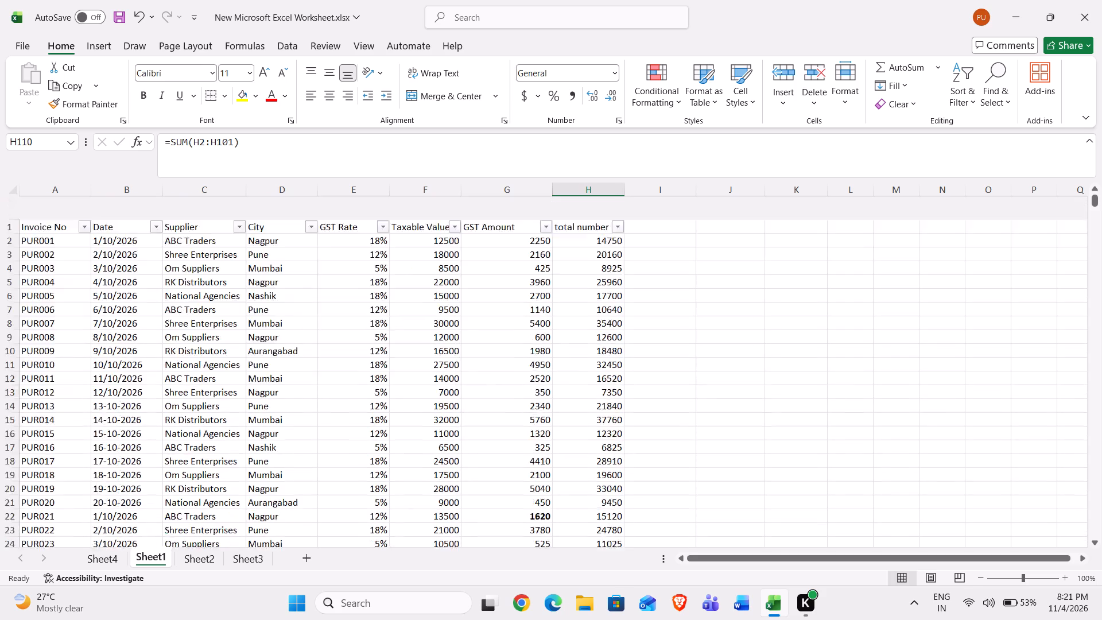
{"action": "left_click", "coordinate": [313, 202]}
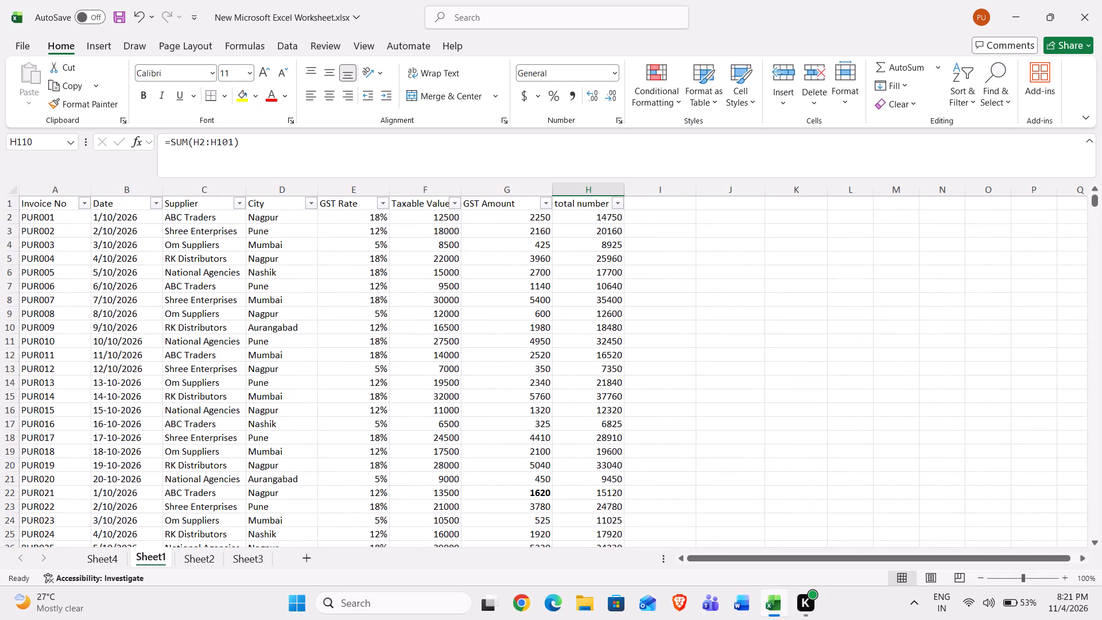
{"action": "key", "text": "Down"}
{"action": "key", "text": "Down"}
{"action": "key", "text": "Down"}
{"action": "key", "text": "Down"}
{"action": "key", "text": "Down"}
{"action": "key", "text": "Down"}
{"action": "key", "text": "Down"}
{"action": "key", "text": "Down"}
{"action": "key", "text": "Down"}
{"action": "key", "text": "Down"}
{"action": "key", "text": "Up"}
{"action": "key", "text": "space"}
{"action": "key", "text": "Down"}
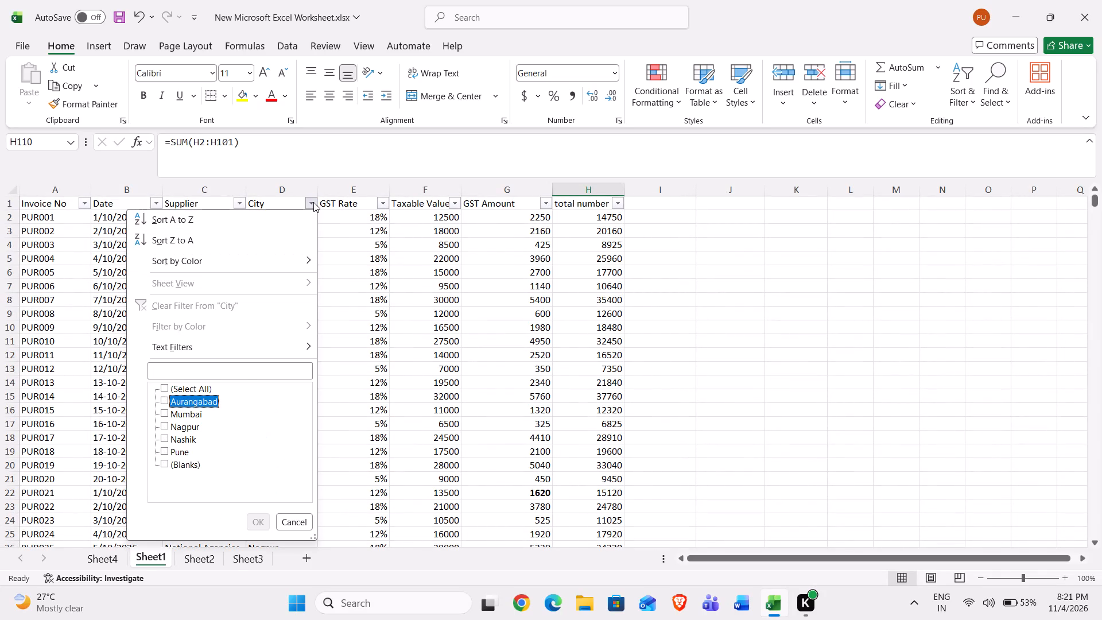
{"action": "key", "text": "space"}
{"action": "key", "text": "Return"}
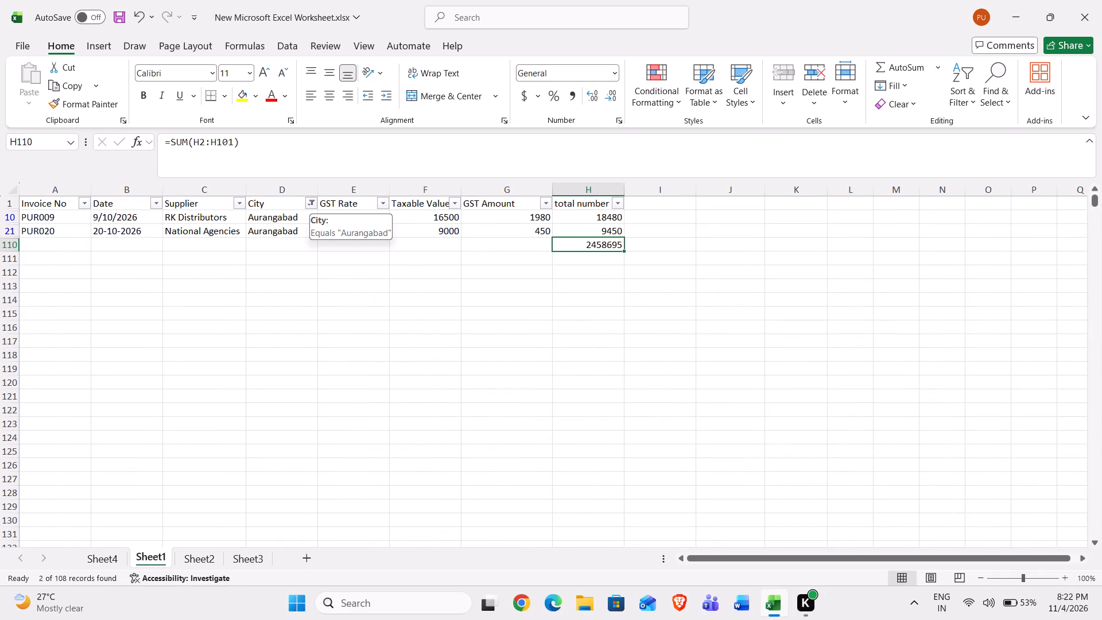
Switch the City filter from Aurangabad to Mumbai only.
{"action": "left_click", "coordinate": [313, 202]}
{"action": "key", "text": "Down"}
{"action": "key", "text": "Down"}
{"action": "key", "text": "Down"}
{"action": "key", "text": "Down"}
{"action": "key", "text": "Down"}
{"action": "key", "text": "Down"}
{"action": "key", "text": "Down"}
{"action": "key", "text": "Down"}
{"action": "key", "text": "Down"}
{"action": "key", "text": "Down"}
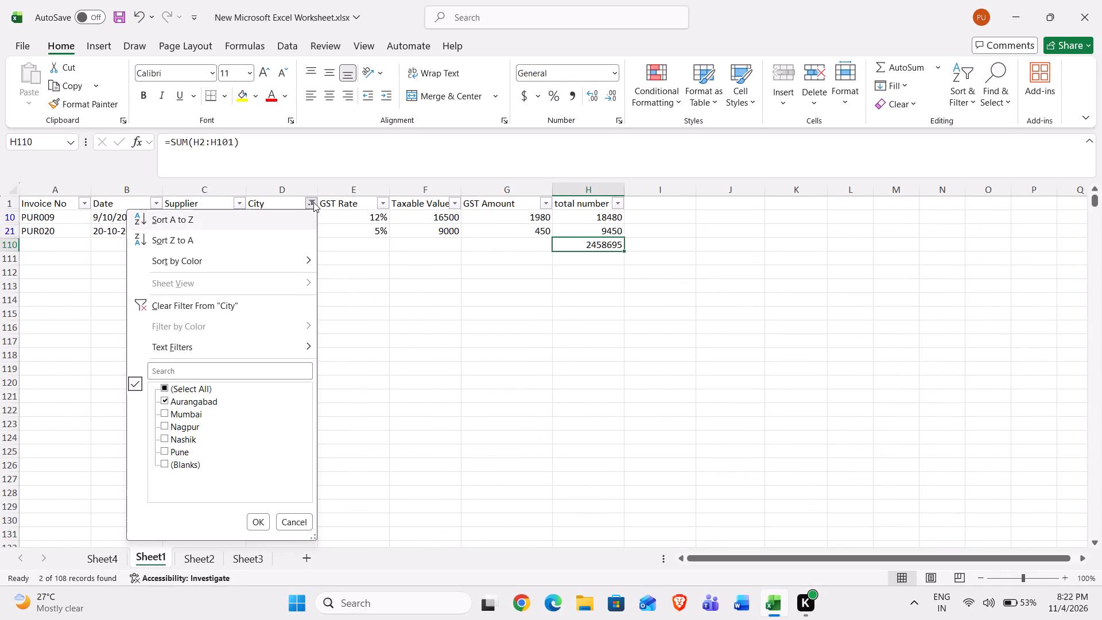
{"action": "key", "text": "space"}
{"action": "key", "text": "Down"}
{"action": "key", "text": "space"}
{"action": "key", "text": "Return"}
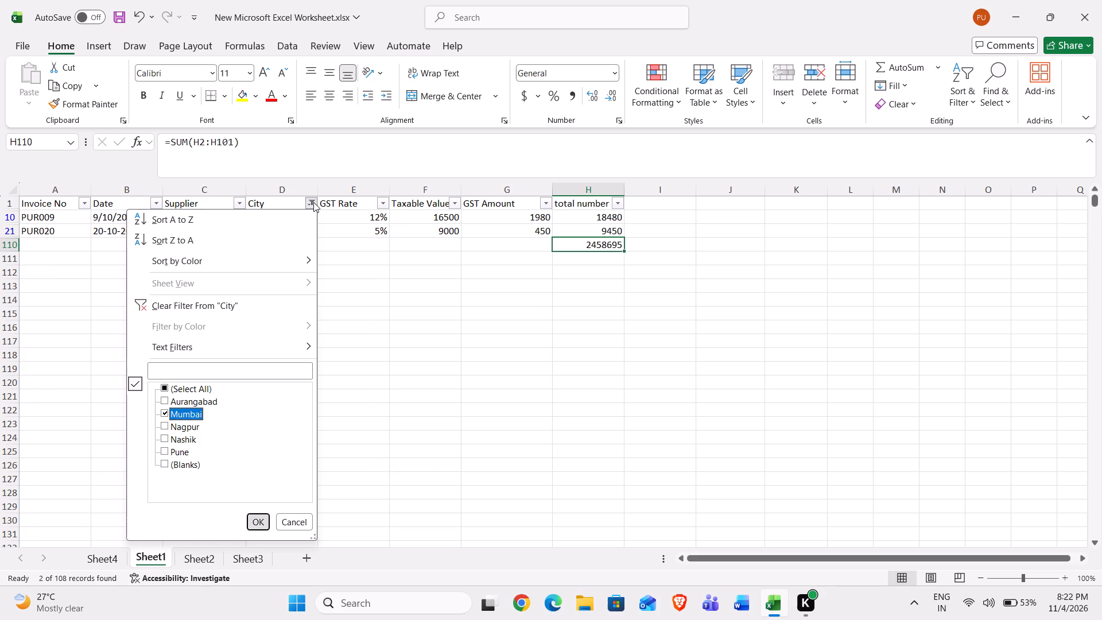
Replace the sum formula in H110 with a single blank space.
{"action": "key", "text": "space"}
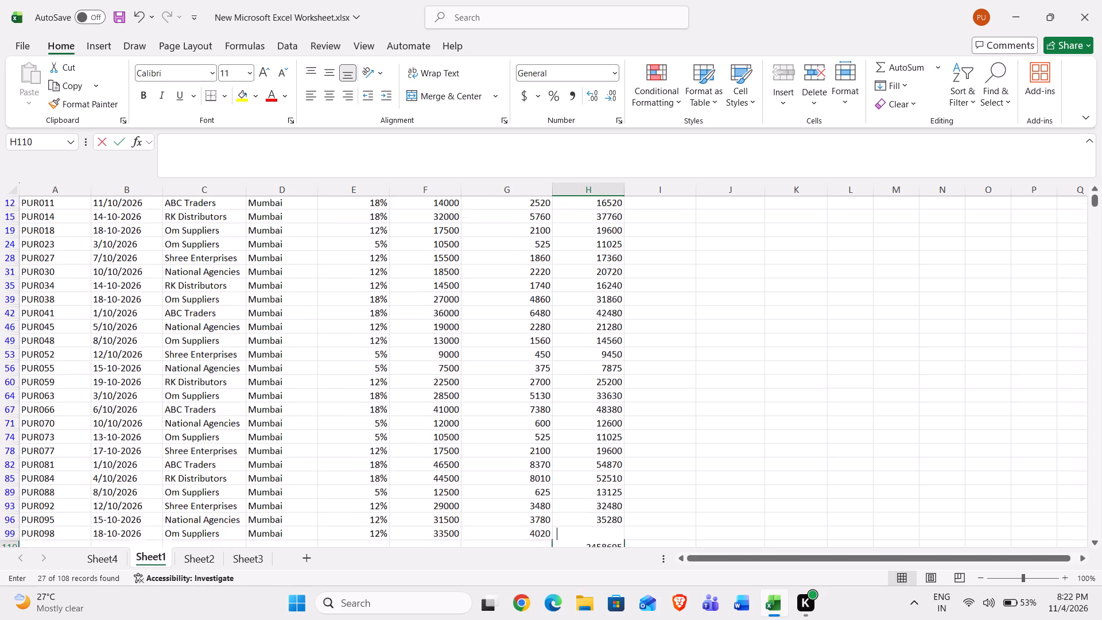
{"action": "key", "text": "Down"}
{"action": "key", "text": "Up"}
Switch the City filter from Mumbai to Nagpur only.
{"action": "key", "text": "ctrl+Up"}
{"action": "key", "text": "ctrl+Up"}
{"action": "key", "text": "Left"}
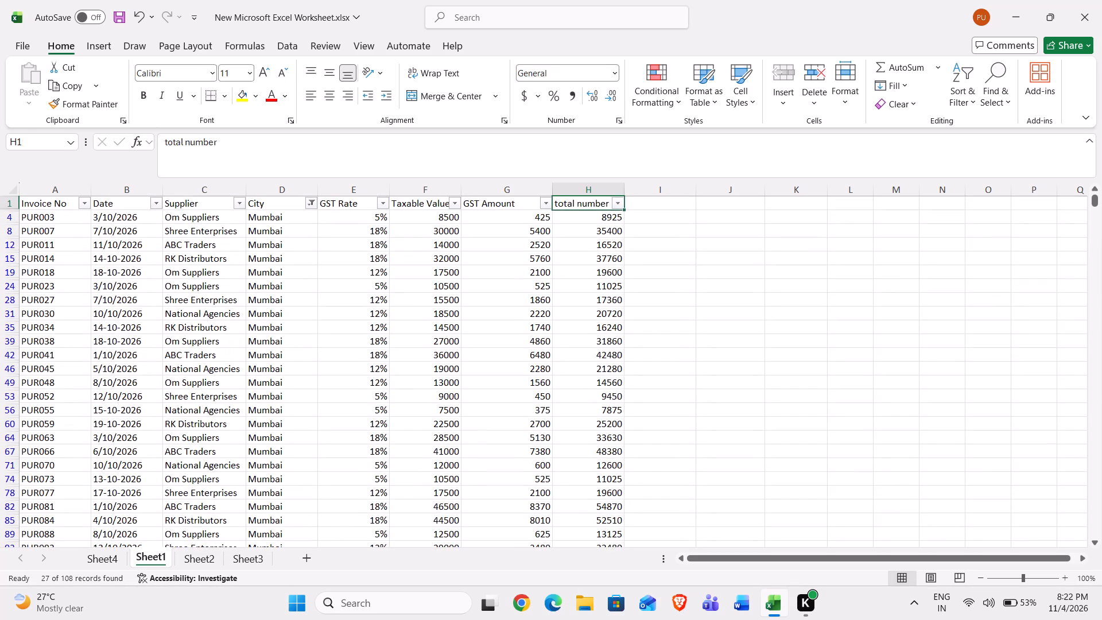
{"action": "key", "text": "Left"}
{"action": "key", "text": "Left"}
{"action": "key", "text": "Left"}
{"action": "key", "text": "alt+Down"}
{"action": "key", "text": "Down"}
{"action": "key", "text": "Down"}
{"action": "key", "text": "Down"}
{"action": "key", "text": "Down"}
{"action": "key", "text": "Down"}
{"action": "key", "text": "Down"}
{"action": "key", "text": "Down"}
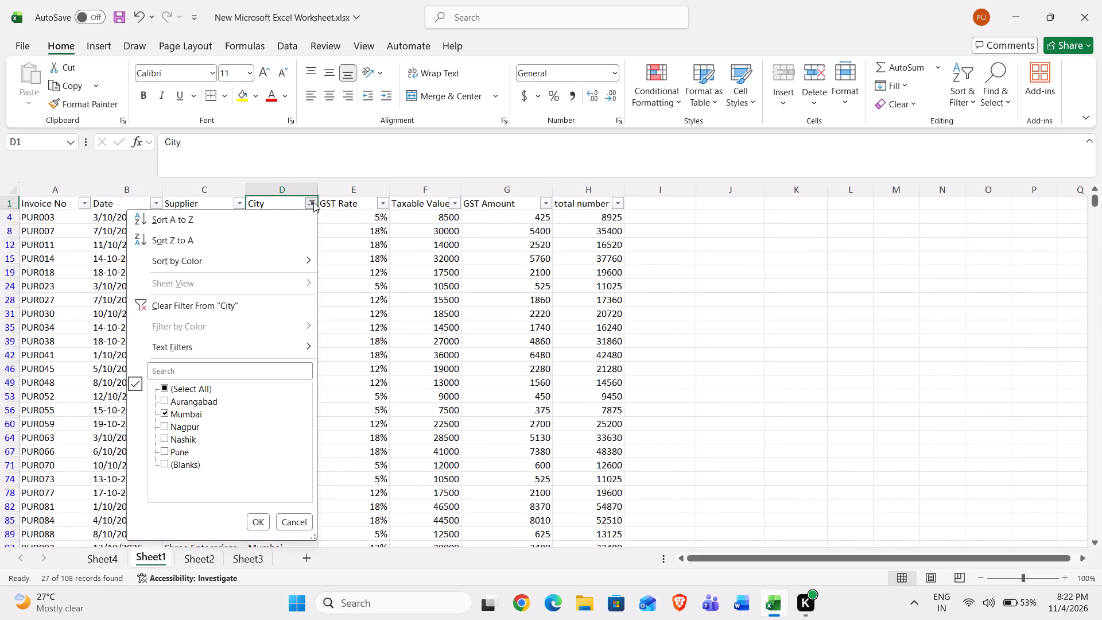
{"action": "key", "text": "Down"}
{"action": "key", "text": "Down"}
{"action": "key", "text": "Down"}
{"action": "key", "text": "Down"}
{"action": "key", "text": "Down"}
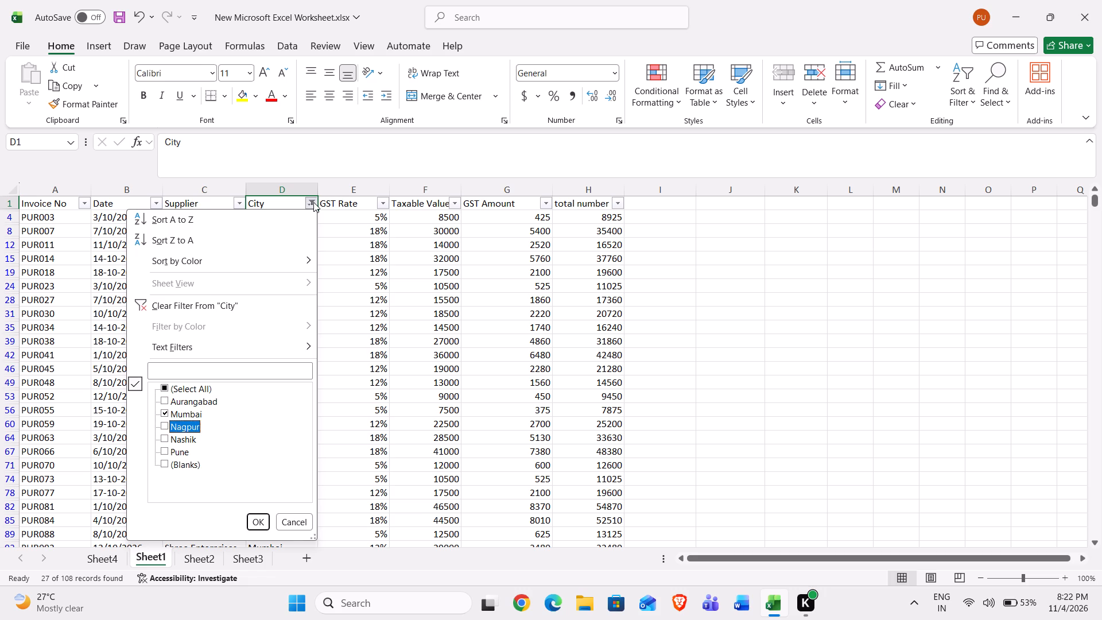
{"action": "key", "text": "Up"}
{"action": "key", "text": "space"}
{"action": "key", "text": "Down"}
{"action": "key", "text": "space"}
{"action": "key", "text": "Return"}
Switch the City filter from Nagpur to Nashik only.
{"action": "key", "text": "alt+Down"}
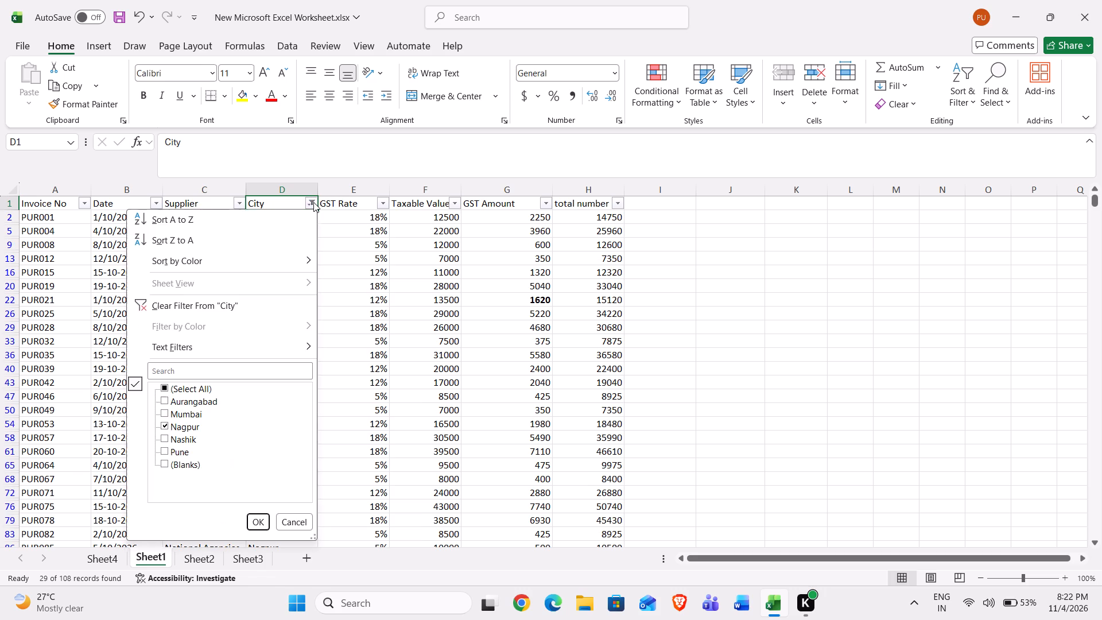
{"action": "key", "text": "Down"}
{"action": "key", "text": "Down"}
{"action": "key", "text": "Down"}
{"action": "key", "text": "Down"}
{"action": "key", "text": "Down"}
{"action": "key", "text": "Down"}
{"action": "key", "text": "Down"}
{"action": "key", "text": "Down"}
{"action": "key", "text": "Down"}
{"action": "key", "text": "Down"}
{"action": "key", "text": "Down"}
{"action": "key", "text": "Down"}
{"action": "key", "text": "Down"}
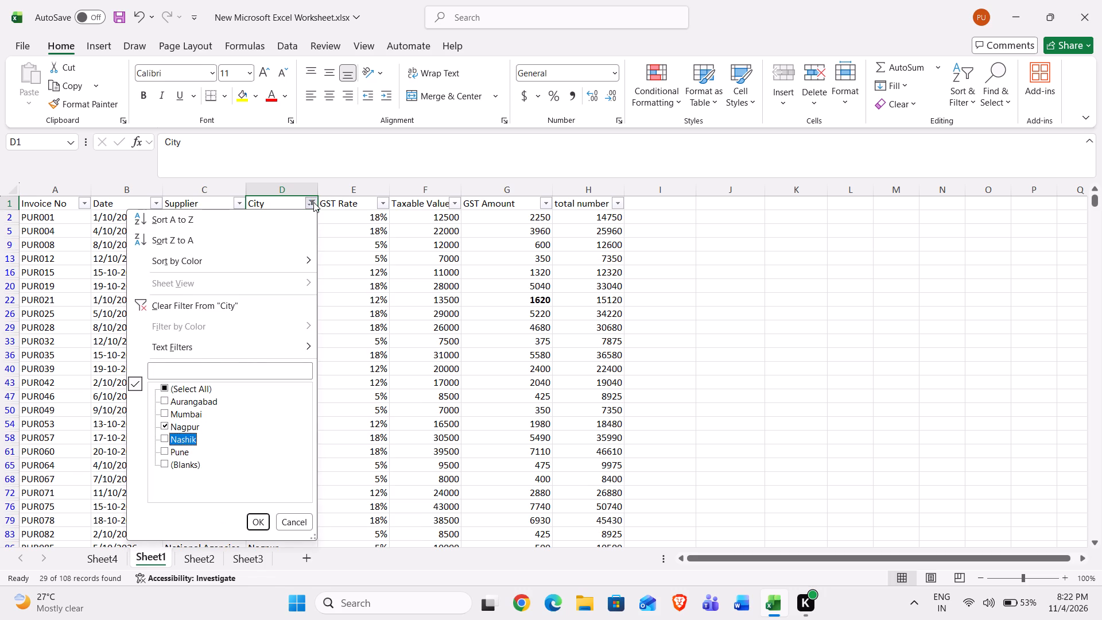
{"action": "key", "text": "Up"}
{"action": "key", "text": "space"}
{"action": "key", "text": "Down"}
{"action": "key", "text": "space"}
{"action": "key", "text": "Return"}
Examine the Nashik records row by row through the City and GST Rate columns.
{"action": "key", "text": "Down"}
{"action": "key", "text": "Down"}
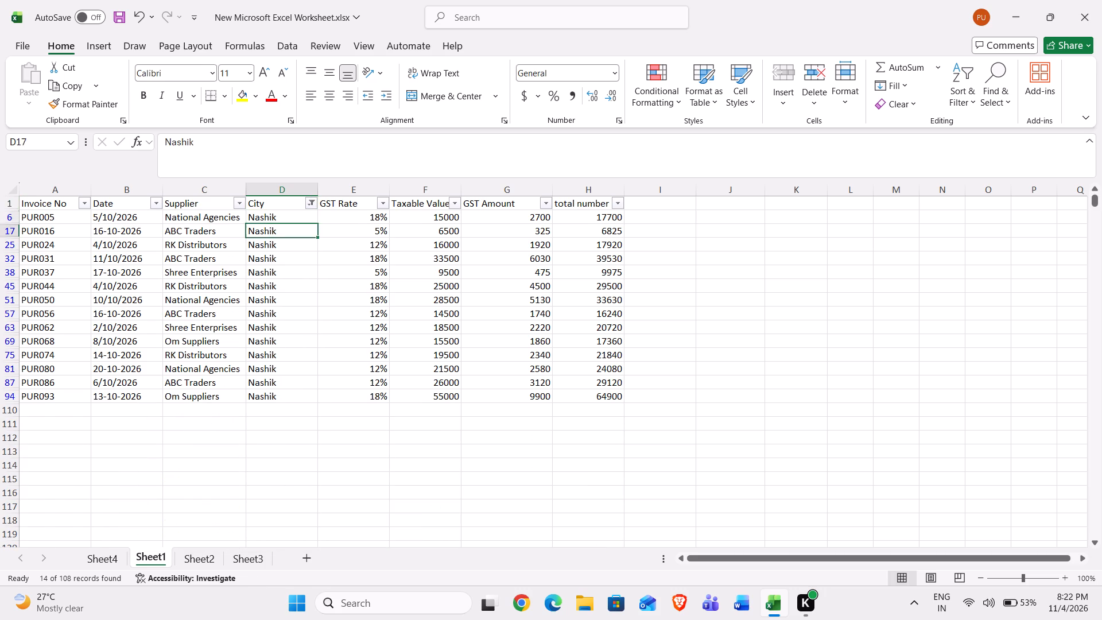
{"action": "key", "text": "Down"}
{"action": "key", "text": "Down"}
{"action": "key", "text": "Down"}
{"action": "key", "text": "Down"}
{"action": "key", "text": "Down"}
{"action": "key", "text": "Down"}
{"action": "key", "text": "Down"}
{"action": "key", "text": "Down"}
{"action": "key", "text": "Down"}
{"action": "key", "text": "Down"}
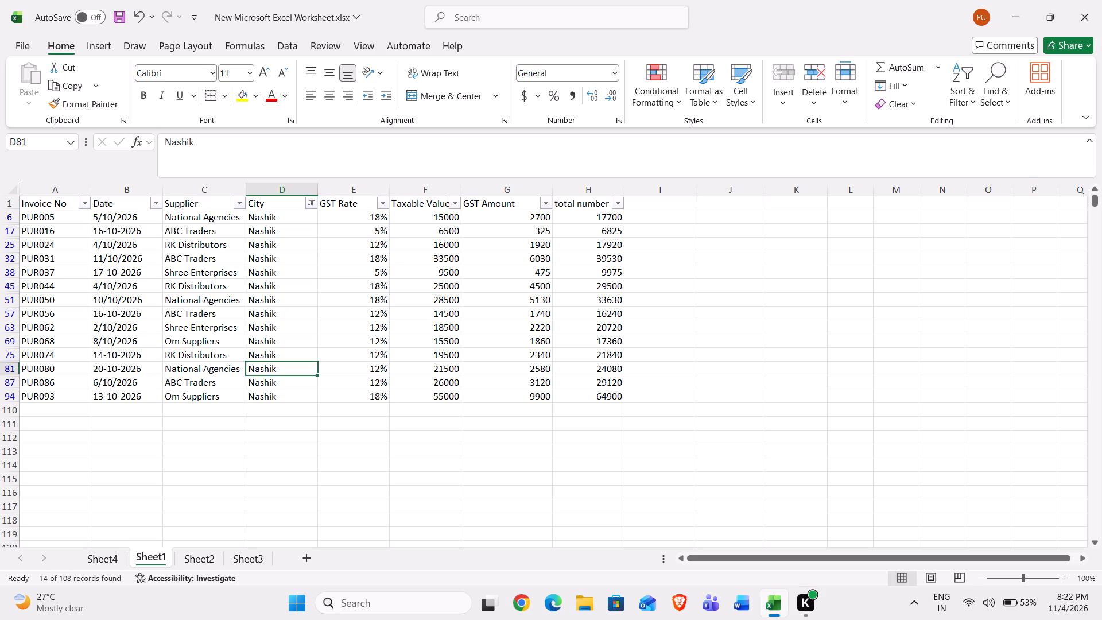
{"action": "key", "text": "Down"}
{"action": "key", "text": "Right"}
{"action": "key", "text": "Up"}
{"action": "key", "text": "Up"}
{"action": "key", "text": "Up"}
{"action": "key", "text": "Up"}
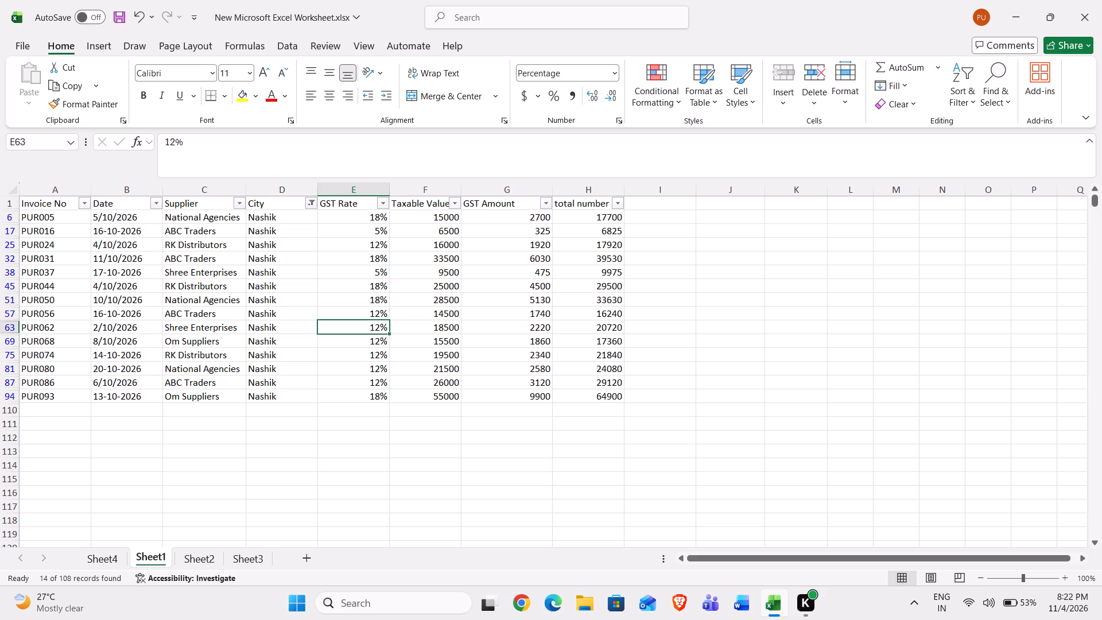
{"action": "key", "text": "Up"}
{"action": "key", "text": "Up"}
{"action": "key", "text": "Up"}
{"action": "key", "text": "Up"}
{"action": "key", "text": "Up"}
{"action": "key", "text": "Up"}
{"action": "key", "text": "Up"}
{"action": "key", "text": "Up"}
{"action": "key", "text": "Up"}
{"action": "key", "text": "Left"}
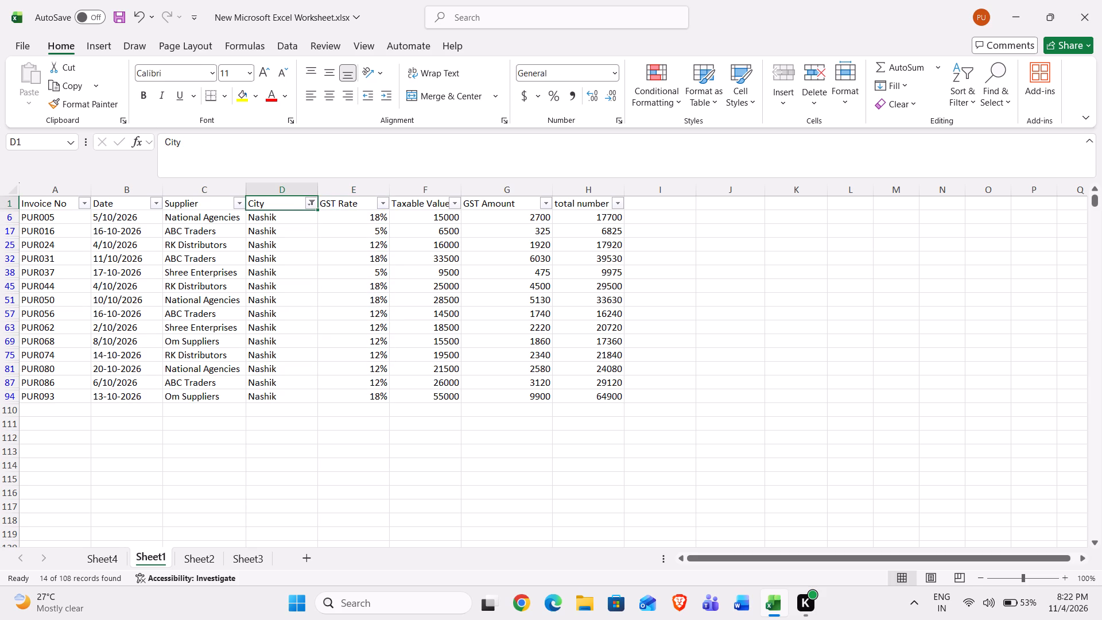
Switch the City filter from Nashik to Pune only.
{"action": "key", "text": "alt+Down"}
{"action": "key", "text": "Down"}
{"action": "key", "text": "Down"}
{"action": "key", "text": "Down"}
{"action": "key", "text": "Down"}
{"action": "key", "text": "Down"}
{"action": "key", "text": "Down"}
{"action": "key", "text": "Down"}
{"action": "key", "text": "Down"}
{"action": "key", "text": "Down"}
{"action": "key", "text": "Down"}
{"action": "key", "text": "Down"}
{"action": "key", "text": "Down"}
{"action": "key", "text": "Down"}
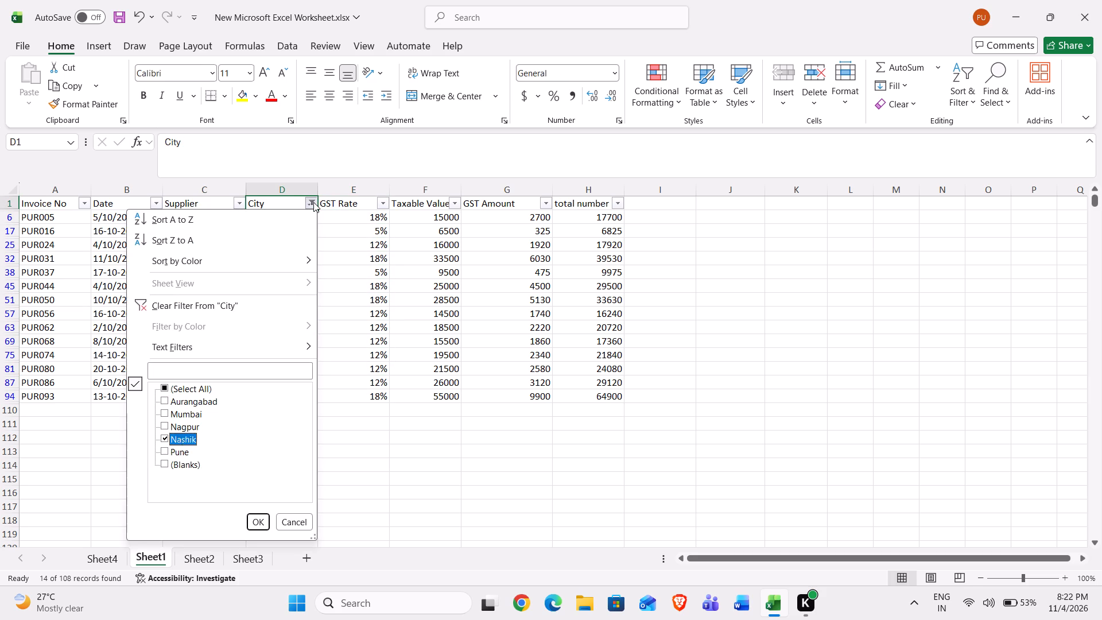
{"action": "key", "text": "Down"}
{"action": "key", "text": "space"}
{"action": "key", "text": "Down"}
{"action": "key", "text": "Up"}
{"action": "key", "text": "Up"}
{"action": "key", "text": "space"}
{"action": "key", "text": "Return"}
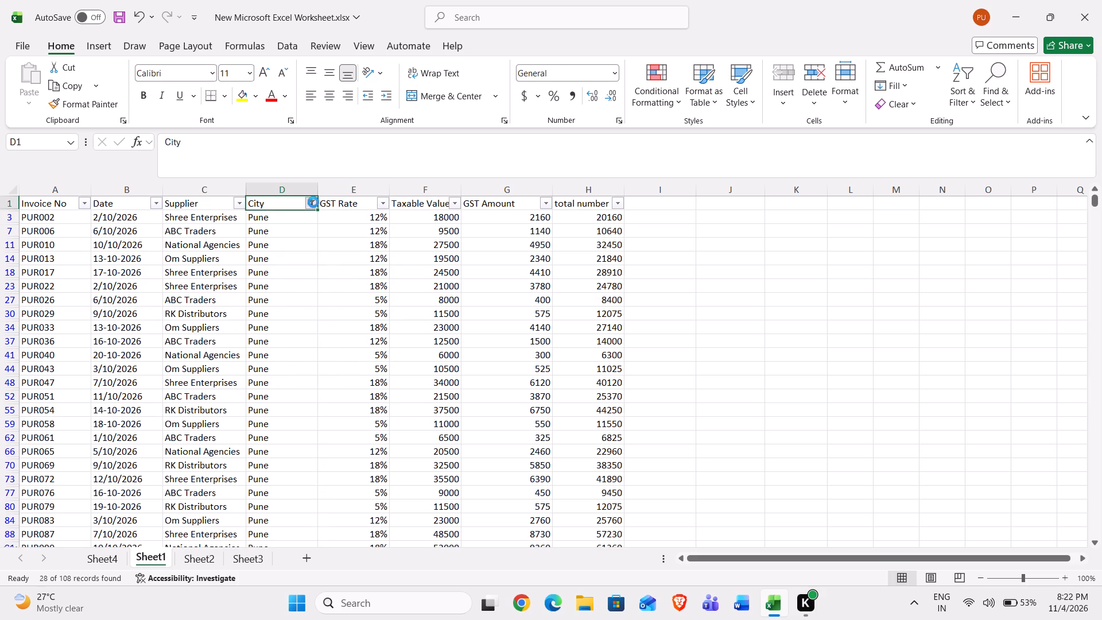
Select the Taxable Value figures of the Pune records, without the header, to check their sum.
{"action": "key", "text": "Down"}
{"action": "key", "text": "ctrl+Down"}
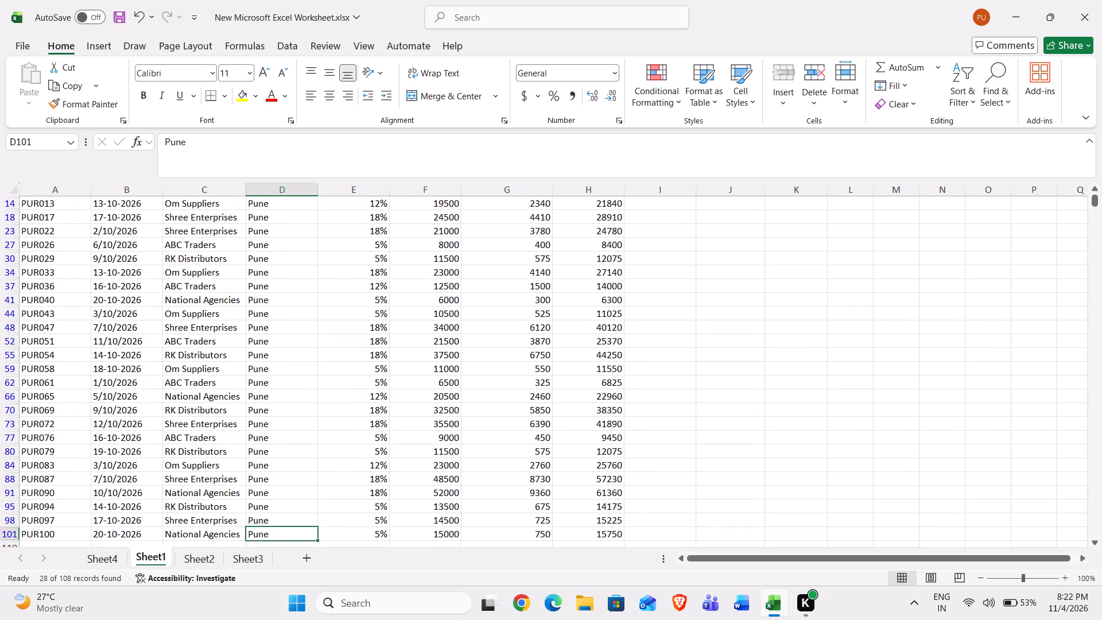
{"action": "key", "text": "Right"}
{"action": "key", "text": "Right"}
{"action": "key", "text": "ctrl+shift+Up"}
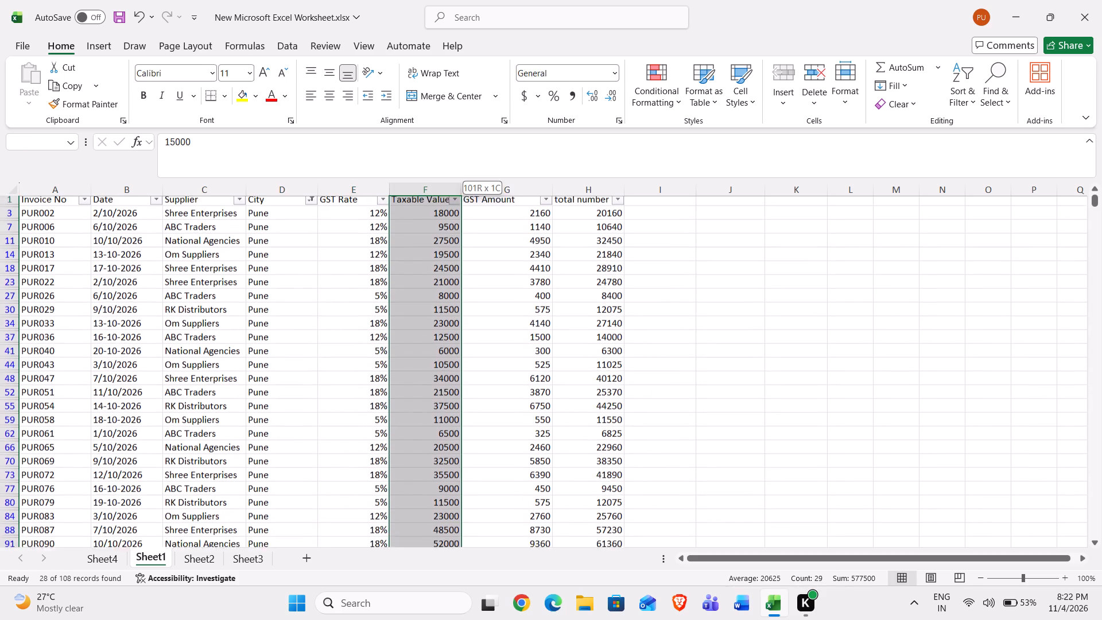
{"action": "key", "text": "shift+Down"}
{"action": "key", "text": "Right"}
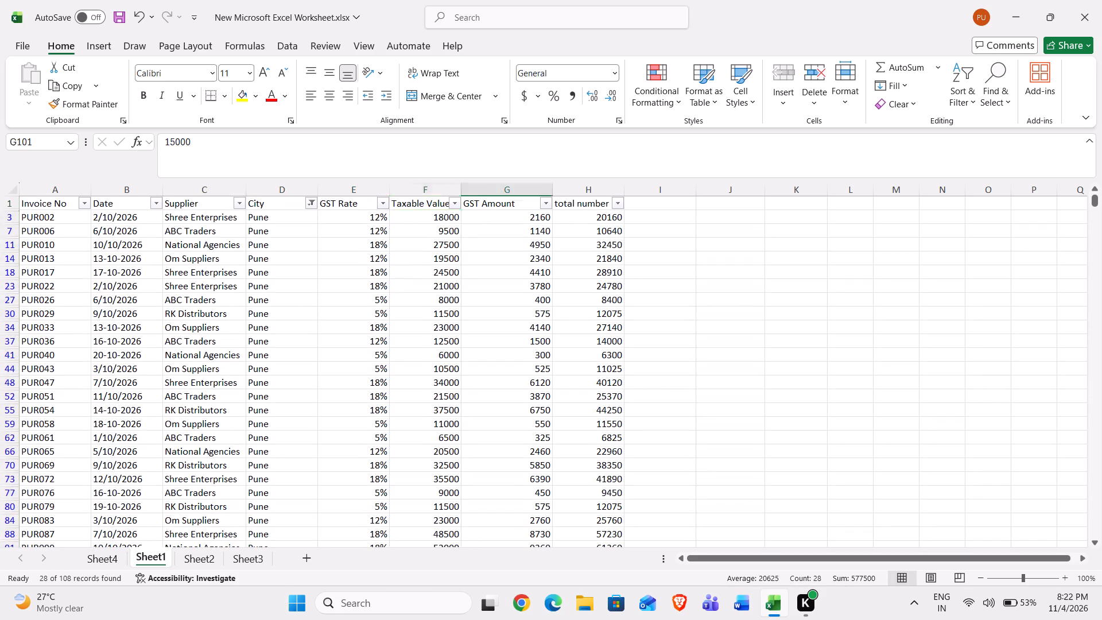
{"action": "key", "text": "Right"}
{"action": "key", "text": "Left"}
{"action": "key", "text": "Left"}
{"action": "key", "text": "Left"}
{"action": "key", "text": "Left"}
{"action": "key", "text": "Left"}
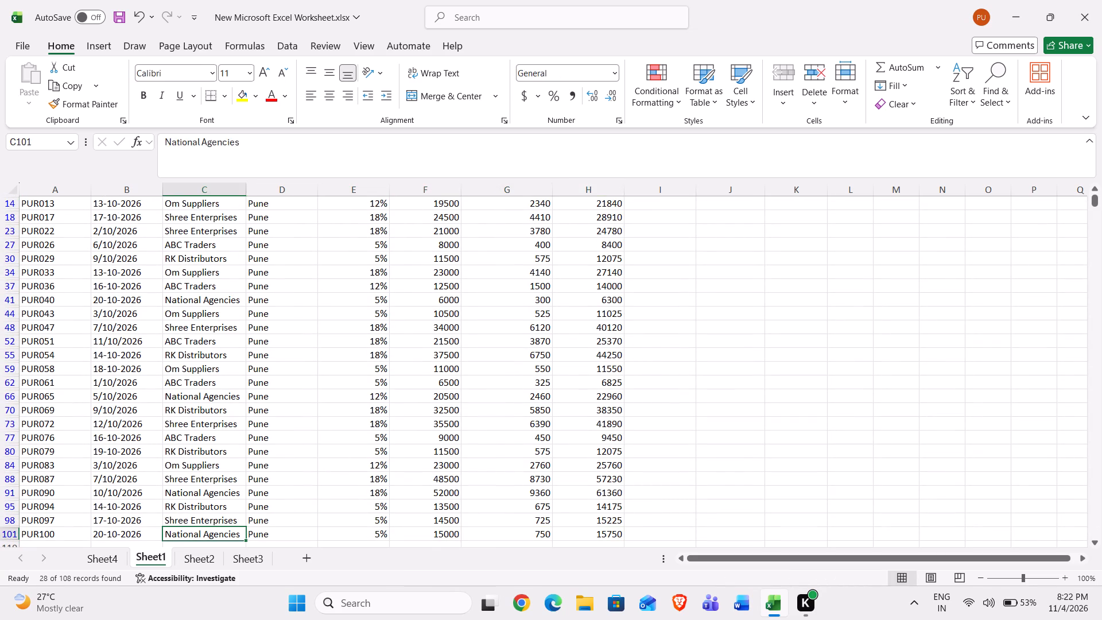
Remove the Pune-only restriction from the City filter by selecting all cities.
{"action": "key", "text": "ctrl+Up"}
{"action": "key", "text": "Down"}
{"action": "key", "text": "Left"}
{"action": "key", "text": "Left"}
{"action": "key", "text": "ctrl+Down"}
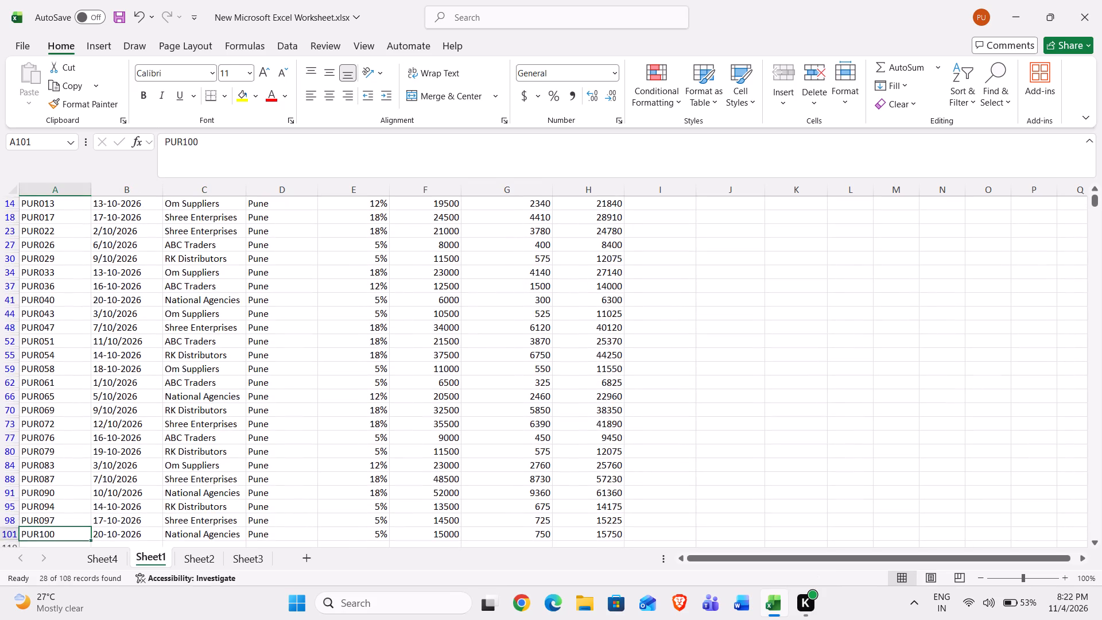
{"action": "key", "text": "ctrl+Up"}
{"action": "key", "text": "Right"}
{"action": "key", "text": "Right"}
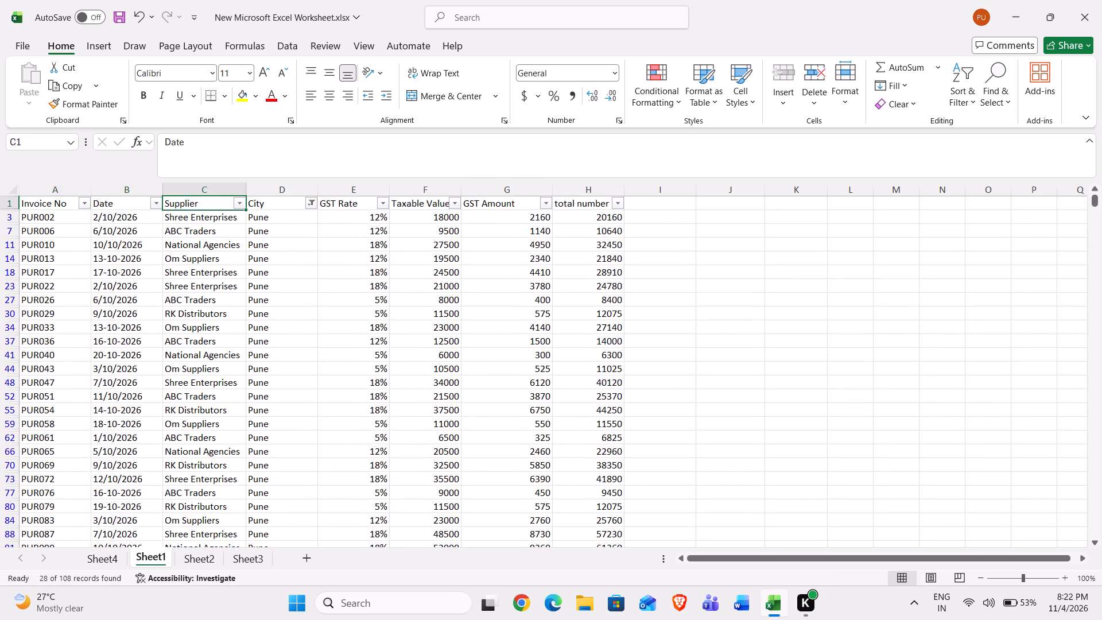
{"action": "key", "text": "Right"}
{"action": "key", "text": "Right"}
{"action": "key", "text": "Left"}
{"action": "key", "text": "alt+Down"}
{"action": "key", "text": "Down"}
{"action": "key", "text": "Down"}
{"action": "key", "text": "Down"}
{"action": "key", "text": "Down"}
{"action": "key", "text": "Down"}
{"action": "key", "text": "Down"}
{"action": "key", "text": "Down"}
{"action": "key", "text": "Down"}
{"action": "key", "text": "Down"}
{"action": "key", "text": "Down"}
{"action": "key", "text": "Down"}
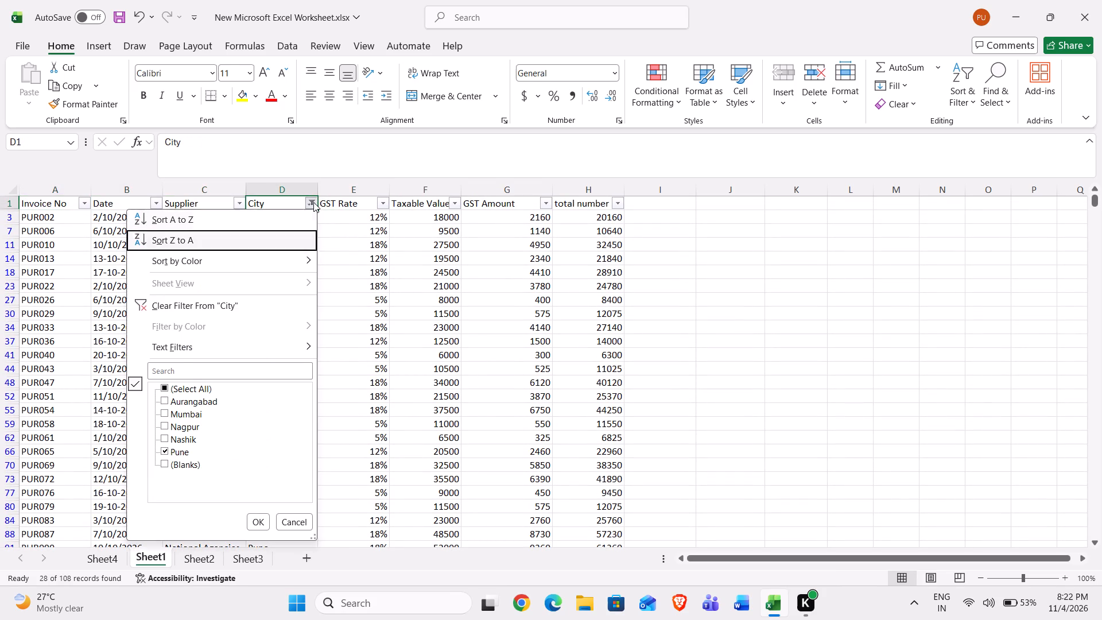
{"action": "key", "text": "Up"}
{"action": "key", "text": "Up"}
{"action": "key", "text": "space"}
{"action": "key", "text": "Return"}
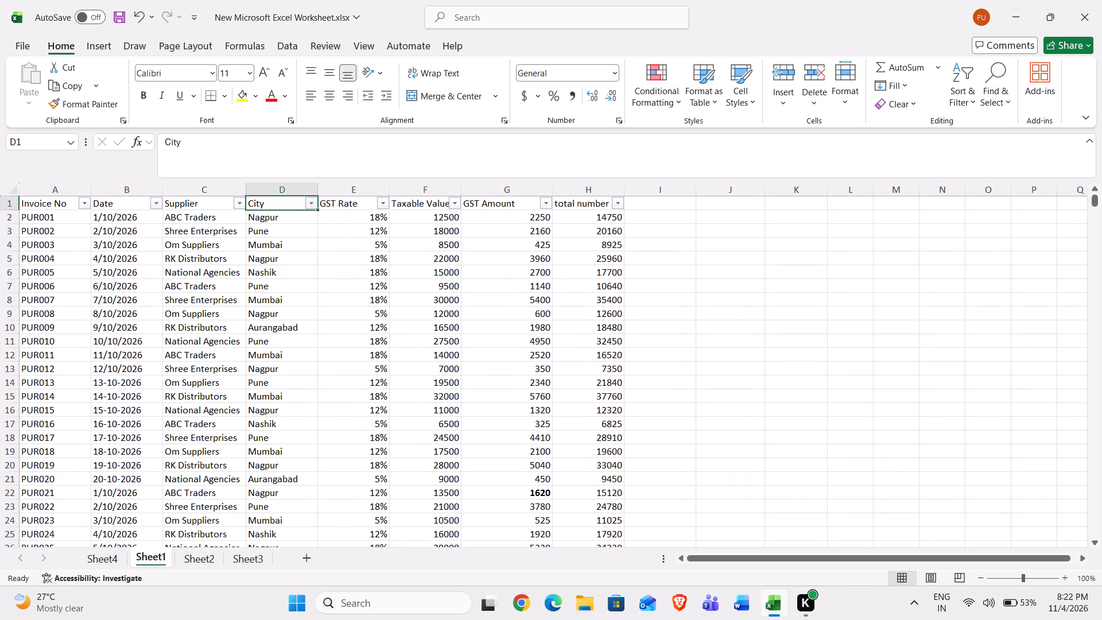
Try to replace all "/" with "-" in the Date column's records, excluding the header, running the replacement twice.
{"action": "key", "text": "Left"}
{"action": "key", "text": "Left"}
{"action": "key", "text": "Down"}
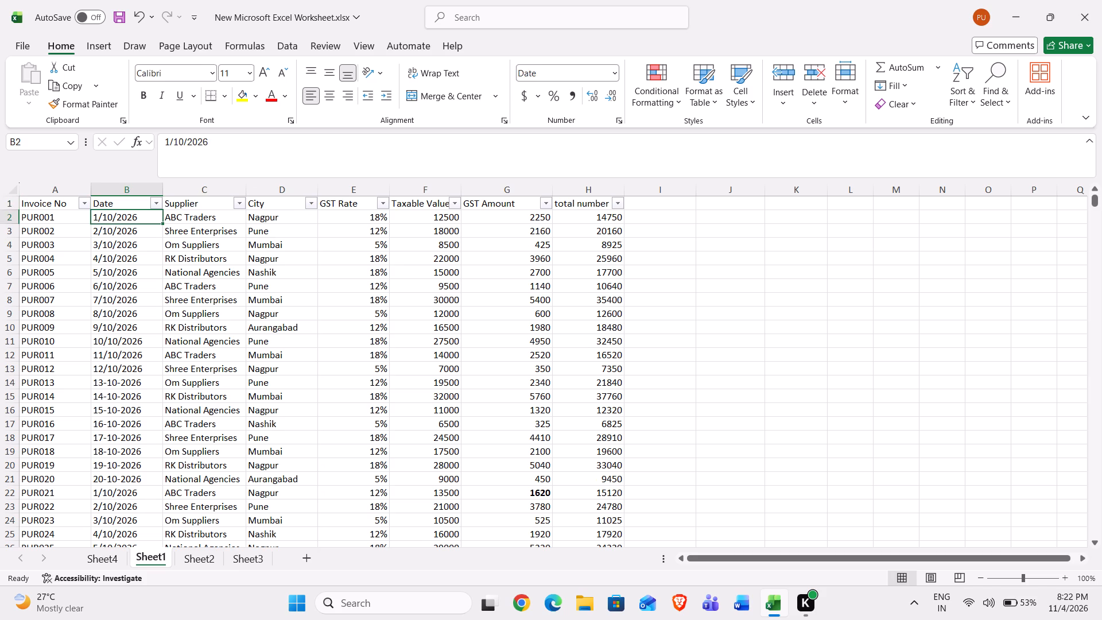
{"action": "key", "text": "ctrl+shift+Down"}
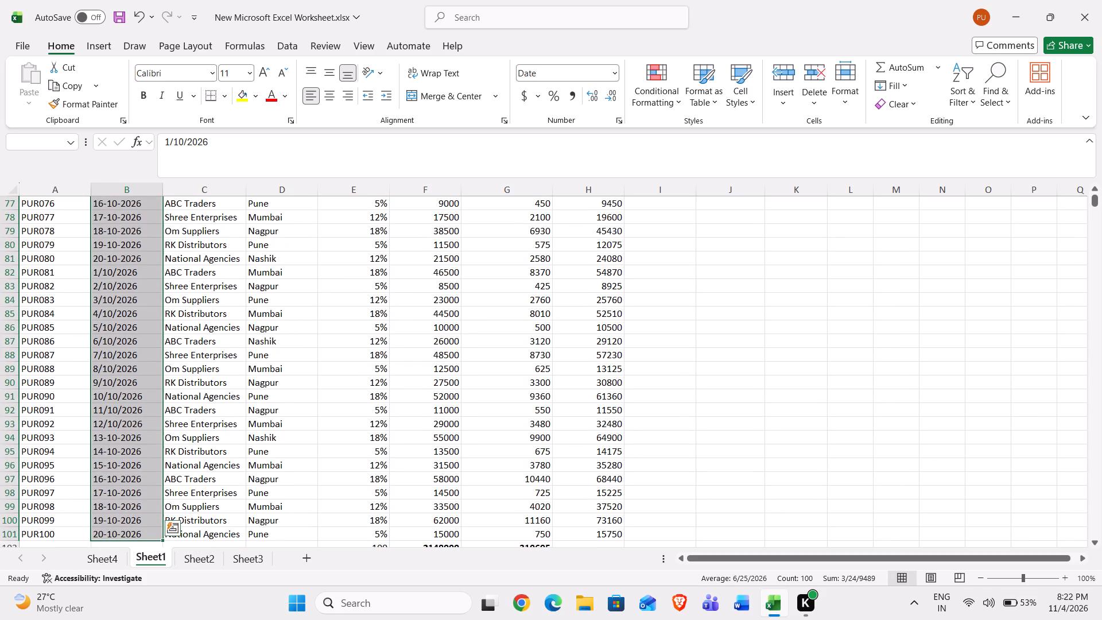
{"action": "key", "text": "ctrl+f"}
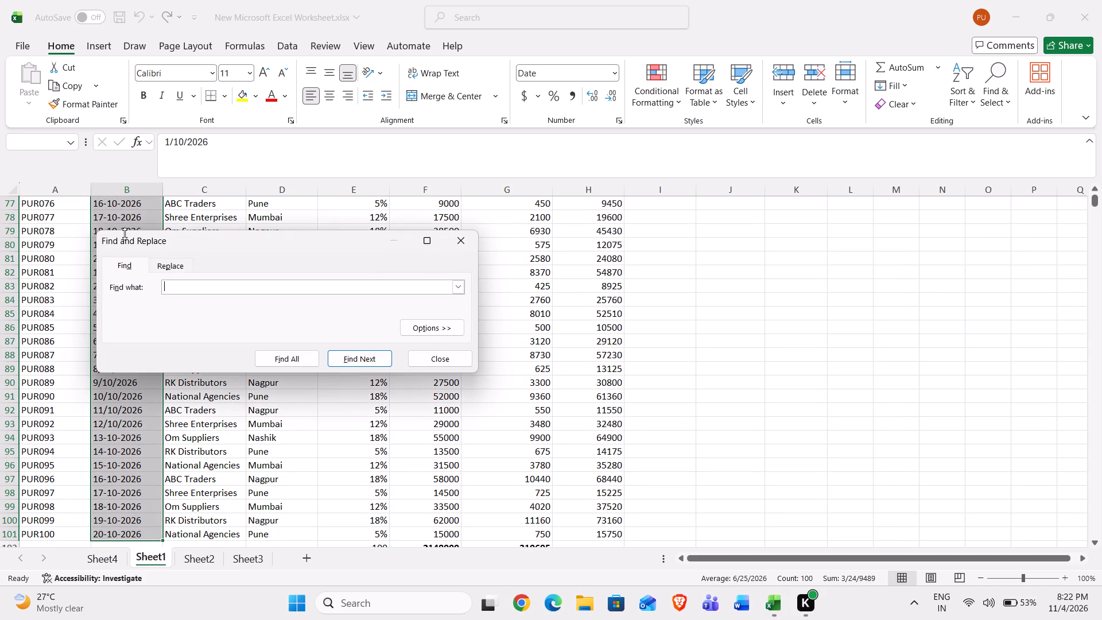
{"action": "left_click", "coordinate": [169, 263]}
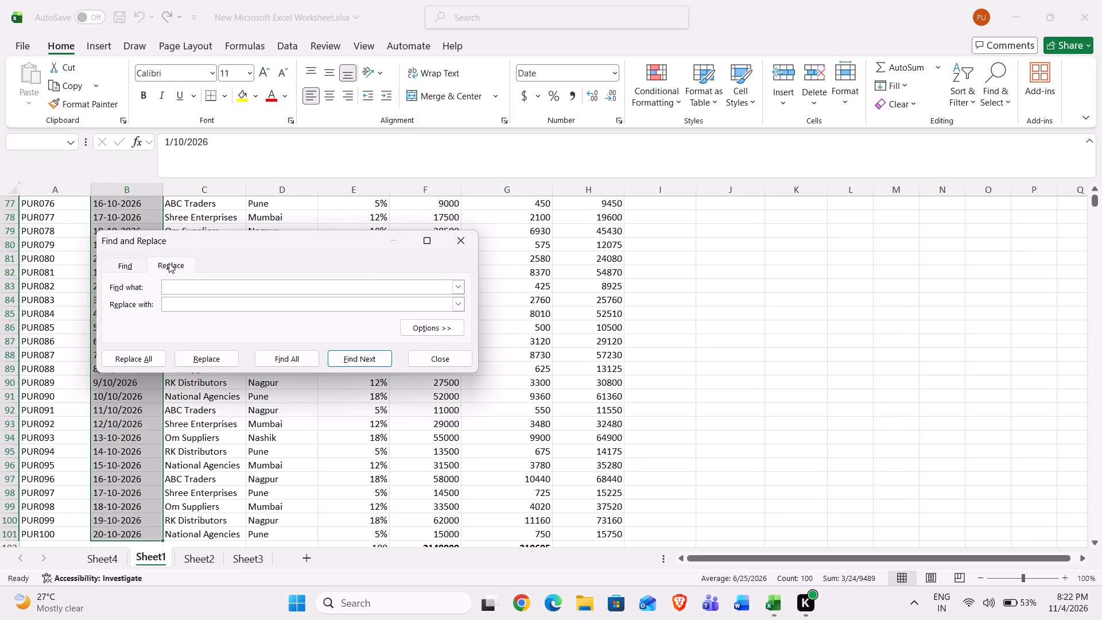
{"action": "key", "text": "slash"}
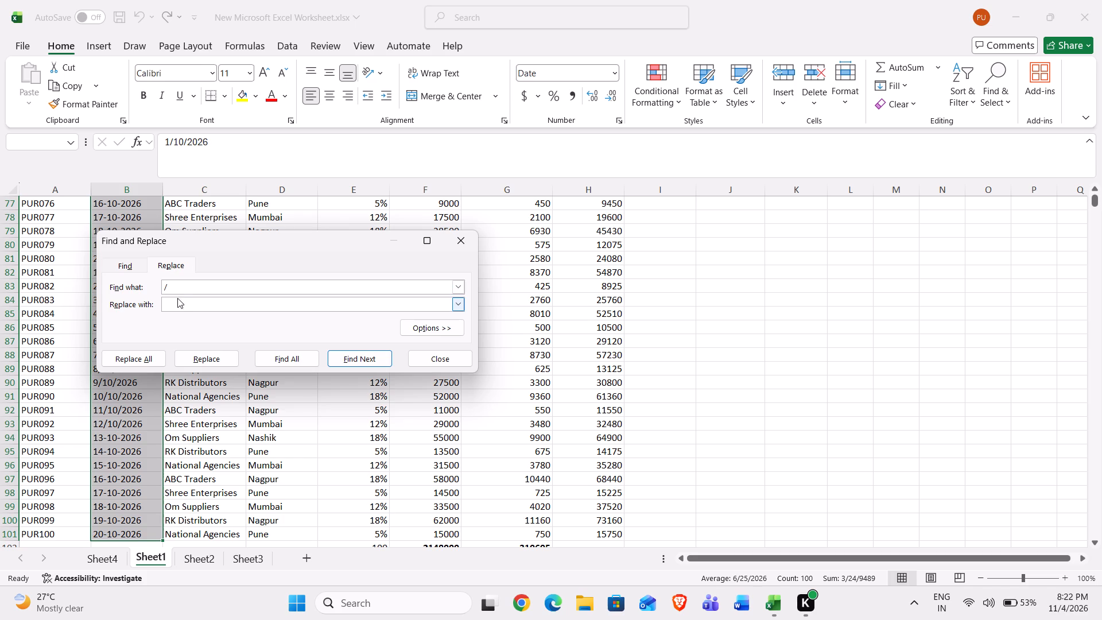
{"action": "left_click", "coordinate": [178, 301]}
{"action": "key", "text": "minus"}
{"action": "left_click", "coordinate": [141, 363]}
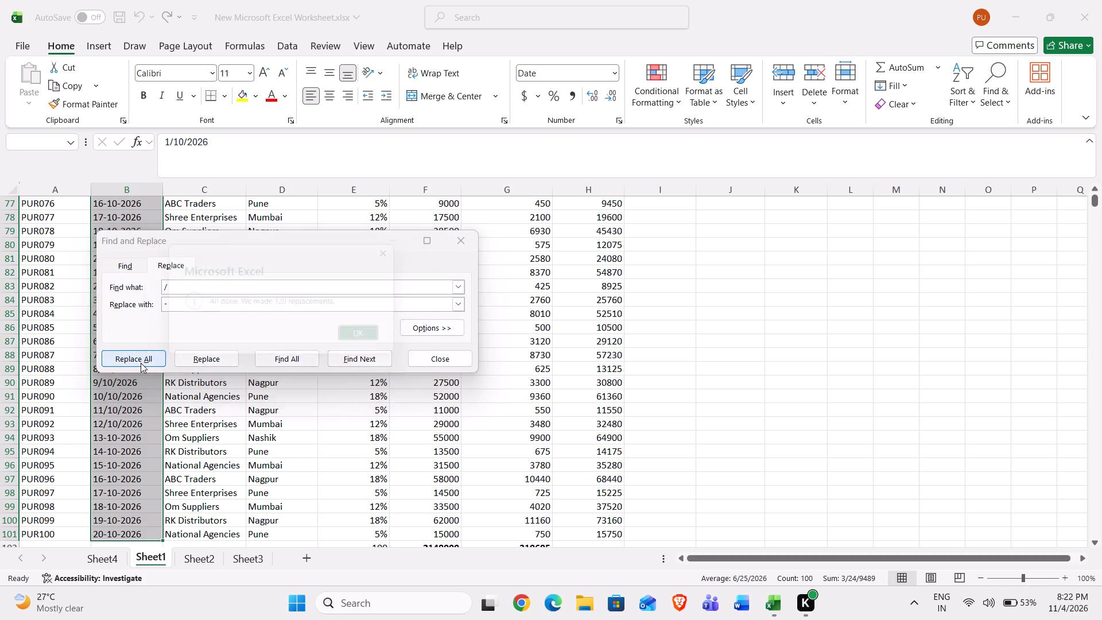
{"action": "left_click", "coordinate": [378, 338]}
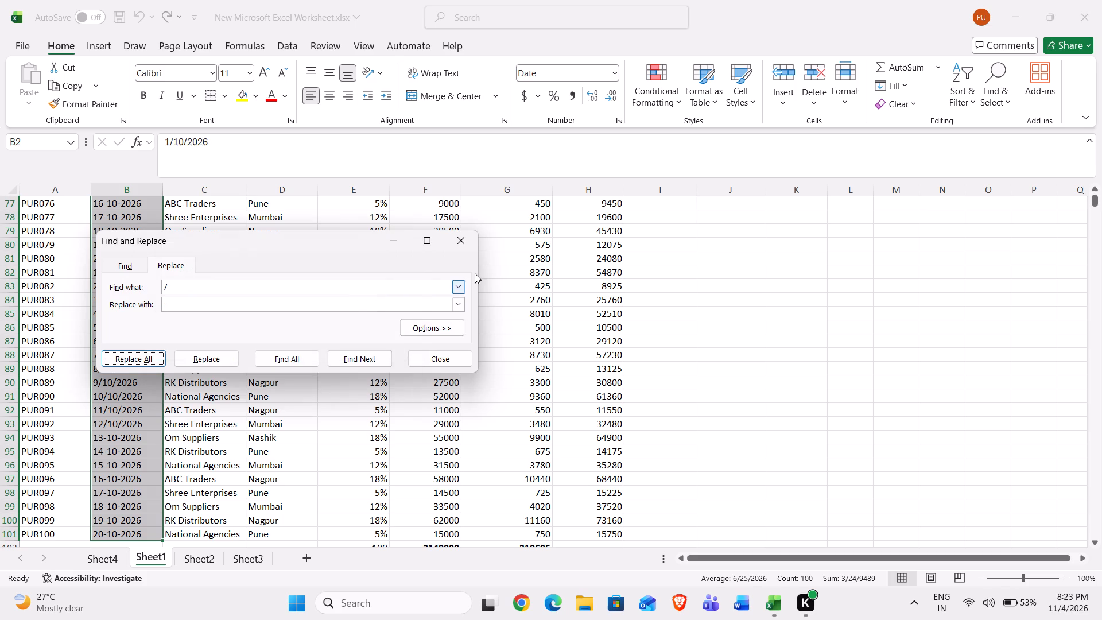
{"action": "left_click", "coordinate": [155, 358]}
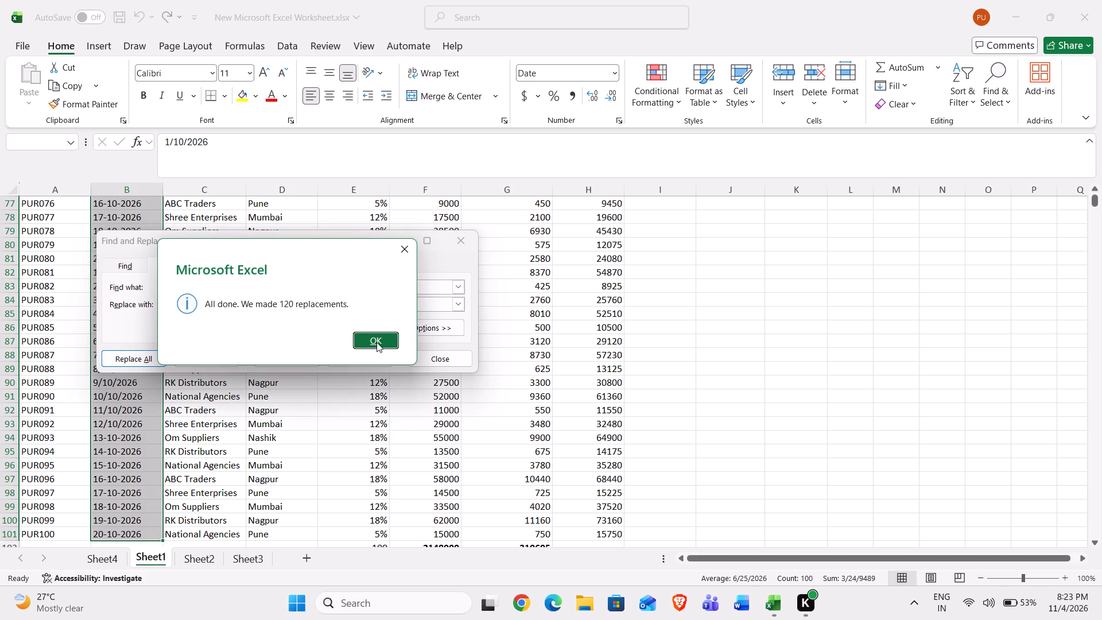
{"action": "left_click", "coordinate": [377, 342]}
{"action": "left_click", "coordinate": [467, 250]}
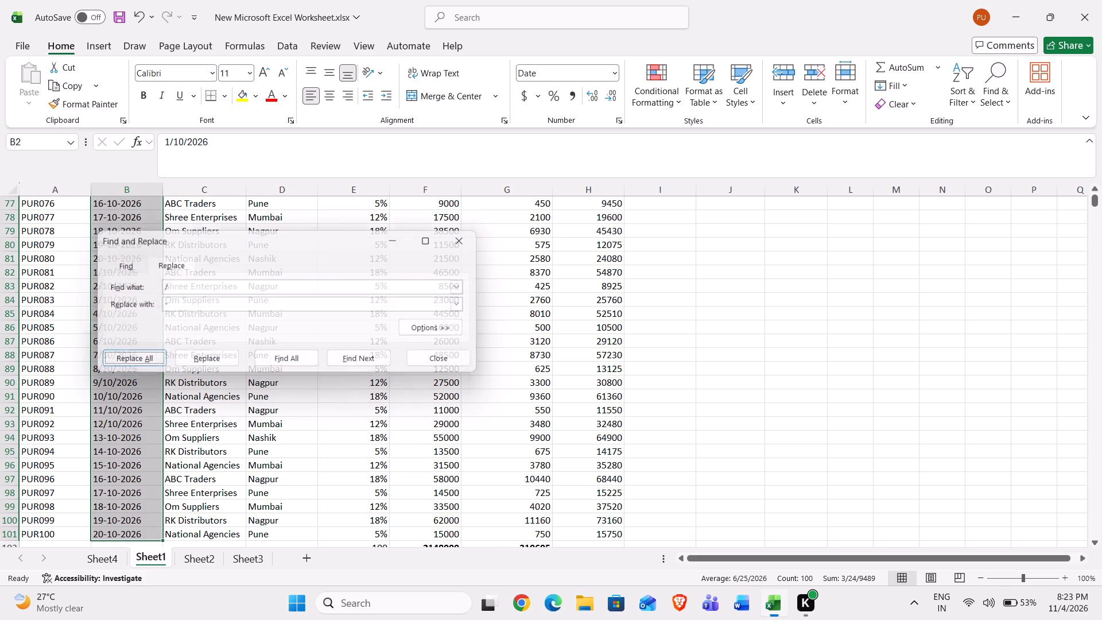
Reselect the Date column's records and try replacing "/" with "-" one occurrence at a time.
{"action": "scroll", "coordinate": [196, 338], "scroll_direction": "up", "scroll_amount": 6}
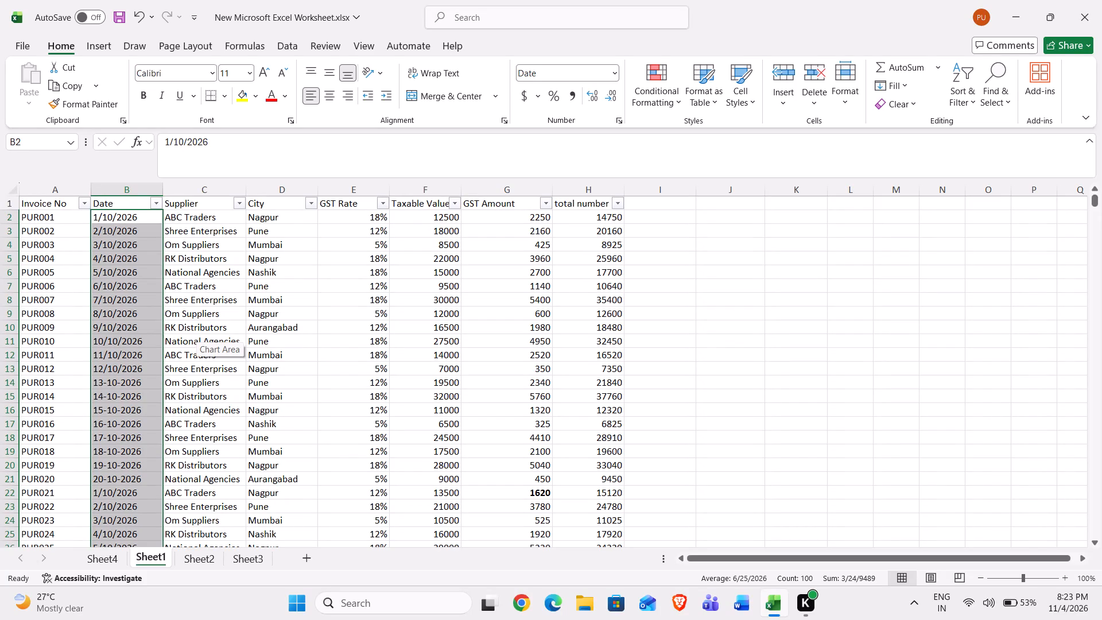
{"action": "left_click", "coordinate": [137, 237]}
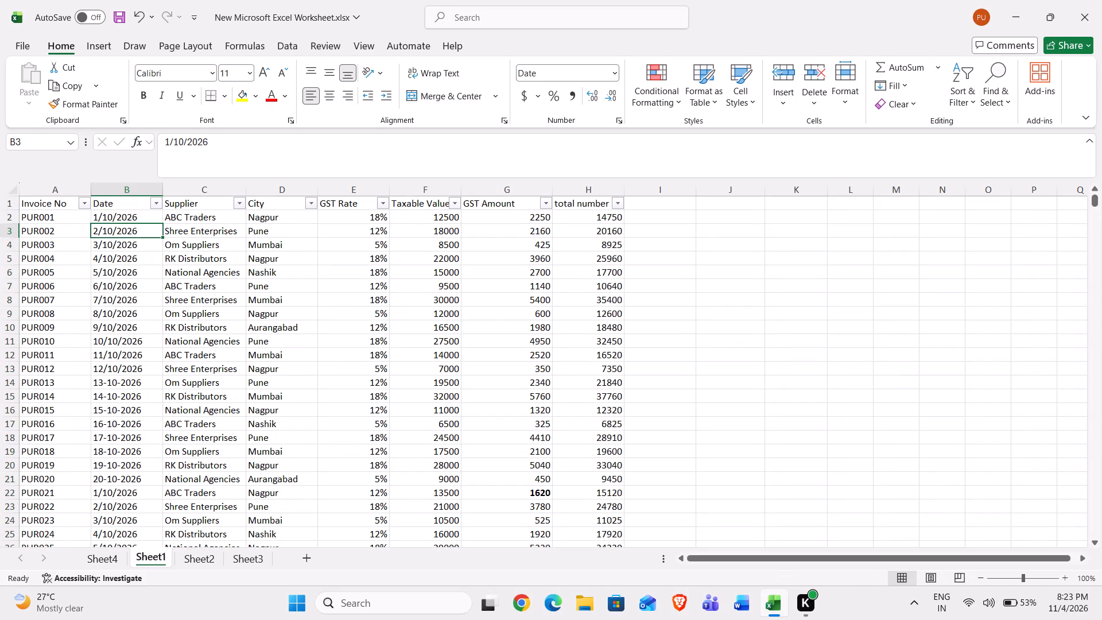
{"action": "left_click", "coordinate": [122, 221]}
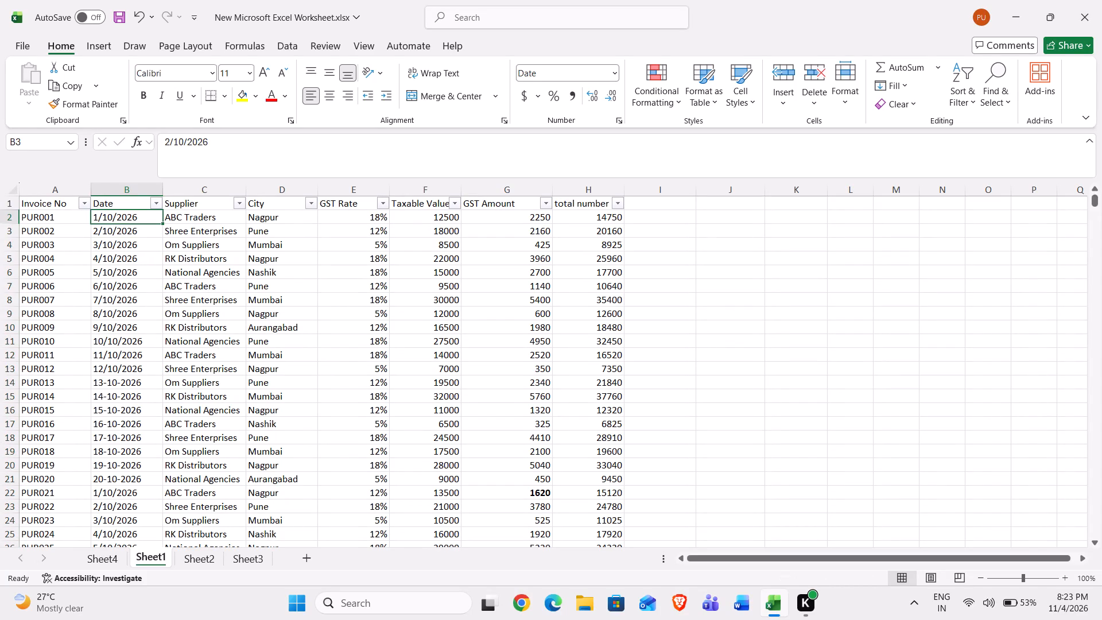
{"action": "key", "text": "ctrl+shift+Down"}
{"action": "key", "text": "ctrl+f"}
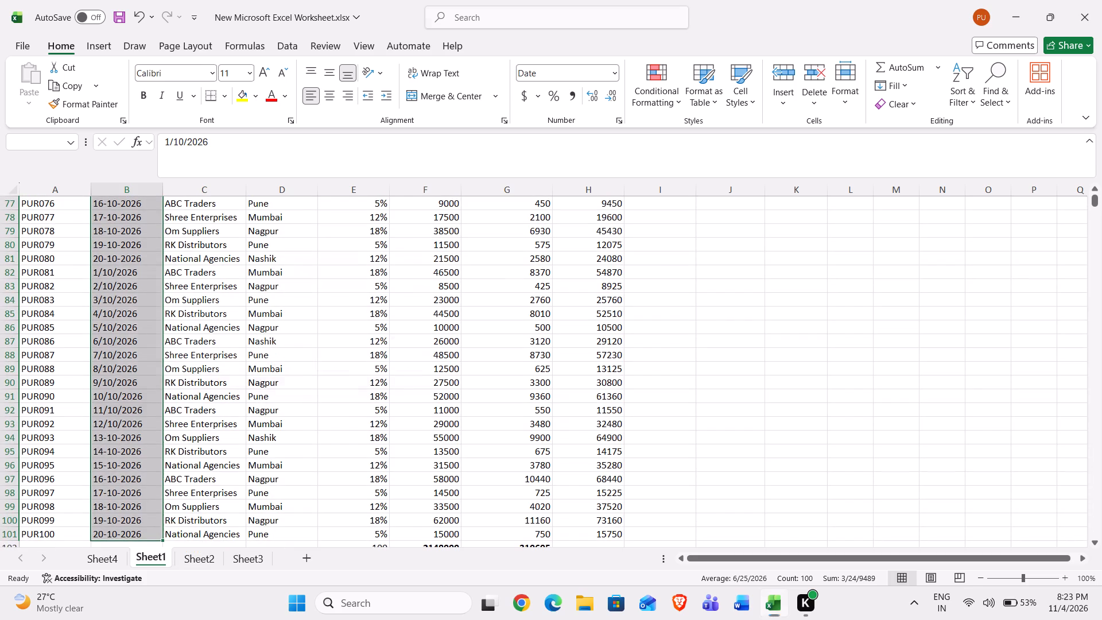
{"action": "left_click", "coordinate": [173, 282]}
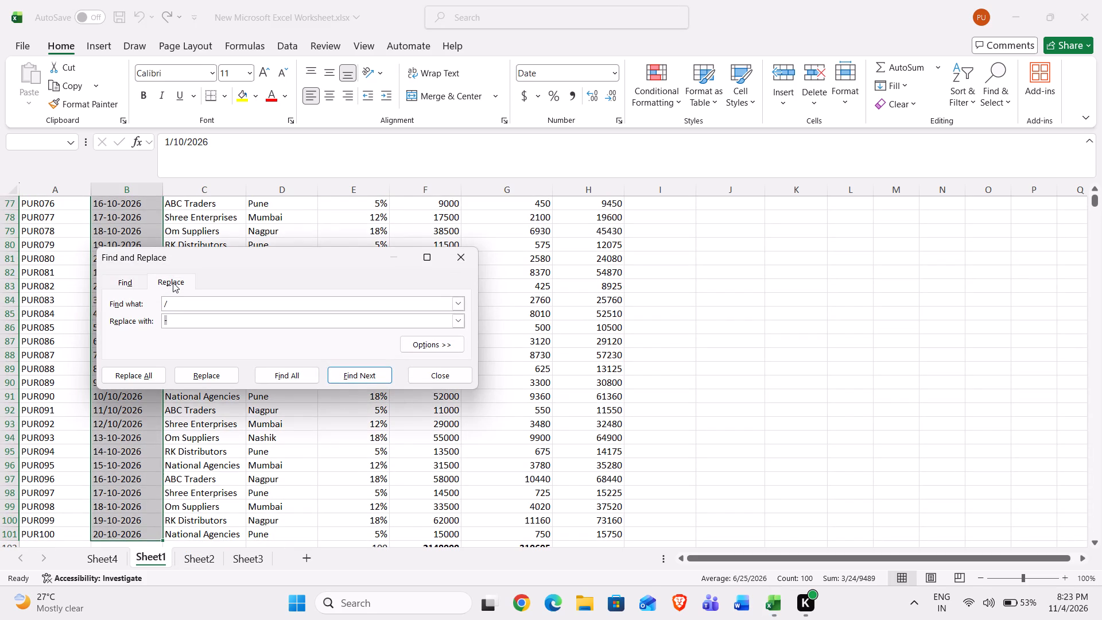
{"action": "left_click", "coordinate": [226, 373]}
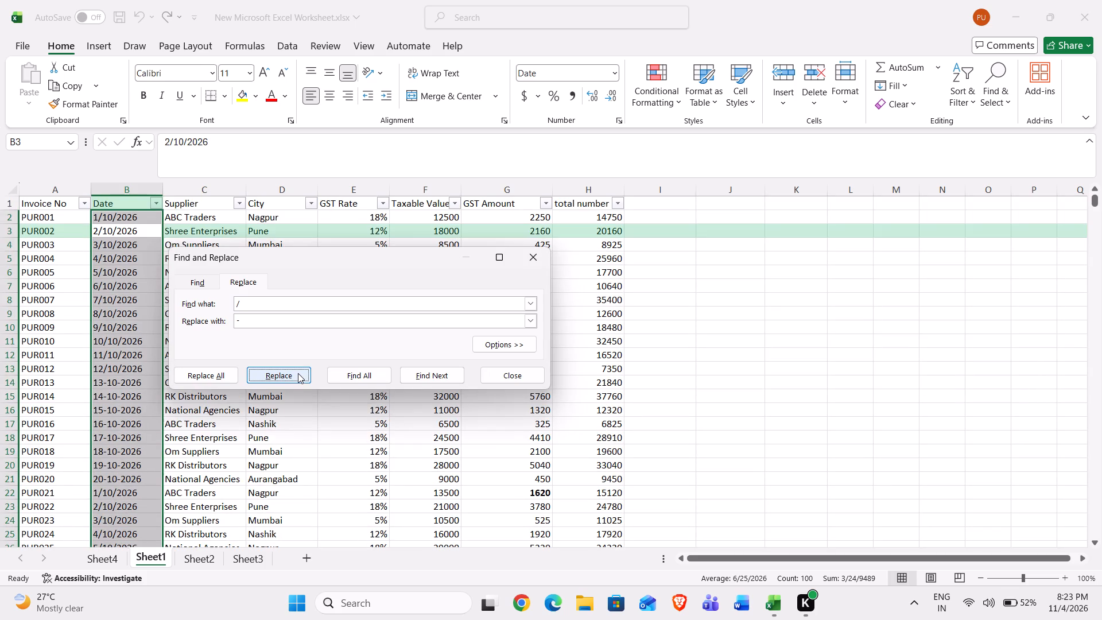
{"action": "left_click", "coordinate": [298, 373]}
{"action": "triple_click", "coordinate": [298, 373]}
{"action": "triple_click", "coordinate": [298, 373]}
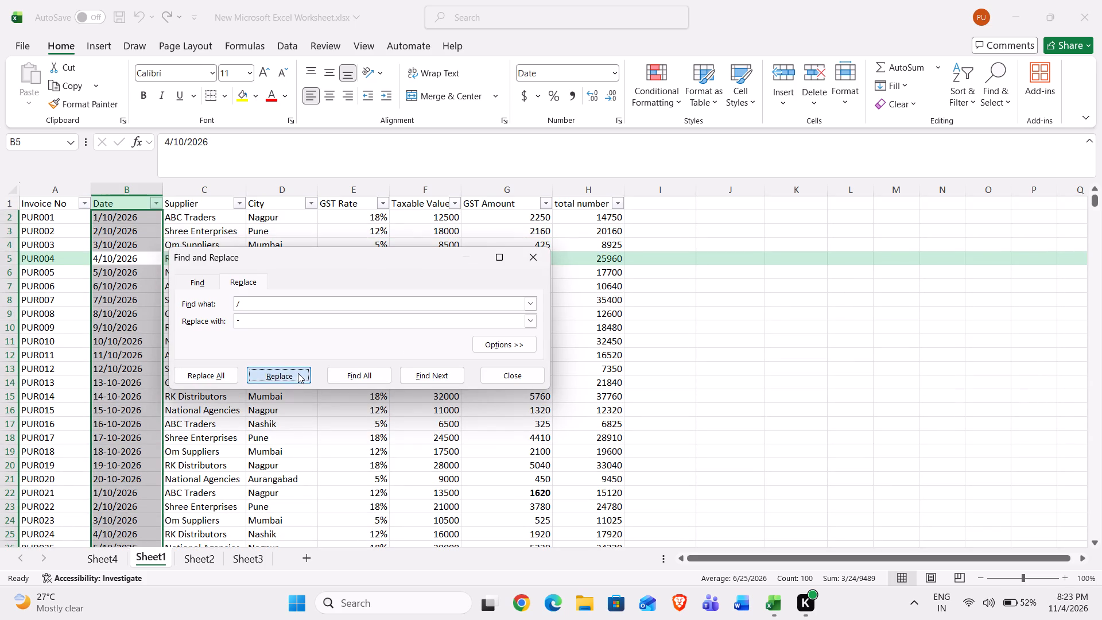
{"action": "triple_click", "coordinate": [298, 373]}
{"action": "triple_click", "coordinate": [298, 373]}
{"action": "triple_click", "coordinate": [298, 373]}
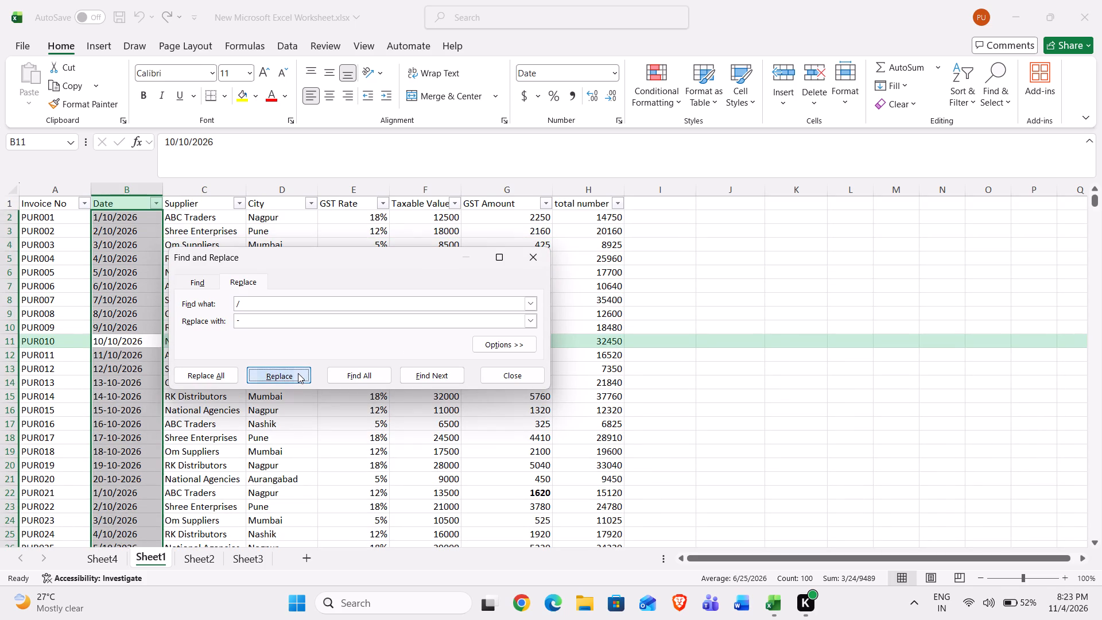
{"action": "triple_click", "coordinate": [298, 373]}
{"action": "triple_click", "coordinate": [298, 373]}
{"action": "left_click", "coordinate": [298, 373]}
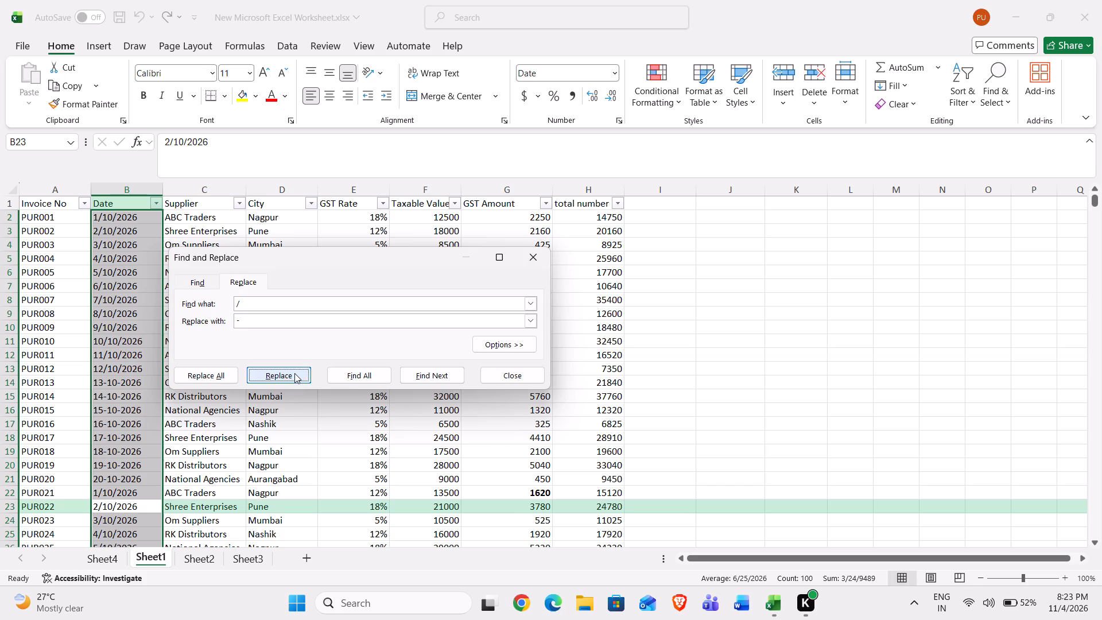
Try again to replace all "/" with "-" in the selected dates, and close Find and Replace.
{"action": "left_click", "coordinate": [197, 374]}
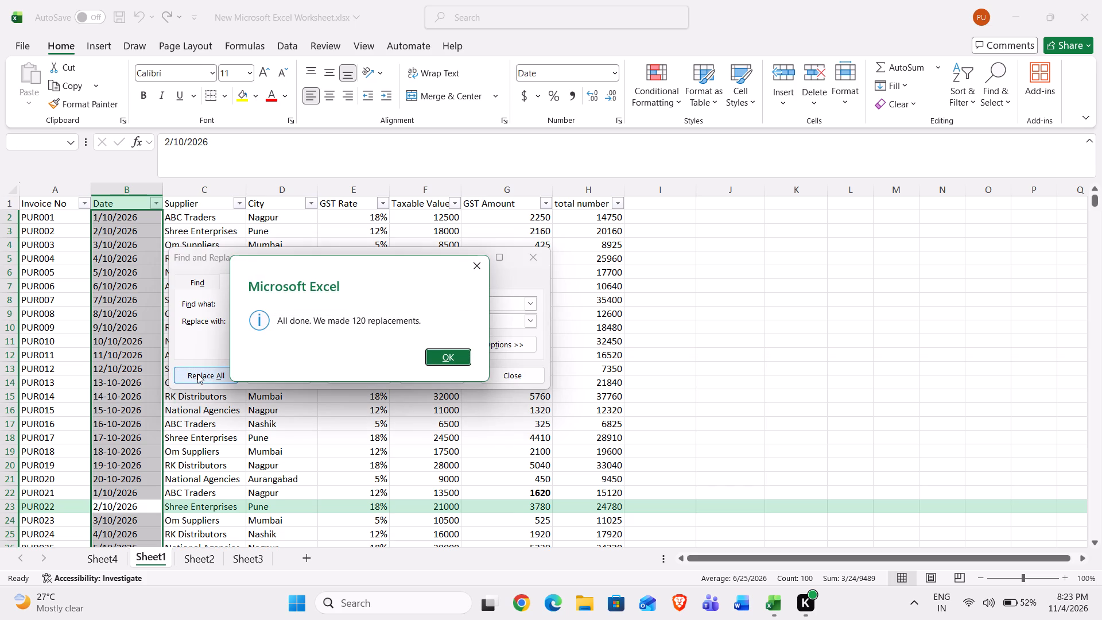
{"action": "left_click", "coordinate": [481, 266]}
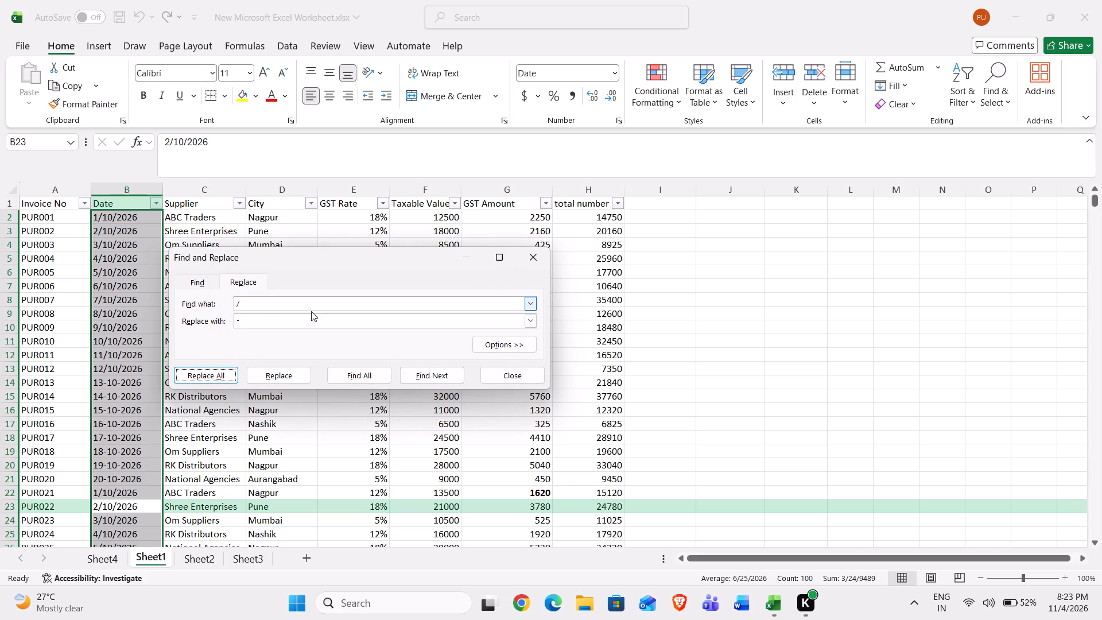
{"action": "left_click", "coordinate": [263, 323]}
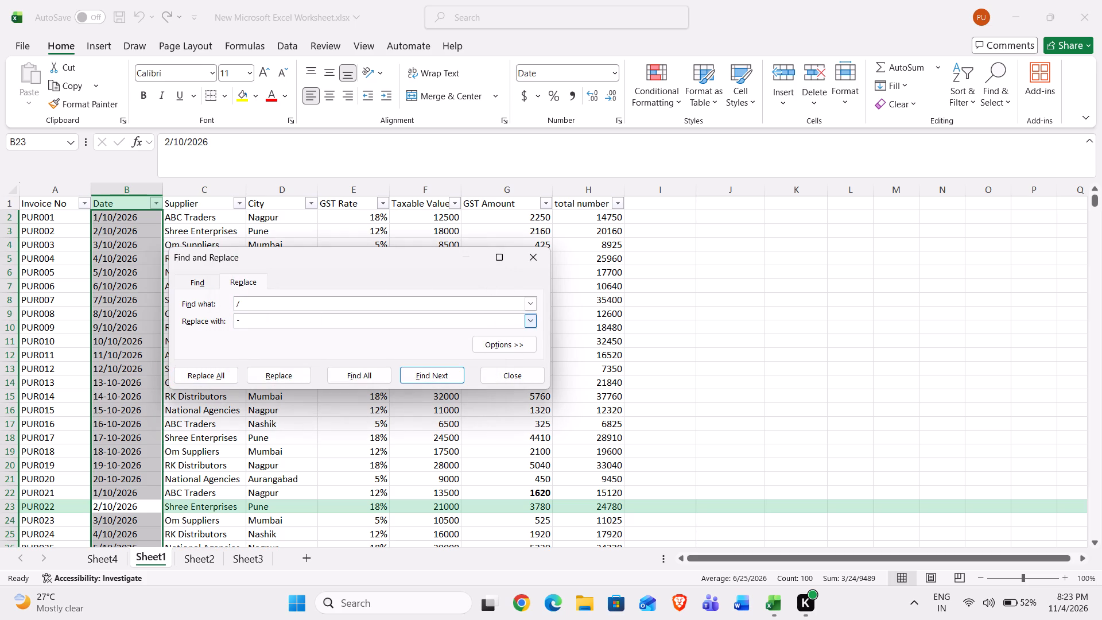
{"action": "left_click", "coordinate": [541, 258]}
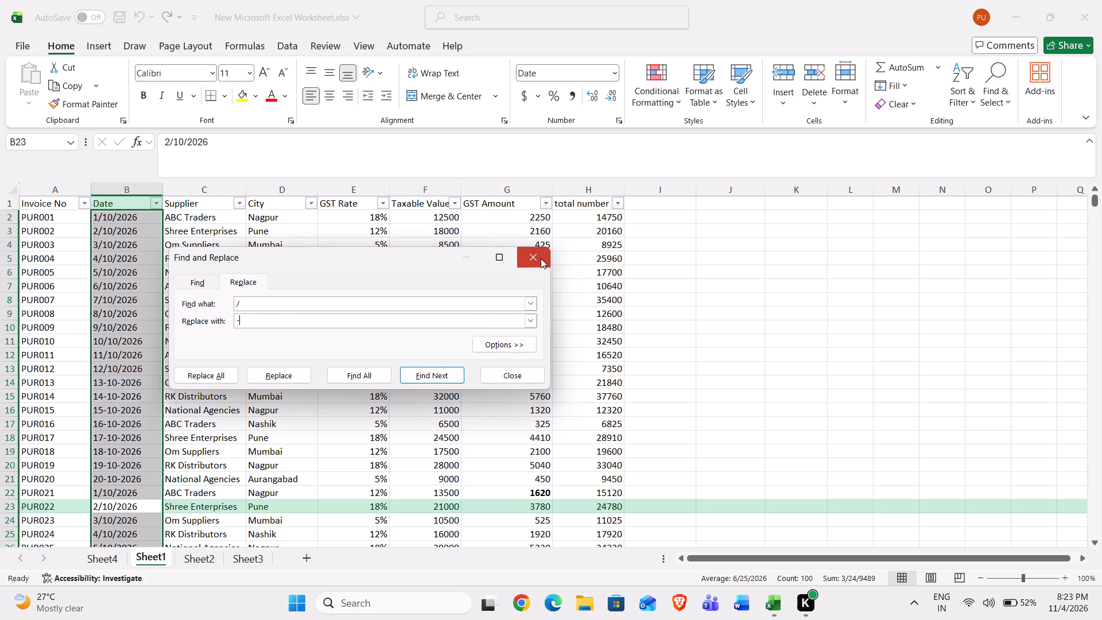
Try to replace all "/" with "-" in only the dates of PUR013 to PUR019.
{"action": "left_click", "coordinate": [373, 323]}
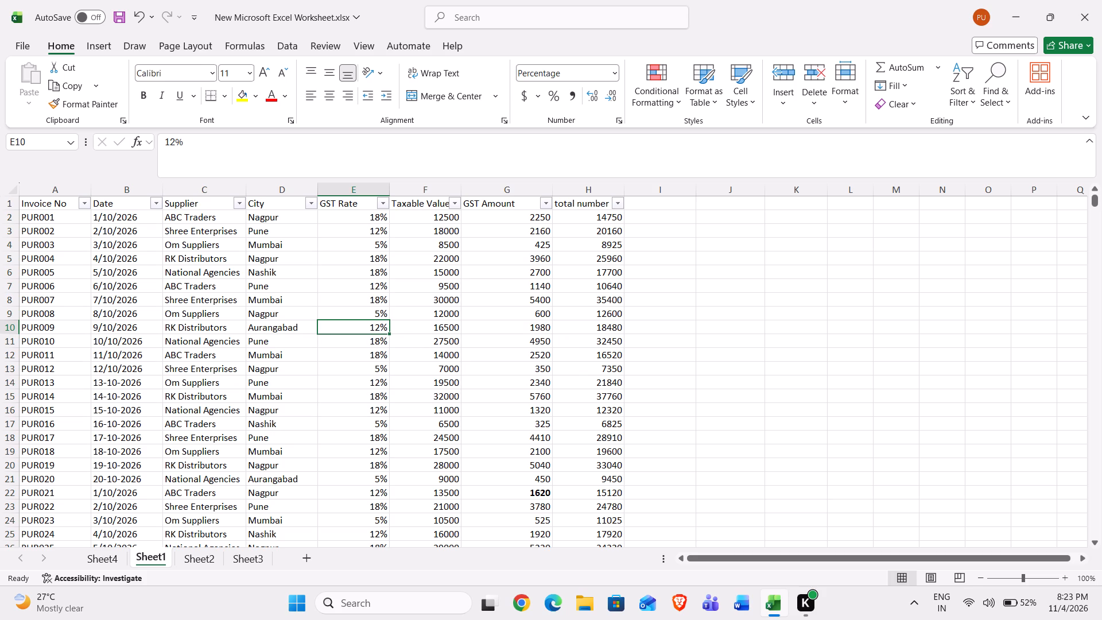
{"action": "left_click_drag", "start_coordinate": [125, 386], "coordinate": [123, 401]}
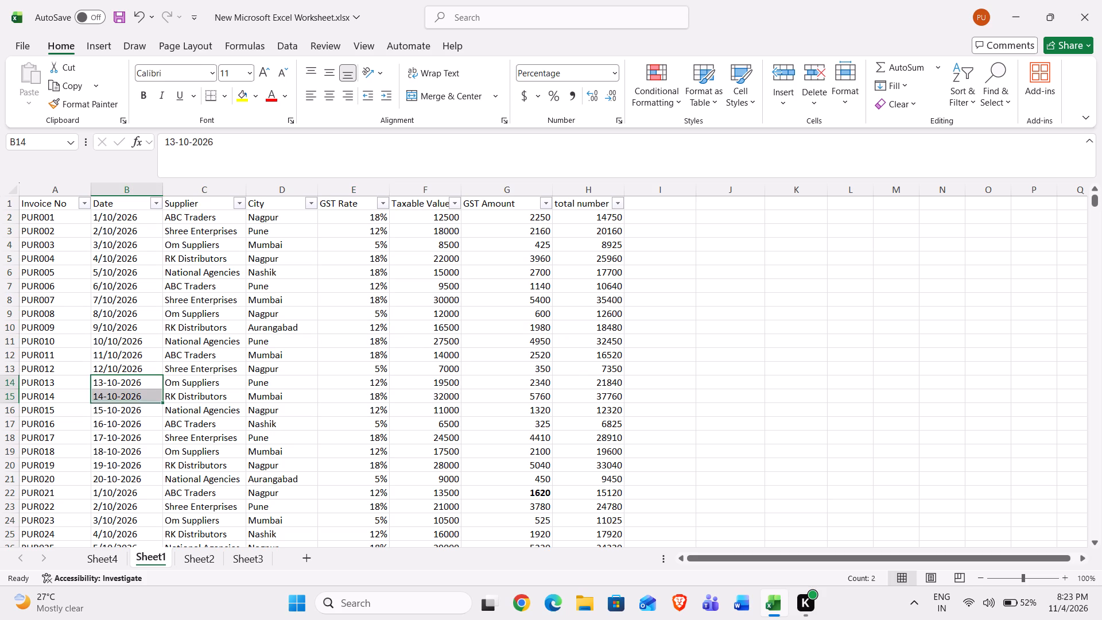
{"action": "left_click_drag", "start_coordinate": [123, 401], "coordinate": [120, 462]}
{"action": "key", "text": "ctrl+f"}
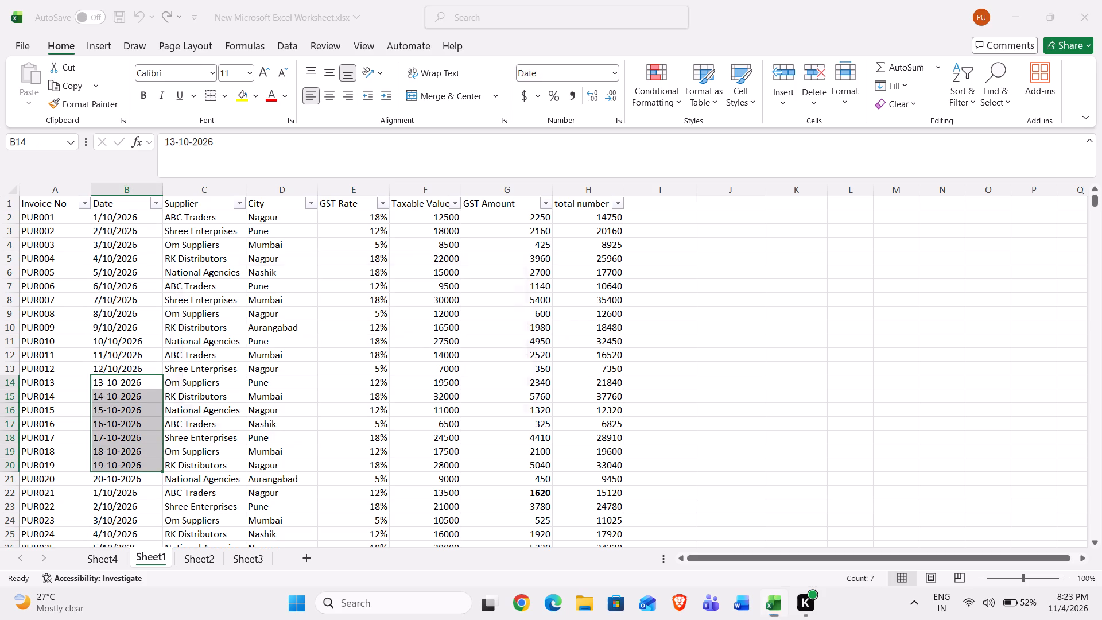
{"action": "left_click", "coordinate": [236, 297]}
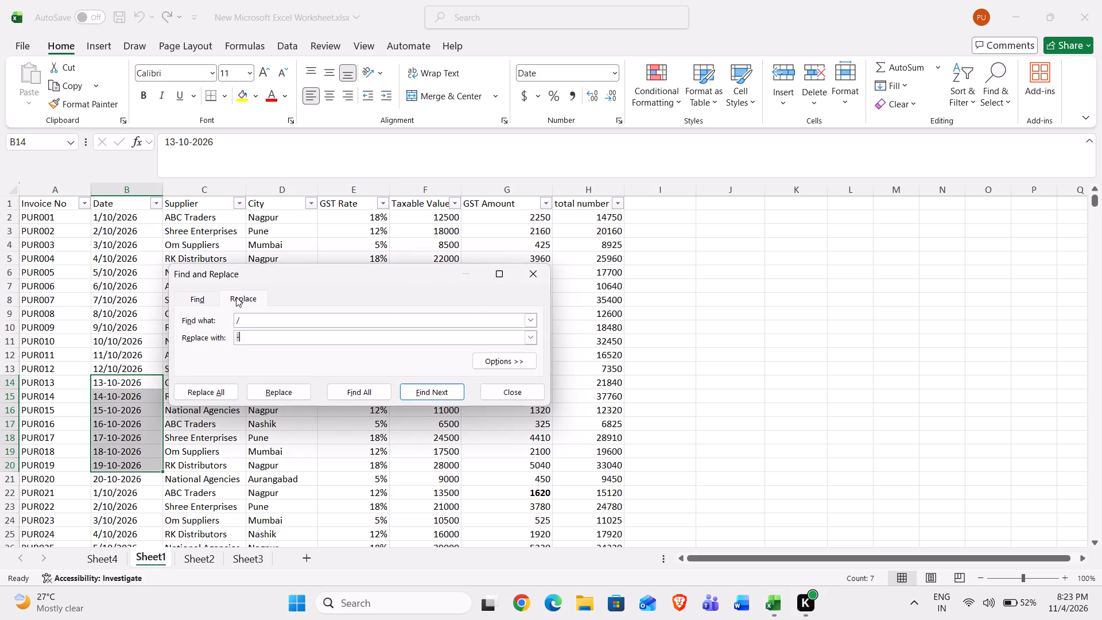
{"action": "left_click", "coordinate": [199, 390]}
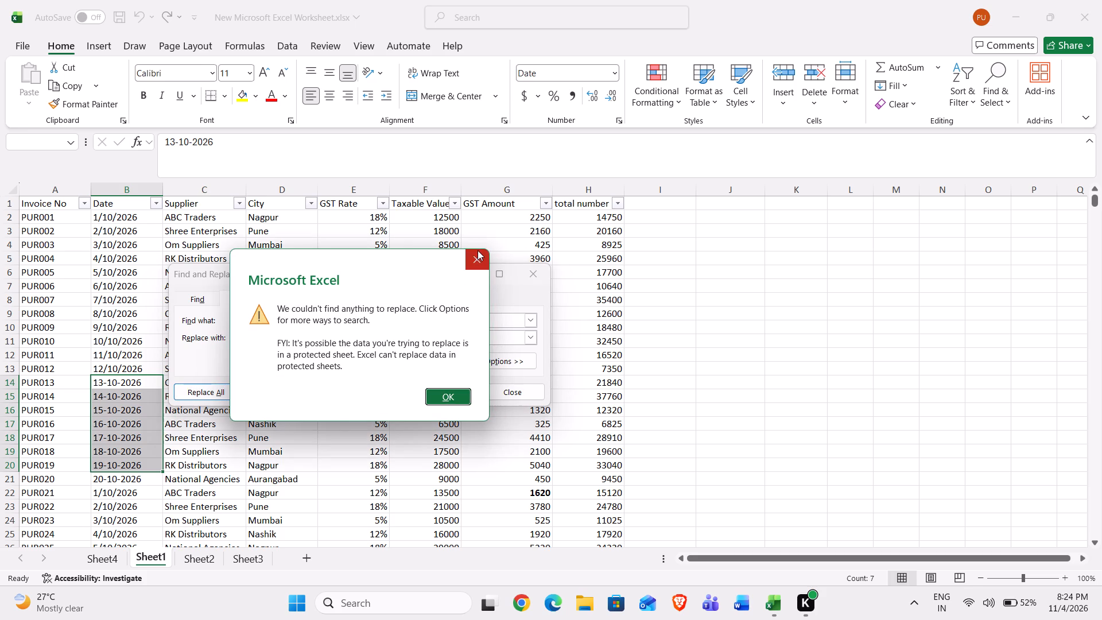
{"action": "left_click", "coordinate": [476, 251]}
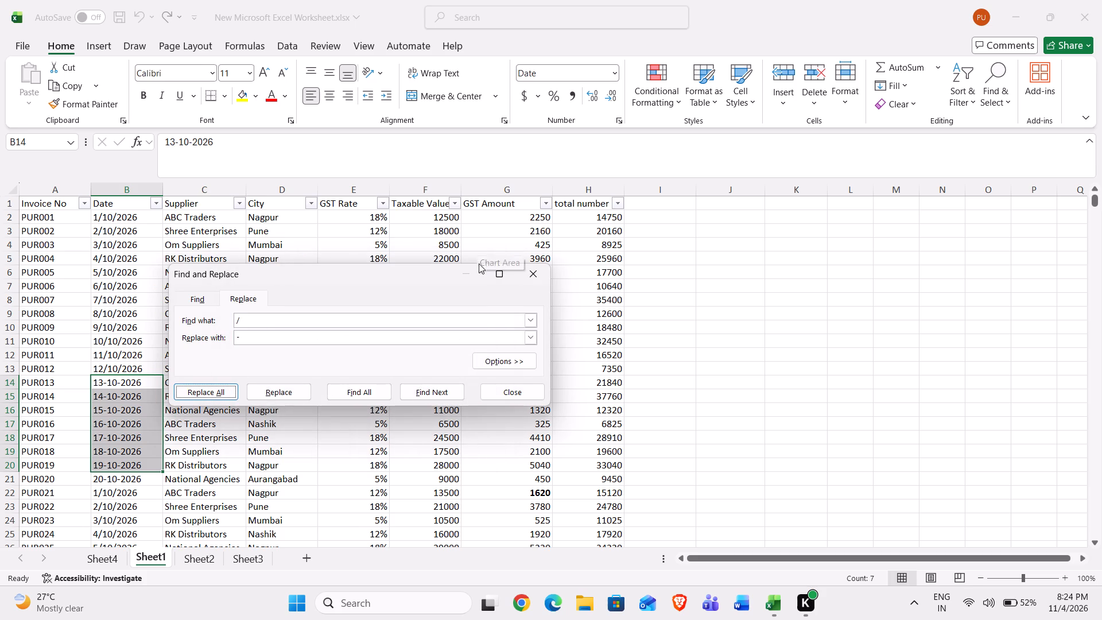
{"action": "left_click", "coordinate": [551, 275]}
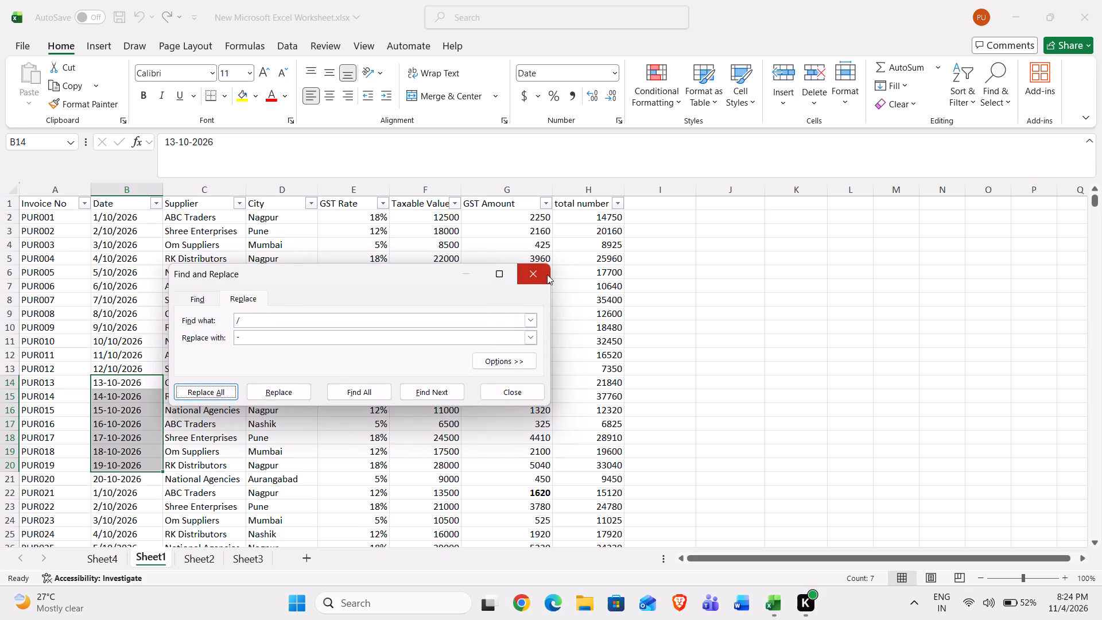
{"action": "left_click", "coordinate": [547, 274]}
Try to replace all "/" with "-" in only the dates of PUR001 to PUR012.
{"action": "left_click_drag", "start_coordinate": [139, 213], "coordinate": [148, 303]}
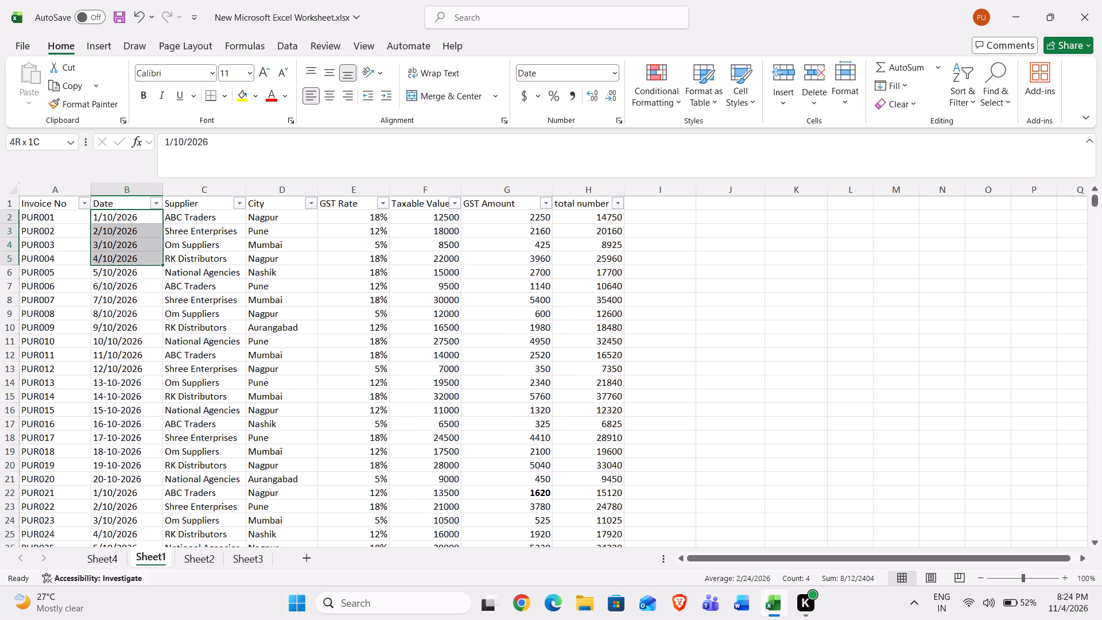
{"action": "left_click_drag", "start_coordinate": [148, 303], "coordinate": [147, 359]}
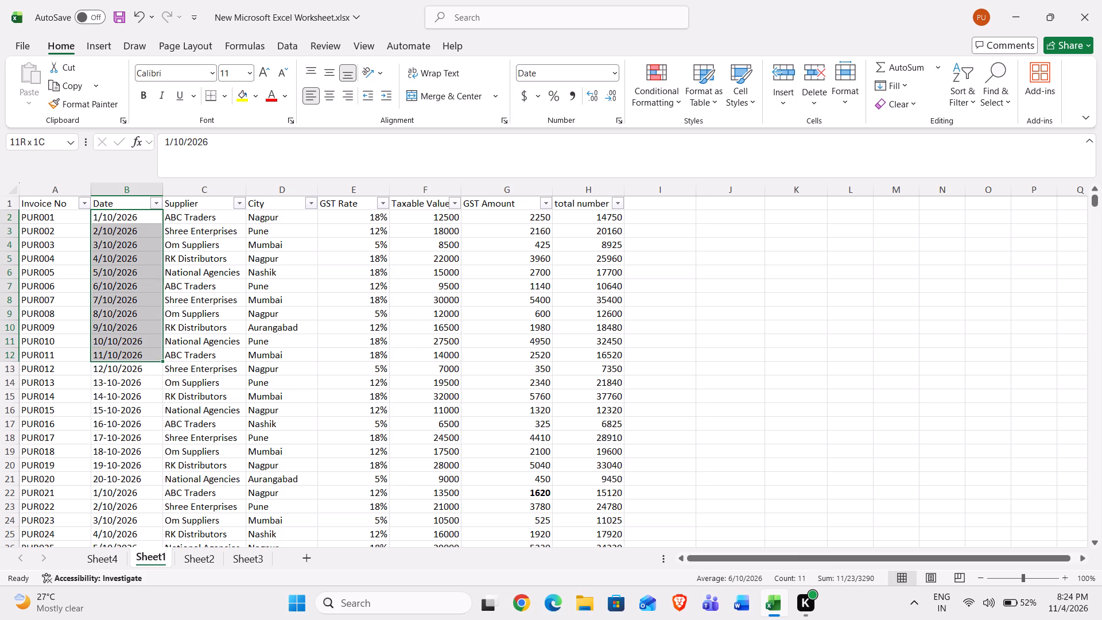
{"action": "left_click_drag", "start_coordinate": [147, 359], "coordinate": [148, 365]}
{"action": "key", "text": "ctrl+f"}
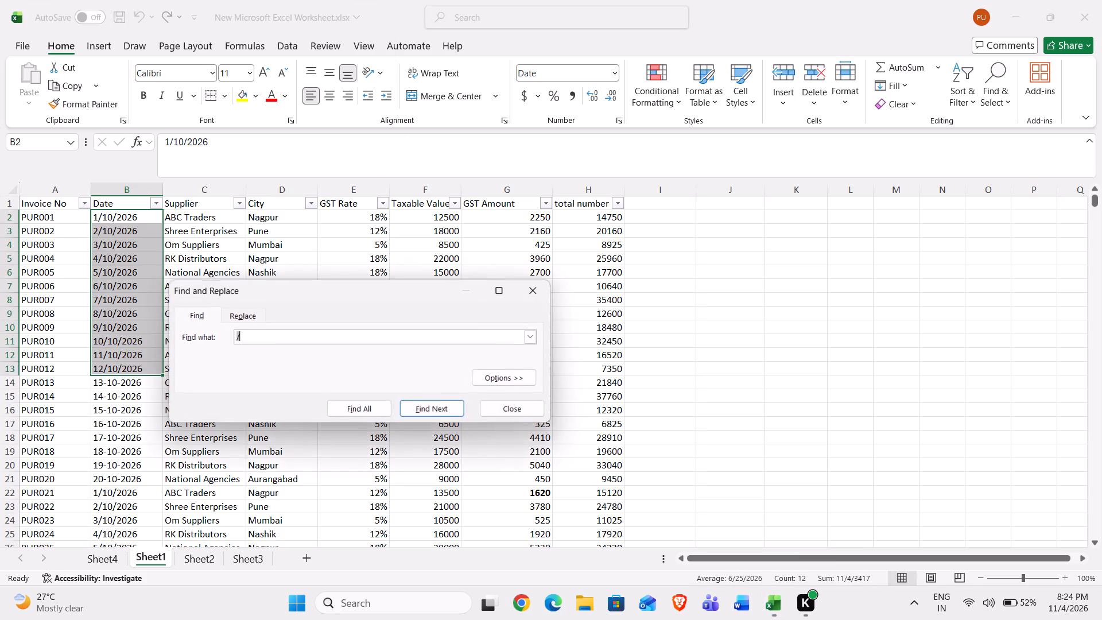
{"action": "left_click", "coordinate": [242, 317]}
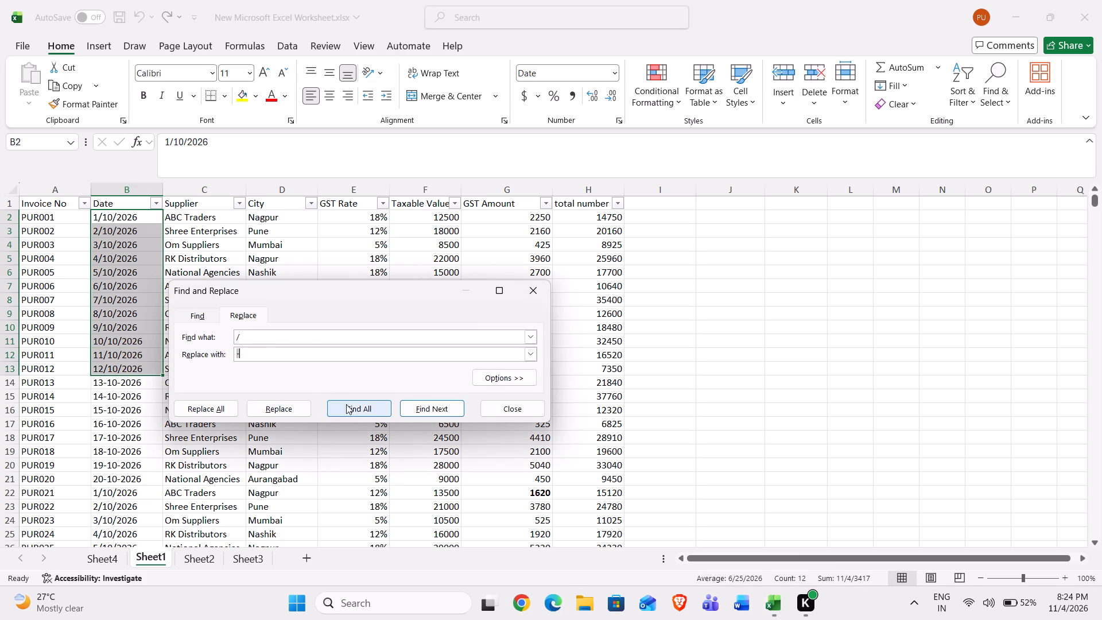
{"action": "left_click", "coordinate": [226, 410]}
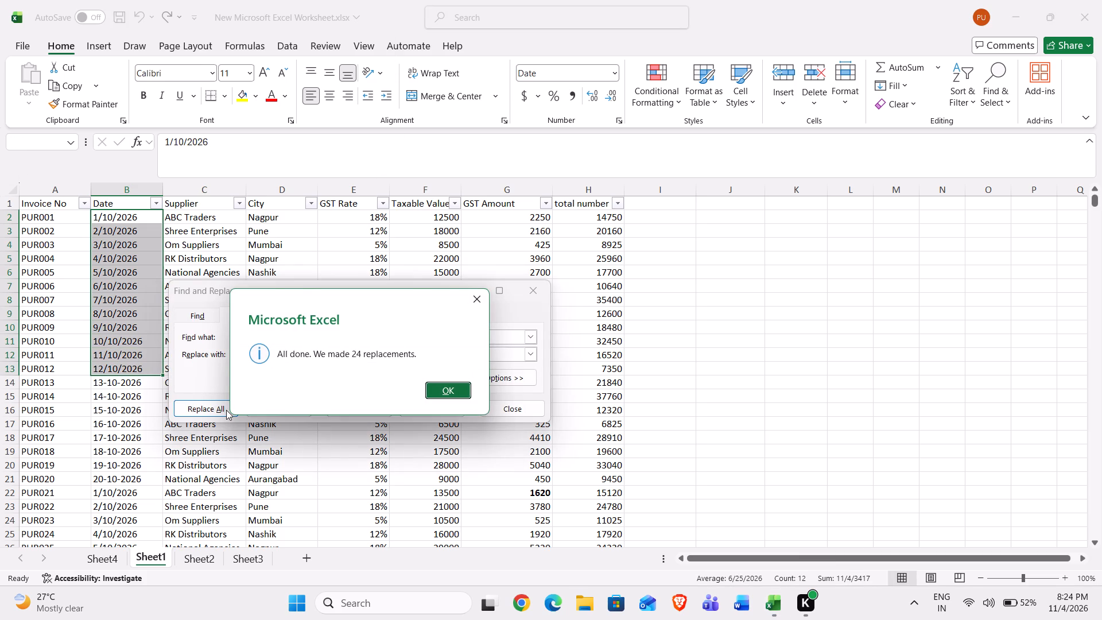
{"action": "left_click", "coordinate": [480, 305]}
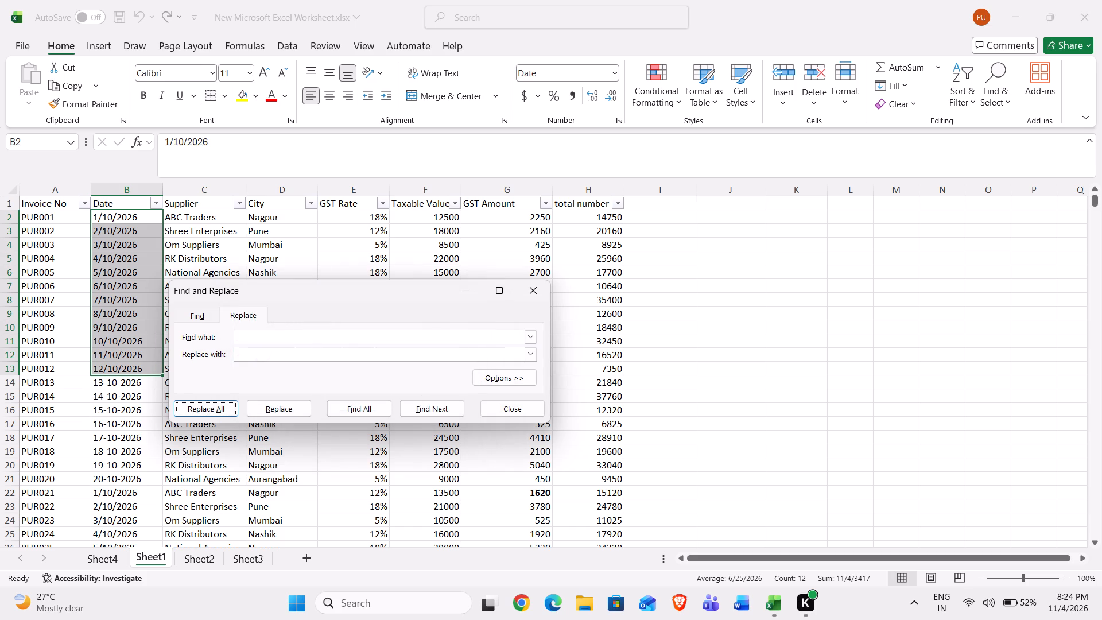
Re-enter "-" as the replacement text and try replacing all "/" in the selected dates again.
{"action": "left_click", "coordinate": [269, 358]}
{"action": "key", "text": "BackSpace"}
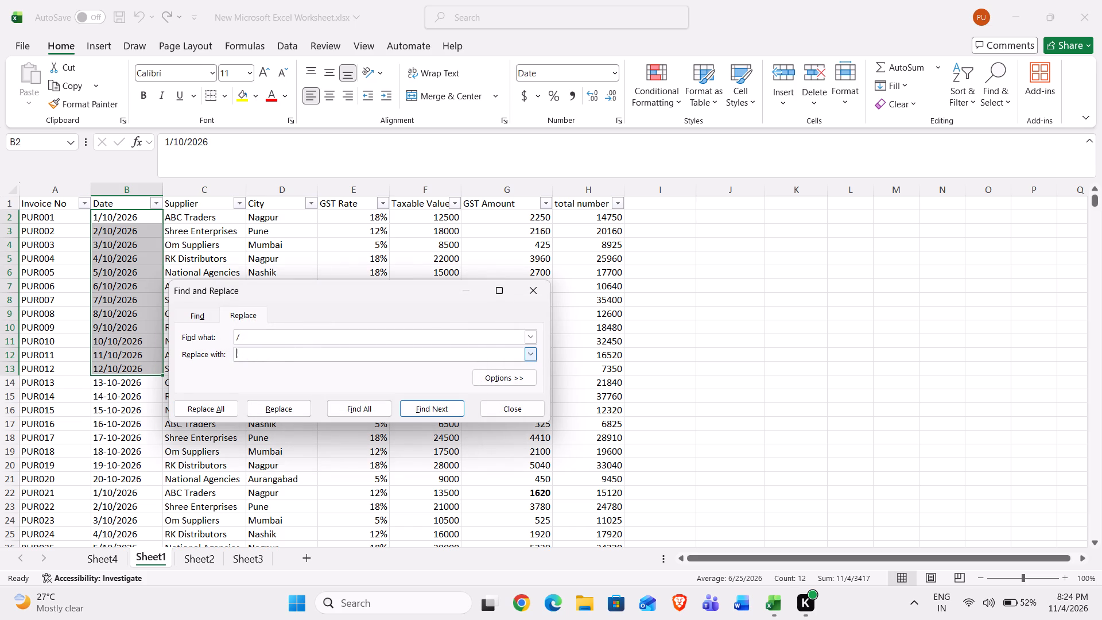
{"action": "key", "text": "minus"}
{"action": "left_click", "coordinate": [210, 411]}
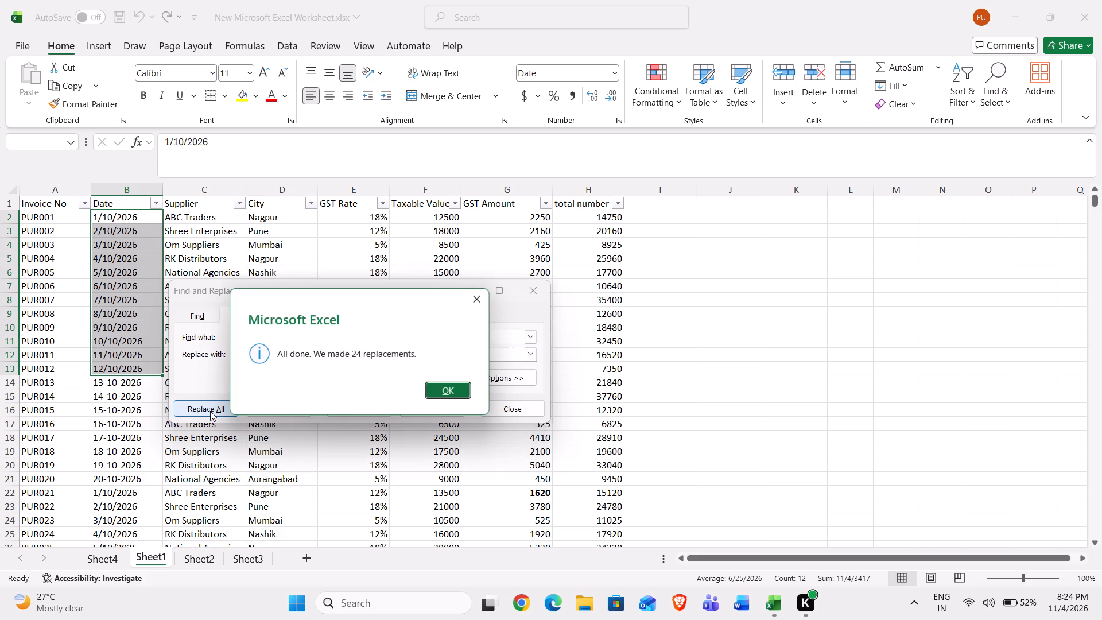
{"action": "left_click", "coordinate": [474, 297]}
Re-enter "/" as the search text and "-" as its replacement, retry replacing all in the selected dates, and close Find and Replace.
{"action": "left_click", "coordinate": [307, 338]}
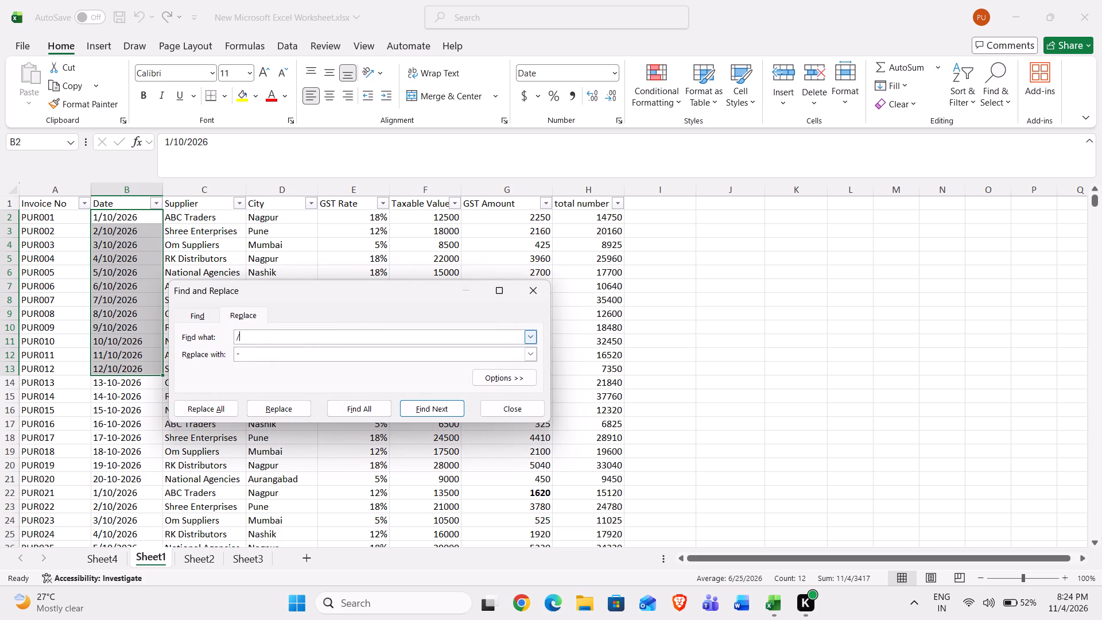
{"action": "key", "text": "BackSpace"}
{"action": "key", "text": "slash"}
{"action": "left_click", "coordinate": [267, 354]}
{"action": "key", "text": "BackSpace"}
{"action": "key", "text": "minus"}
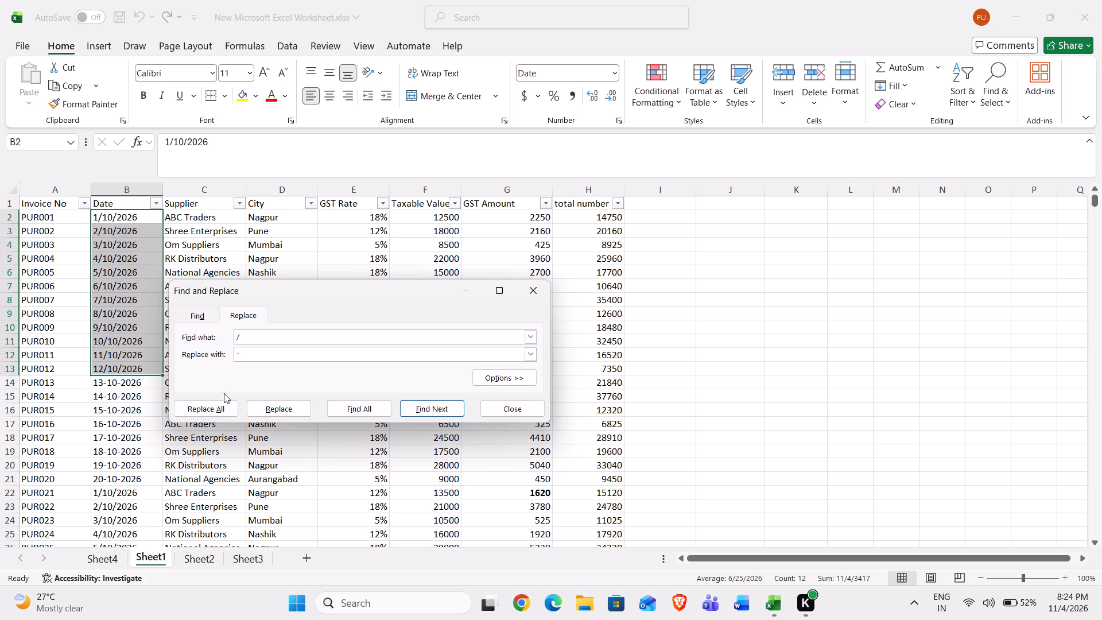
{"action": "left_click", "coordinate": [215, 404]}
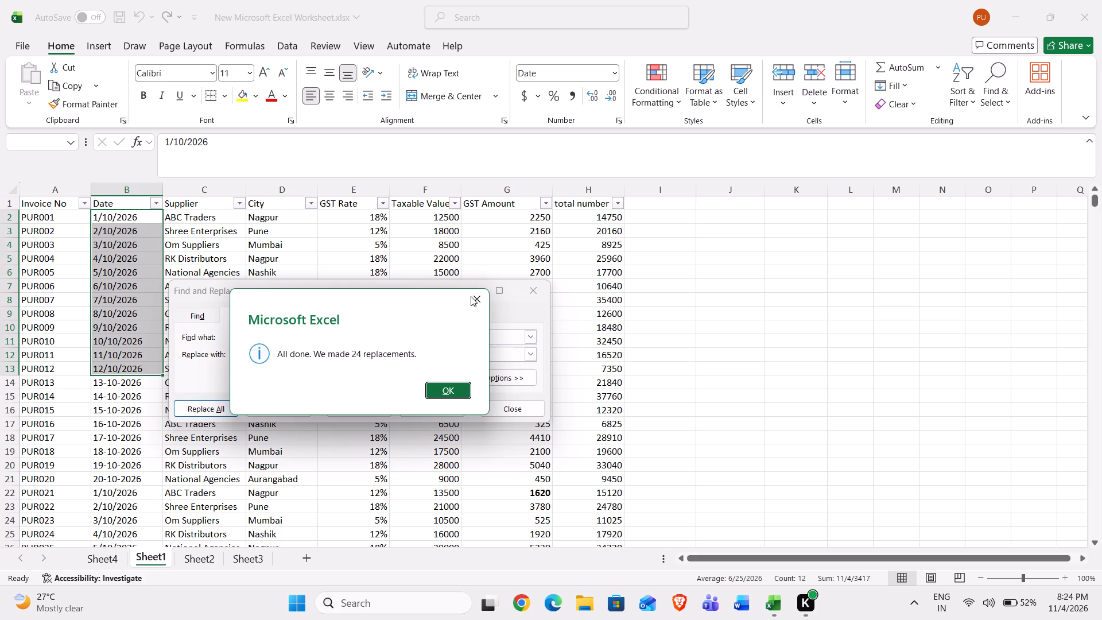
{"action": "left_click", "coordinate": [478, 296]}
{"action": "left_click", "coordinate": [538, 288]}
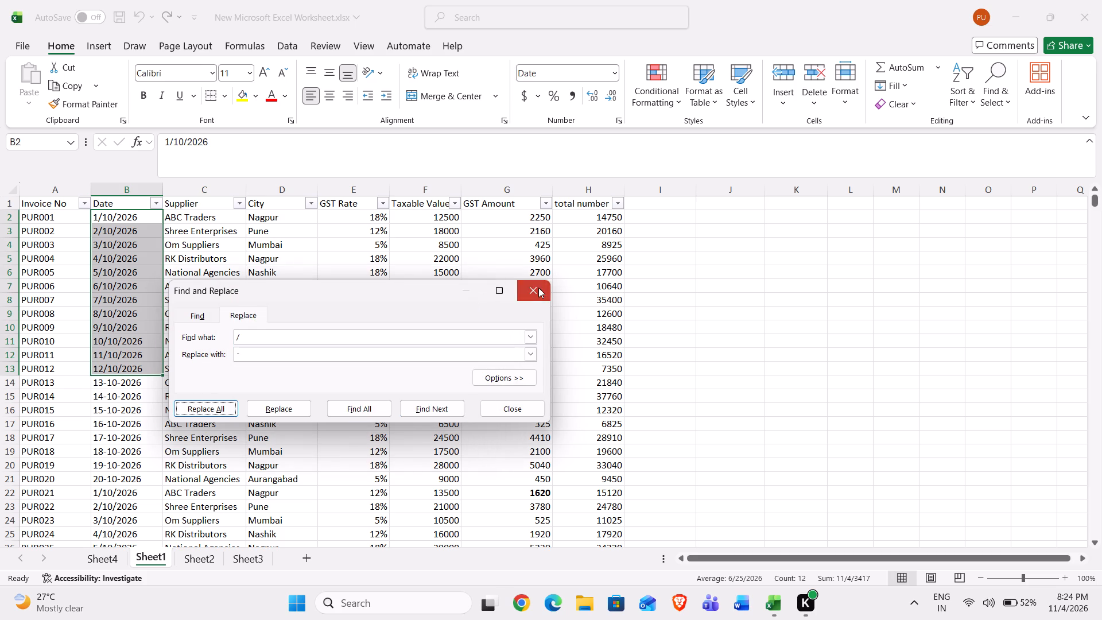
Examine the date entries and their separators down the Date column, starting from PUR002.
{"action": "left_click", "coordinate": [159, 305]}
{"action": "left_click", "coordinate": [140, 233]}
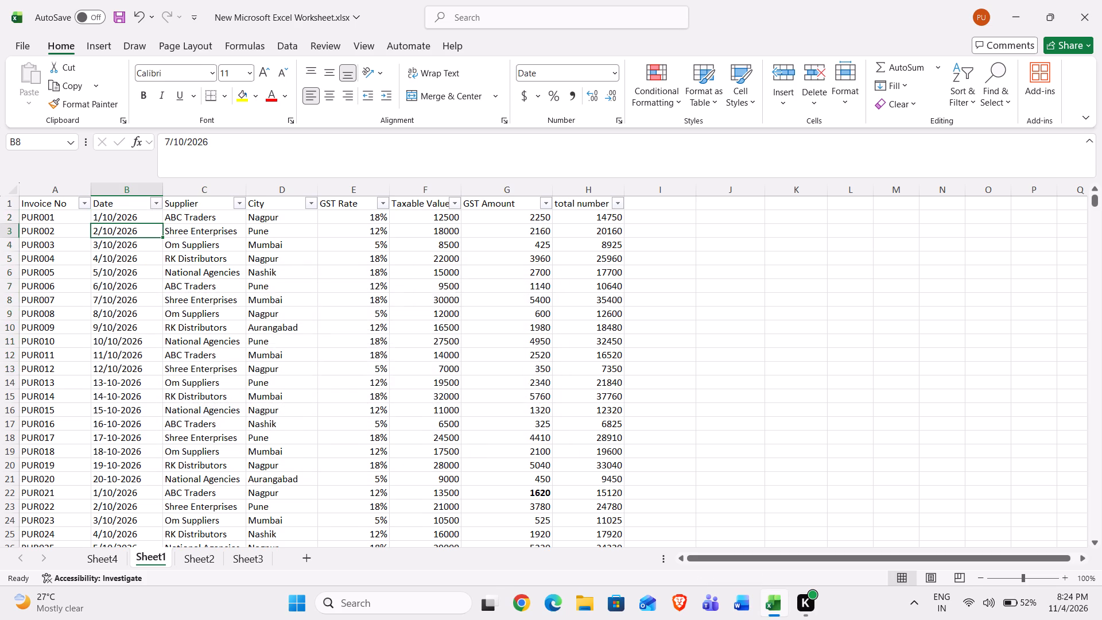
{"action": "key", "text": "Down"}
{"action": "key", "text": "Down"}
{"action": "key", "text": "Down"}
{"action": "key", "text": "Down"}
{"action": "key", "text": "Down"}
{"action": "key", "text": "Down"}
{"action": "key", "text": "Down"}
{"action": "key", "text": "Down"}
{"action": "key", "text": "Down"}
{"action": "key", "text": "Down"}
{"action": "key", "text": "Down"}
{"action": "key", "text": "Down"}
{"action": "key", "text": "Down"}
{"action": "key", "text": "Down"}
{"action": "key", "text": "Down"}
{"action": "key", "text": "Down"}
{"action": "key", "text": "Down"}
{"action": "key", "text": "Down"}
{"action": "key", "text": "Down"}
{"action": "key", "text": "Down"}
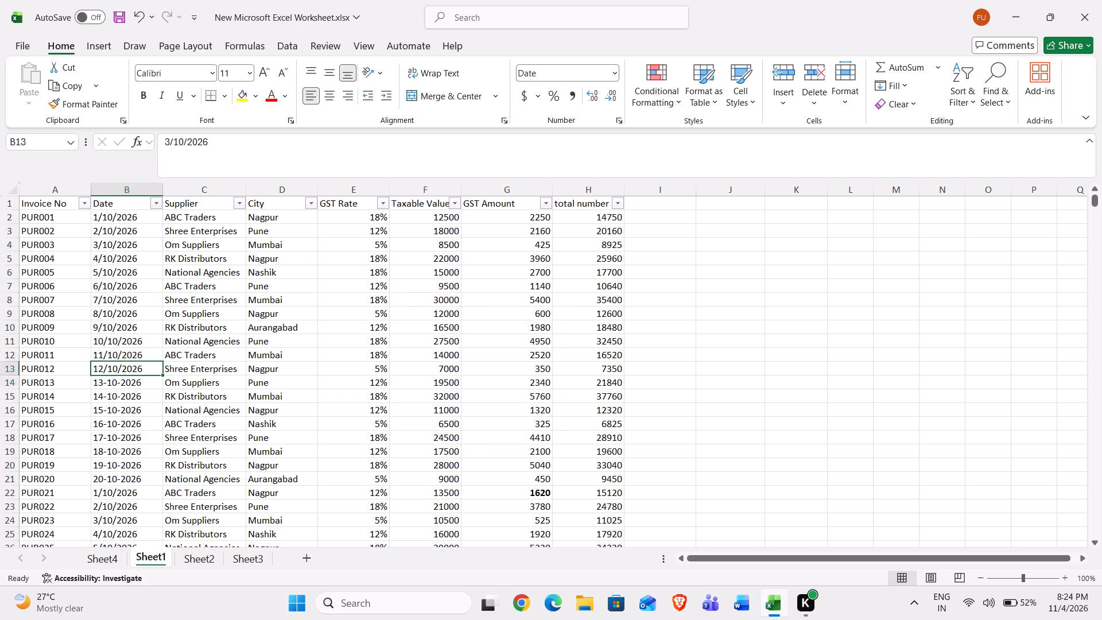
{"action": "key", "text": "Up"}
Reselect the dates of PUR001 to PUR012 and try the reverse replacement, replacing all "-" with "/".
{"action": "key", "text": "ctrl+Up"}
{"action": "key", "text": "Down"}
{"action": "key", "text": "shift+Down"}
{"action": "key", "text": "shift+Down"}
{"action": "key", "text": "shift+Down"}
{"action": "key", "text": "shift+Down"}
{"action": "key", "text": "shift+Down"}
{"action": "key", "text": "shift+Down"}
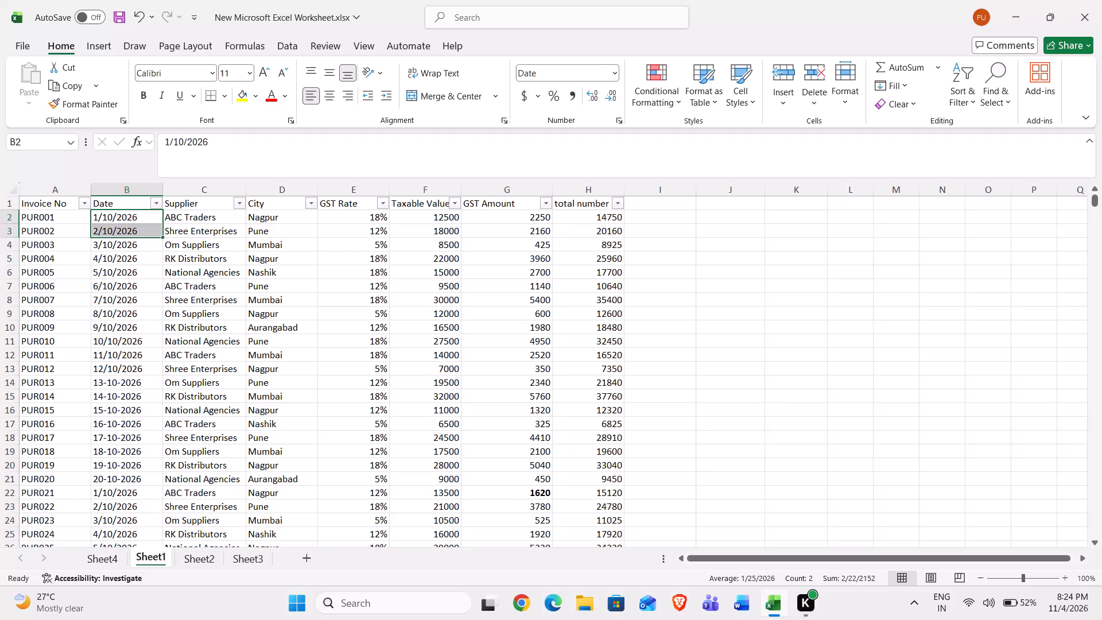
{"action": "key", "text": "shift+Down"}
{"action": "key", "text": "shift+Down"}
{"action": "key", "text": "shift+Down"}
{"action": "key", "text": "shift+Down"}
{"action": "key", "text": "shift+Down"}
{"action": "key", "text": "shift+Down"}
{"action": "key", "text": "shift+Down"}
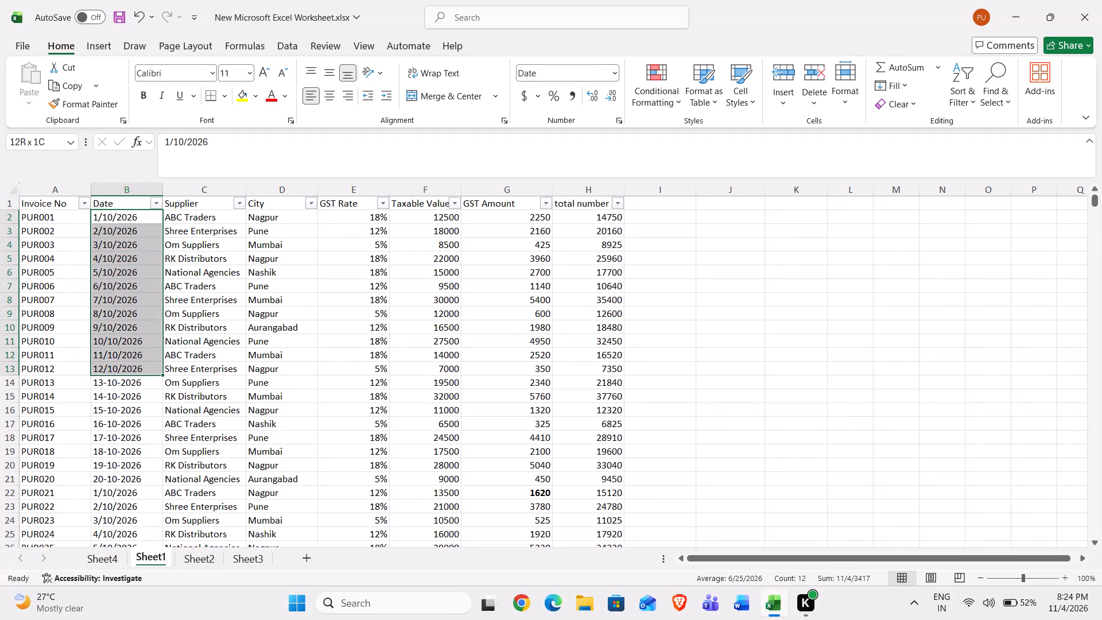
{"action": "key", "text": "ctrl+f"}
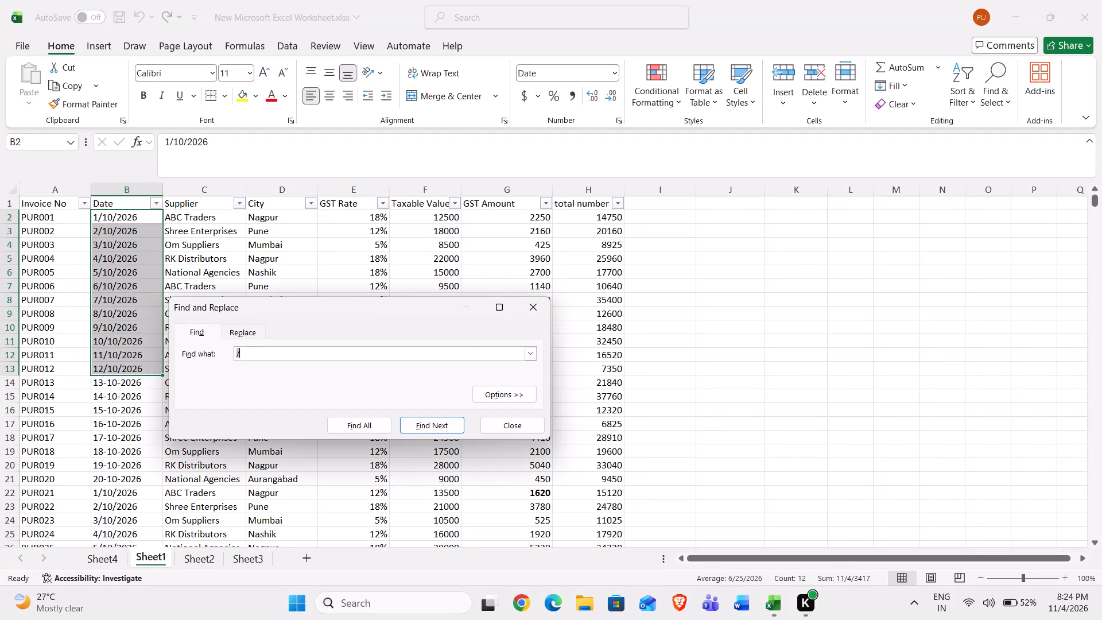
{"action": "key", "text": "BackSpace"}
{"action": "left_click", "coordinate": [529, 354]}
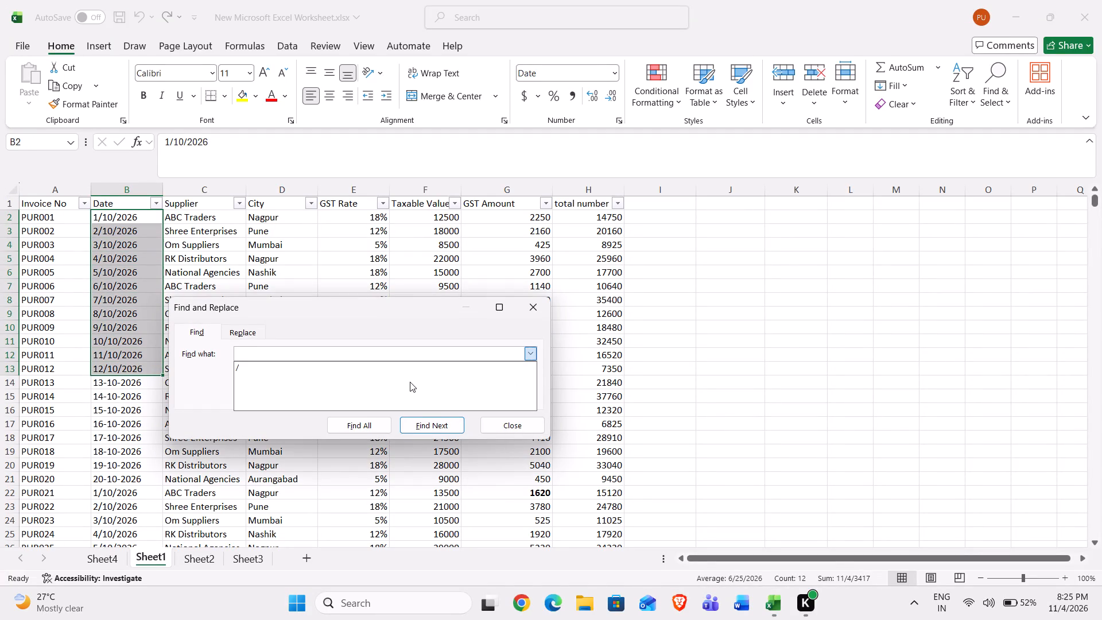
{"action": "key", "text": "Delete"}
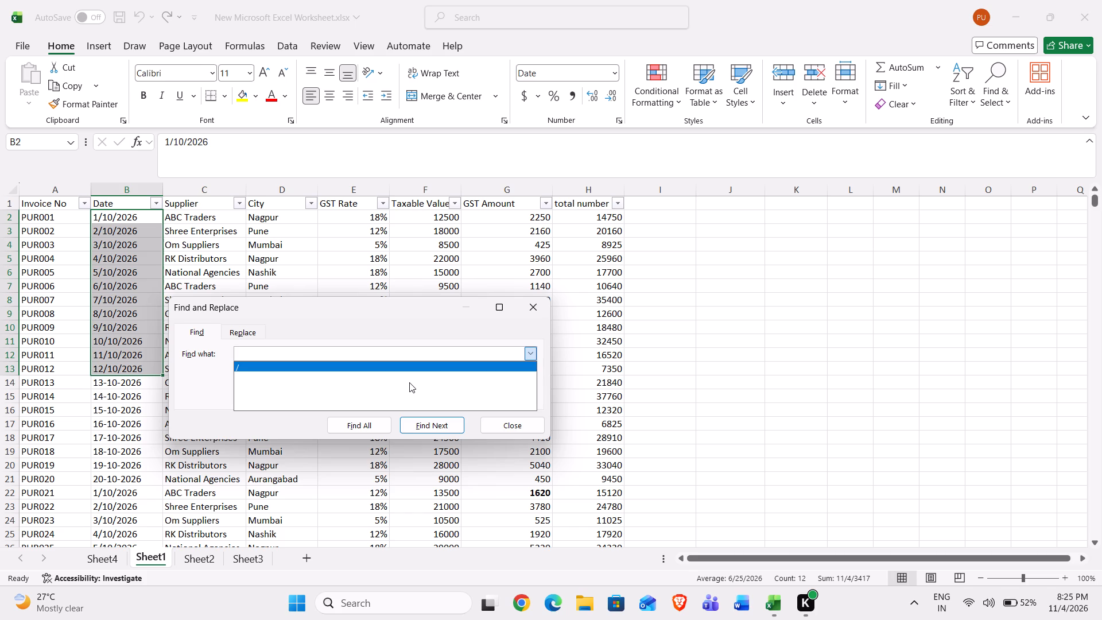
{"action": "left_click", "coordinate": [238, 332]}
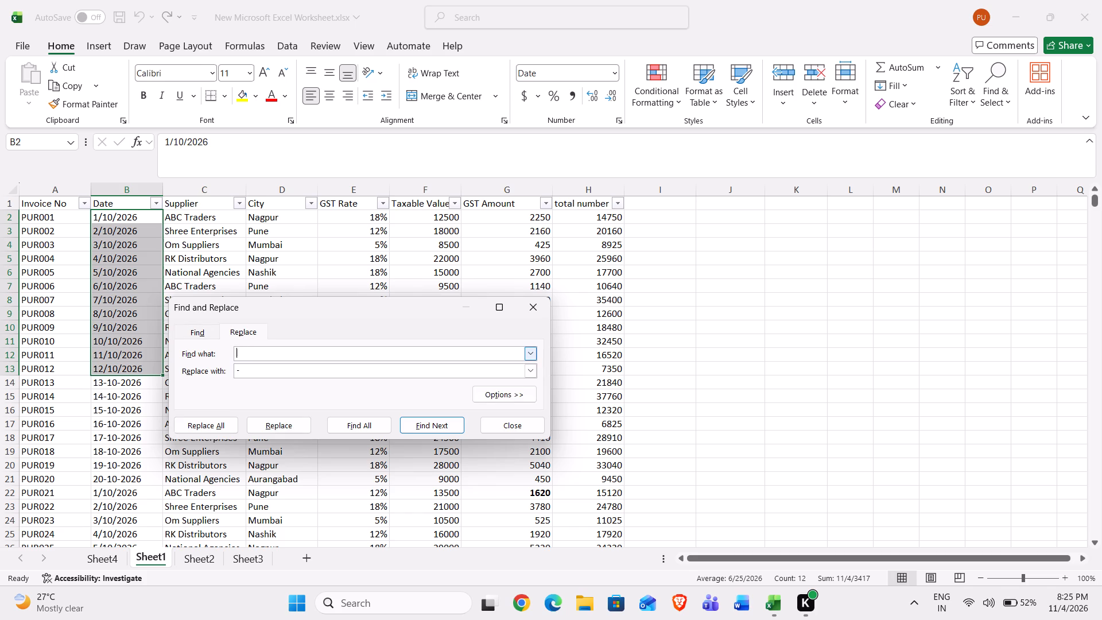
{"action": "left_click", "coordinate": [243, 370]}
{"action": "key", "text": "BackSpace"}
{"action": "left_click", "coordinate": [244, 354]}
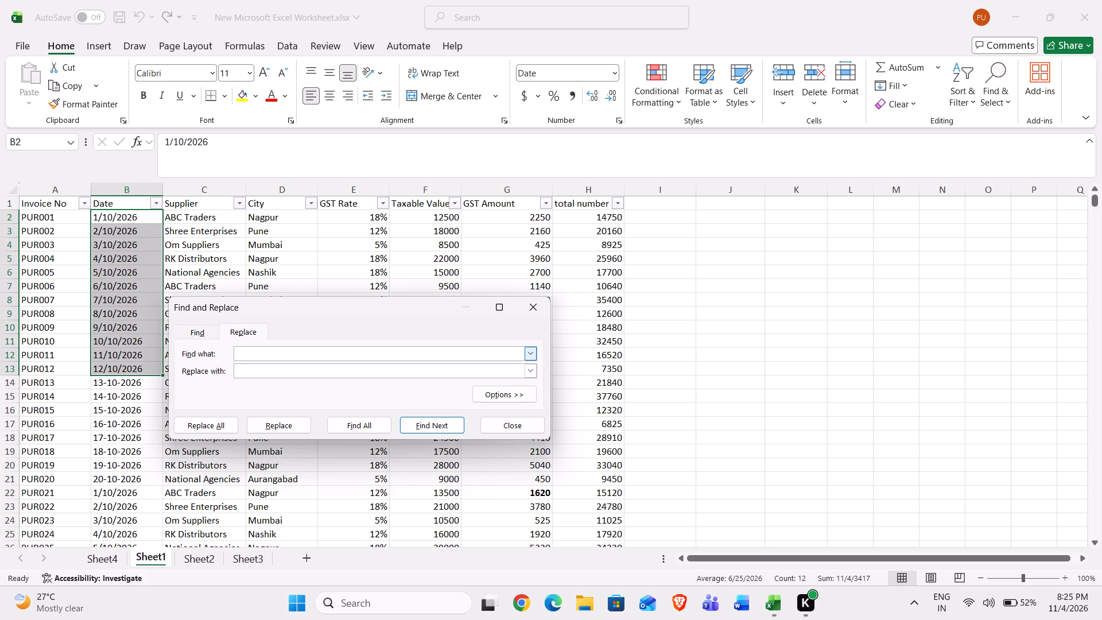
{"action": "key", "text": "minus"}
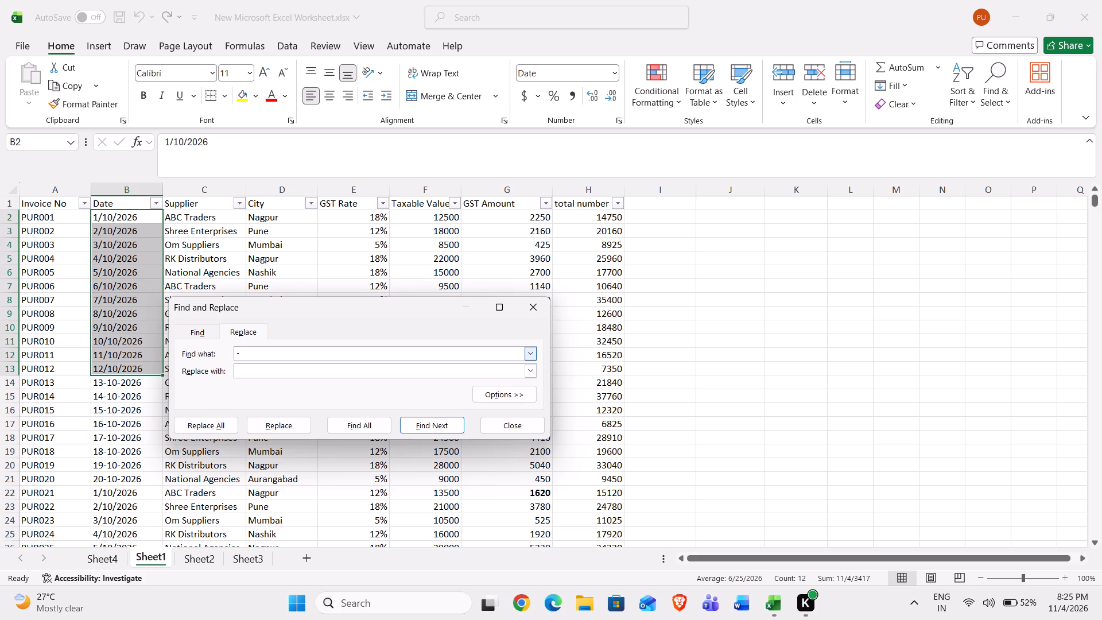
{"action": "left_click", "coordinate": [241, 366]}
{"action": "key", "text": "slash"}
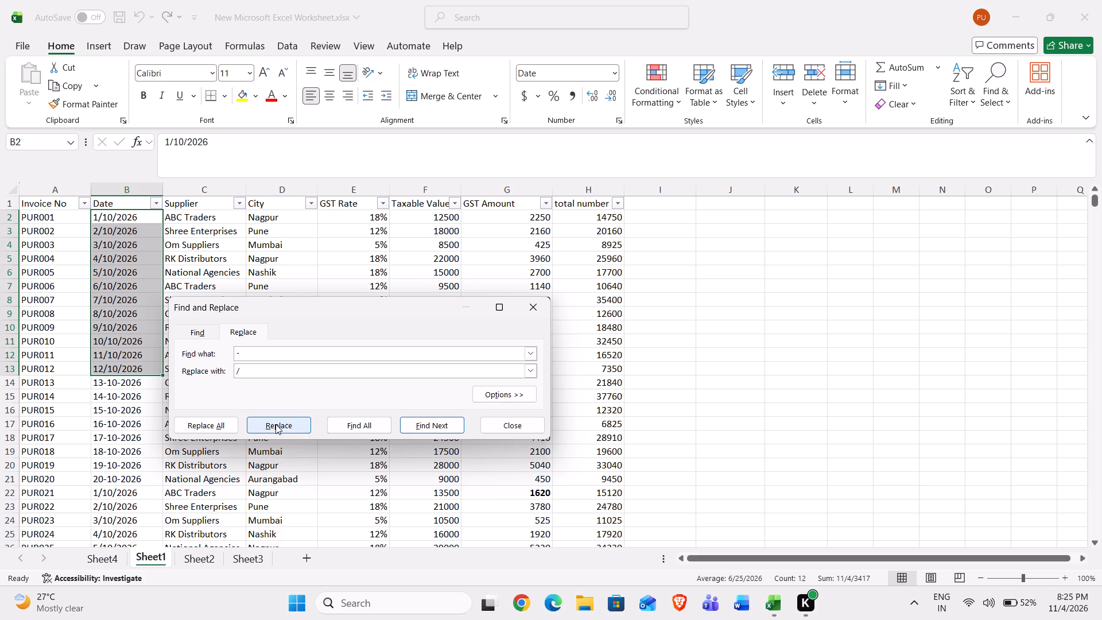
{"action": "left_click", "coordinate": [203, 424]}
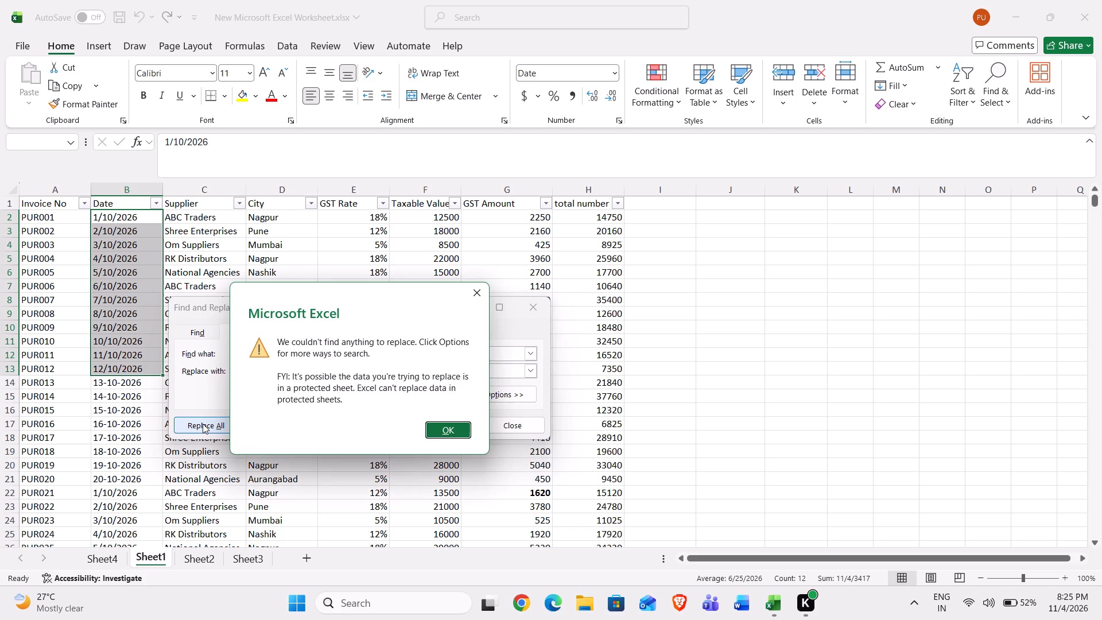
{"action": "left_click", "coordinate": [474, 293]}
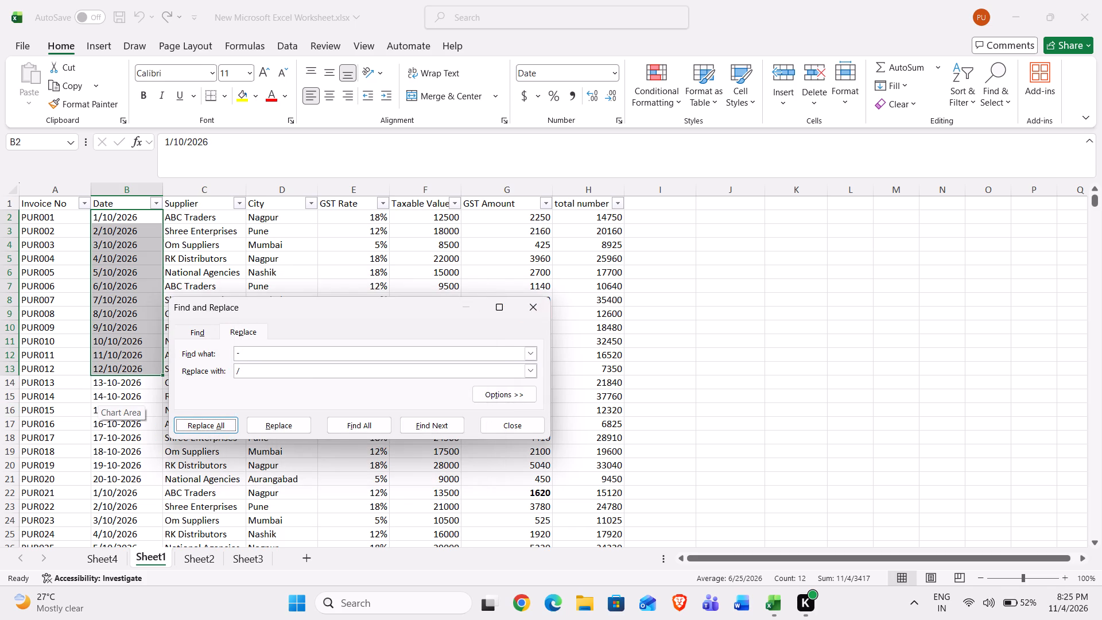
Replace all "-" with "/" in the dates of PUR013 to PUR020.
{"action": "left_click_drag", "start_coordinate": [108, 385], "coordinate": [105, 428]}
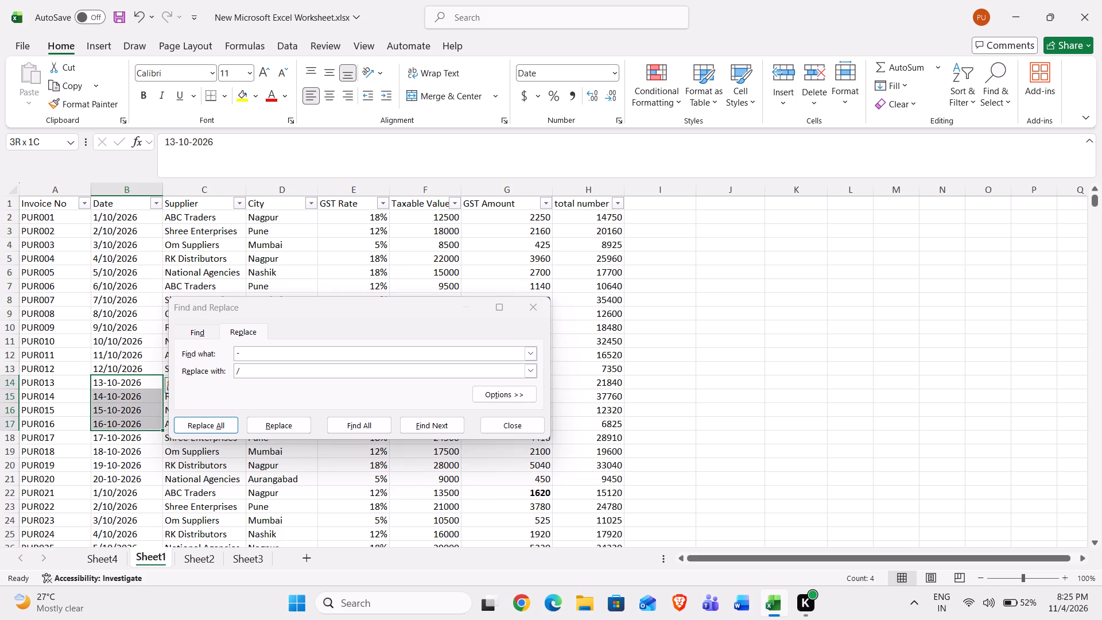
{"action": "left_click_drag", "start_coordinate": [105, 428], "coordinate": [108, 475]}
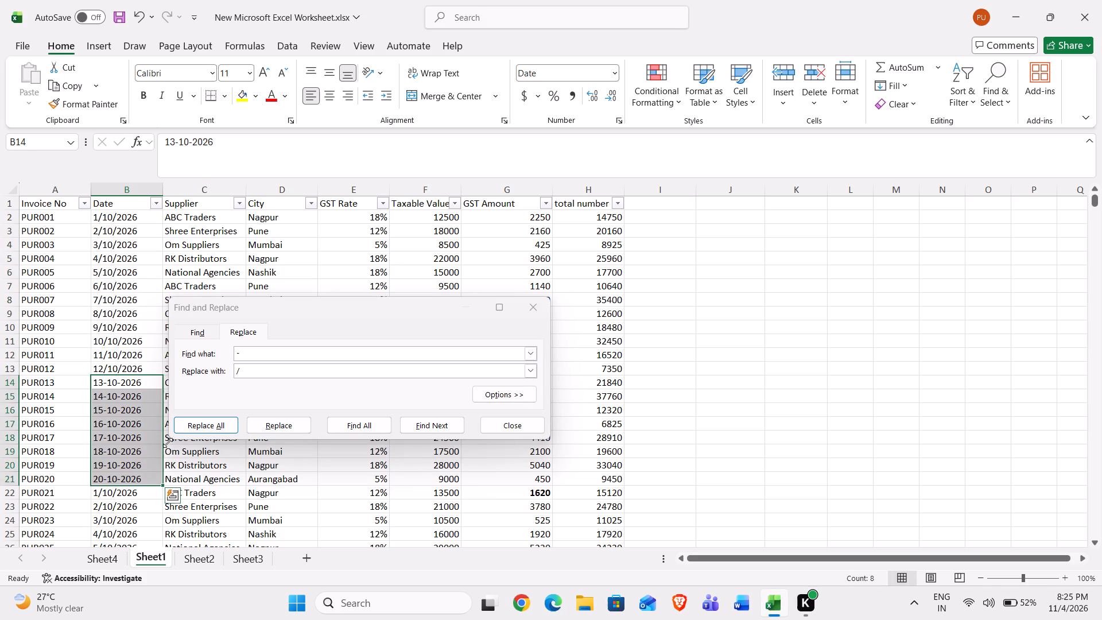
{"action": "left_click", "coordinate": [195, 425]}
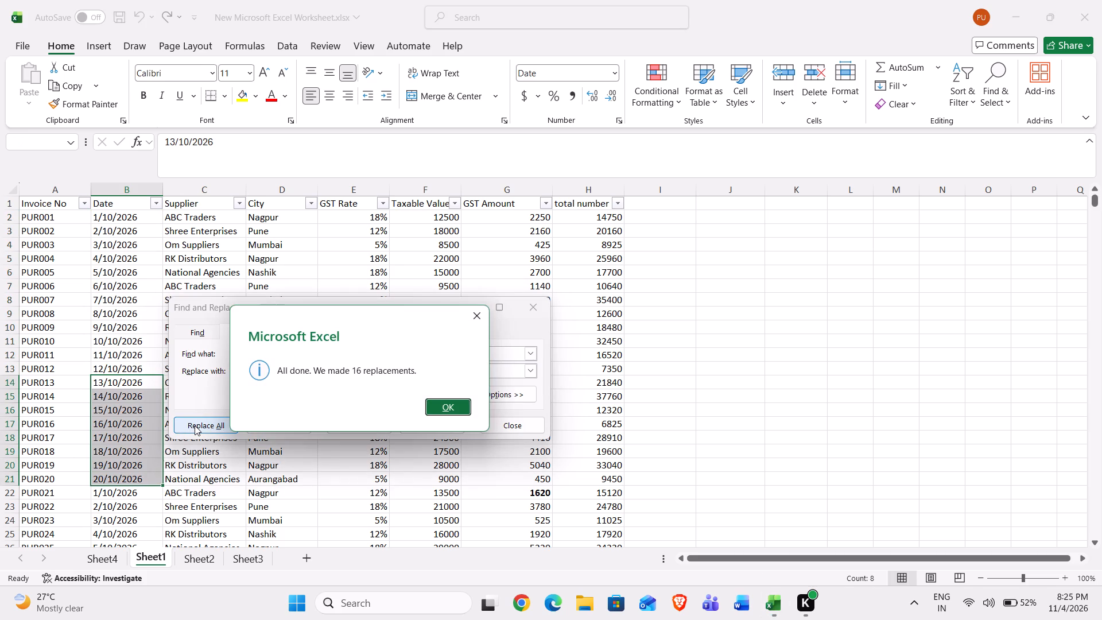
Replace all "-" with "/" in the dates of PUR021 to PUR100, and close Find and Replace.
{"action": "left_click", "coordinate": [459, 408]}
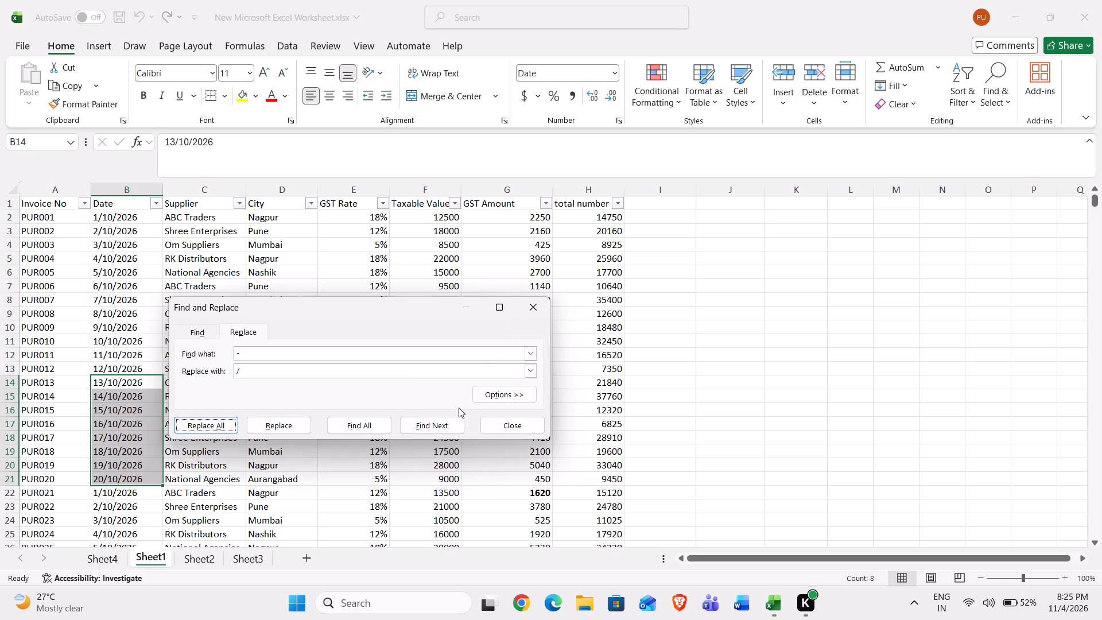
{"action": "left_click", "coordinate": [160, 455]}
{"action": "scroll", "coordinate": [160, 455], "scroll_direction": "down", "scroll_amount": 1}
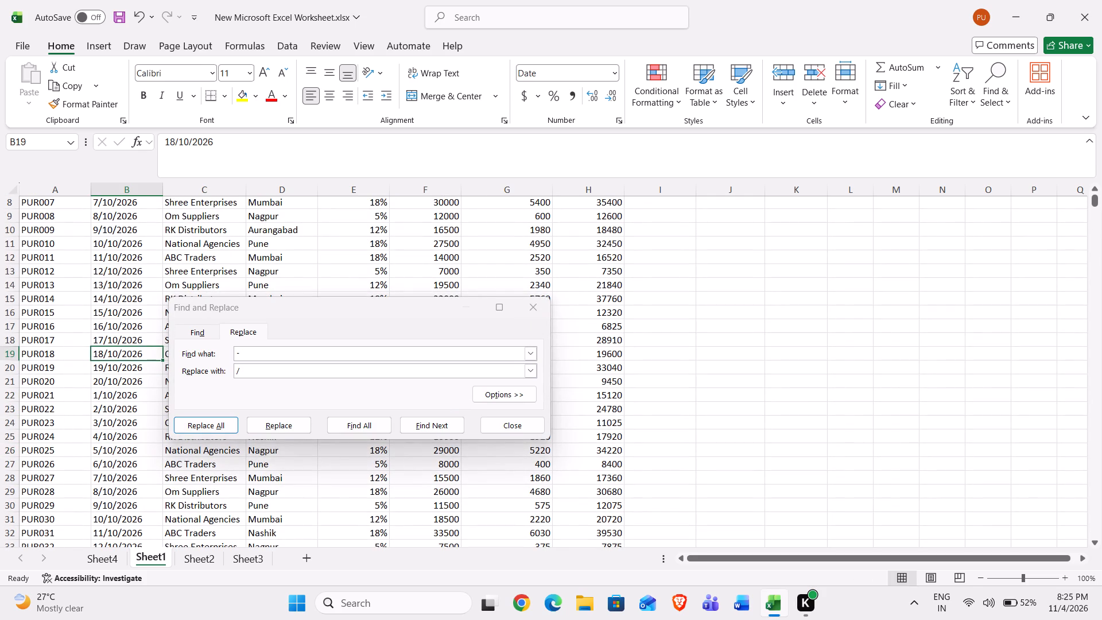
{"action": "left_click", "coordinate": [122, 396]}
{"action": "key", "text": "ctrl+shift+Down"}
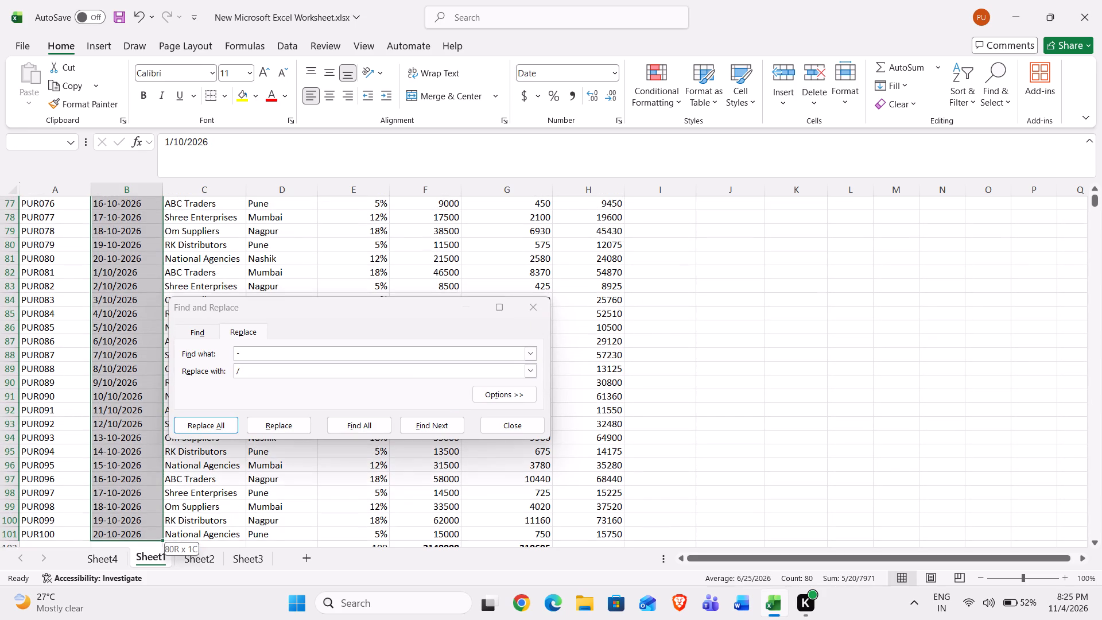
{"action": "left_click", "coordinate": [192, 424]}
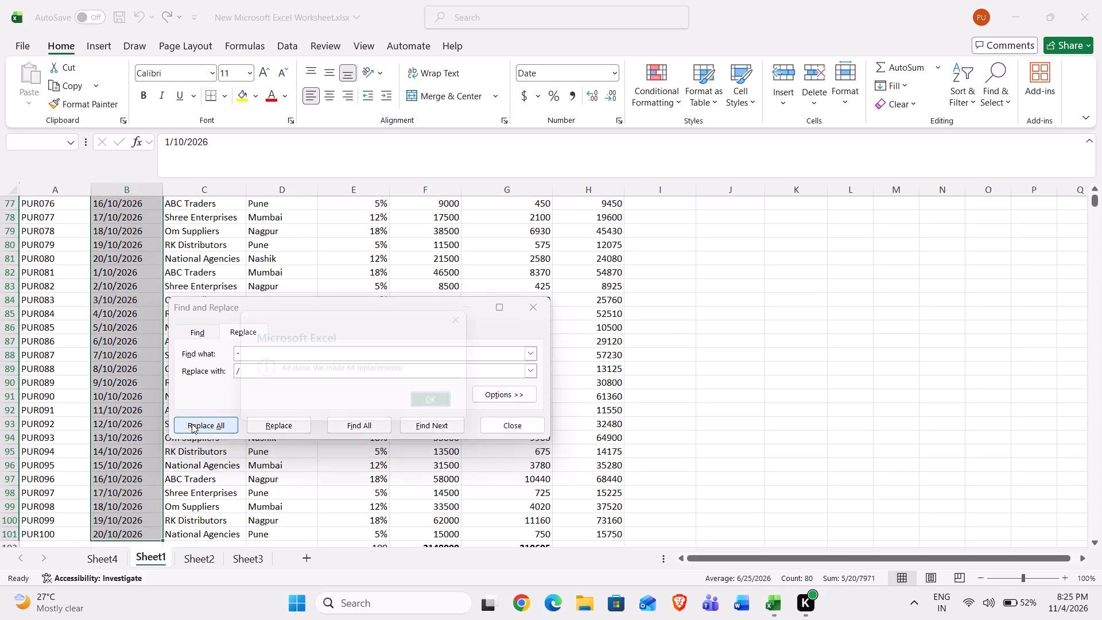
{"action": "left_click", "coordinate": [456, 406]}
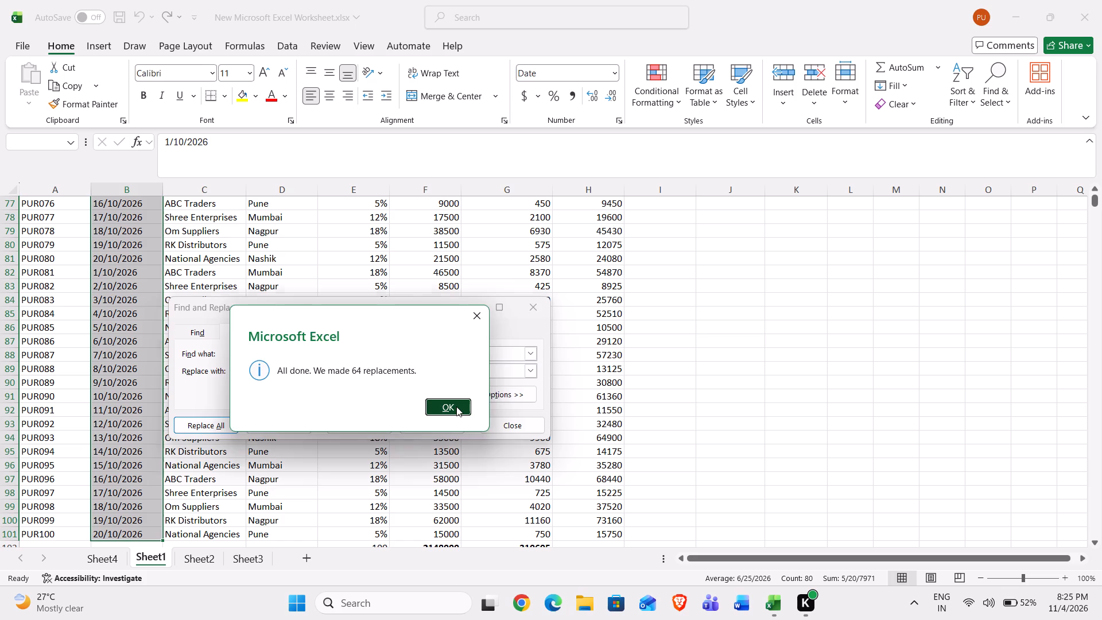
{"action": "left_click", "coordinate": [542, 302]}
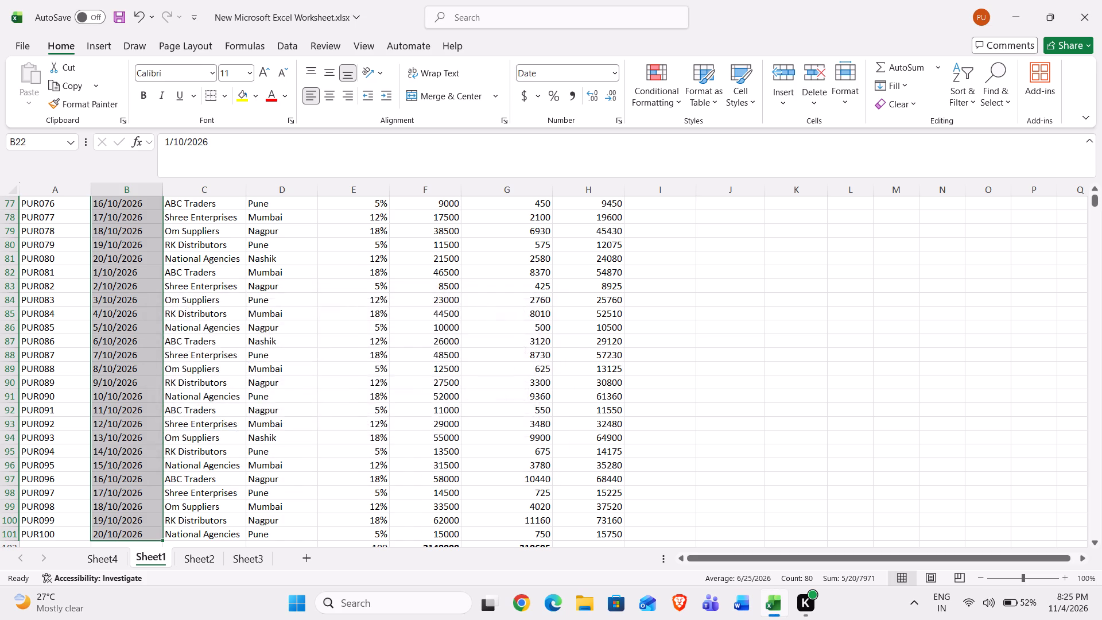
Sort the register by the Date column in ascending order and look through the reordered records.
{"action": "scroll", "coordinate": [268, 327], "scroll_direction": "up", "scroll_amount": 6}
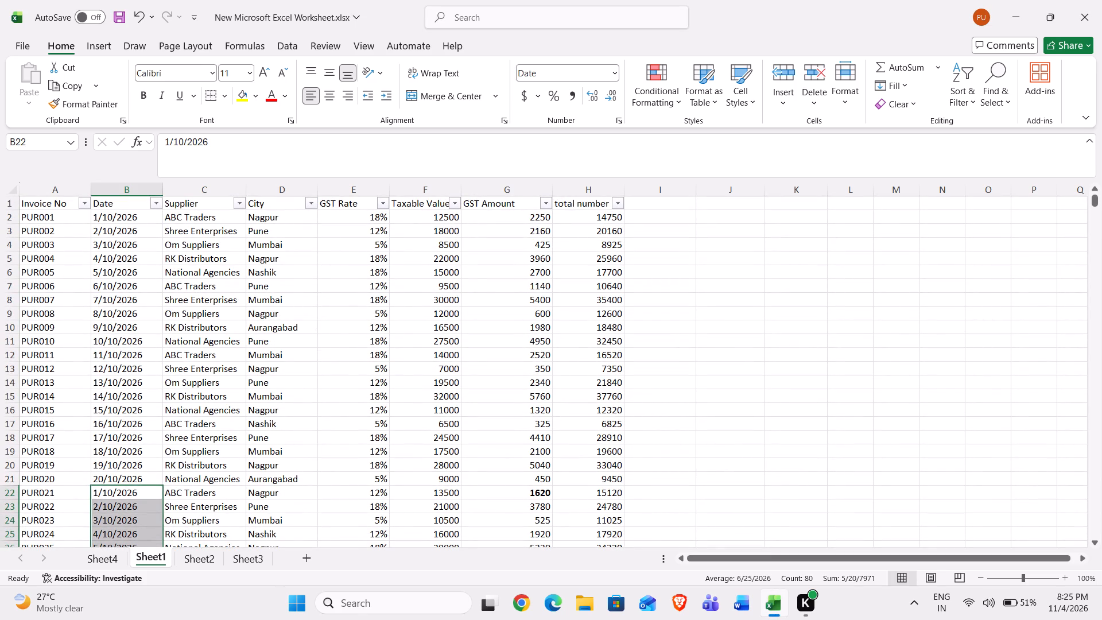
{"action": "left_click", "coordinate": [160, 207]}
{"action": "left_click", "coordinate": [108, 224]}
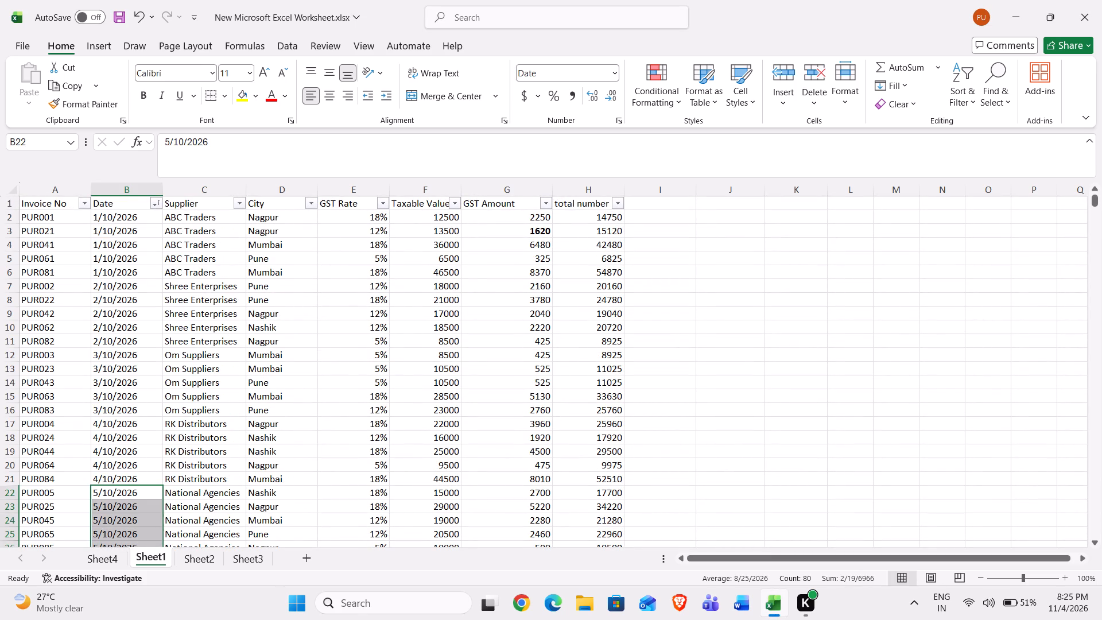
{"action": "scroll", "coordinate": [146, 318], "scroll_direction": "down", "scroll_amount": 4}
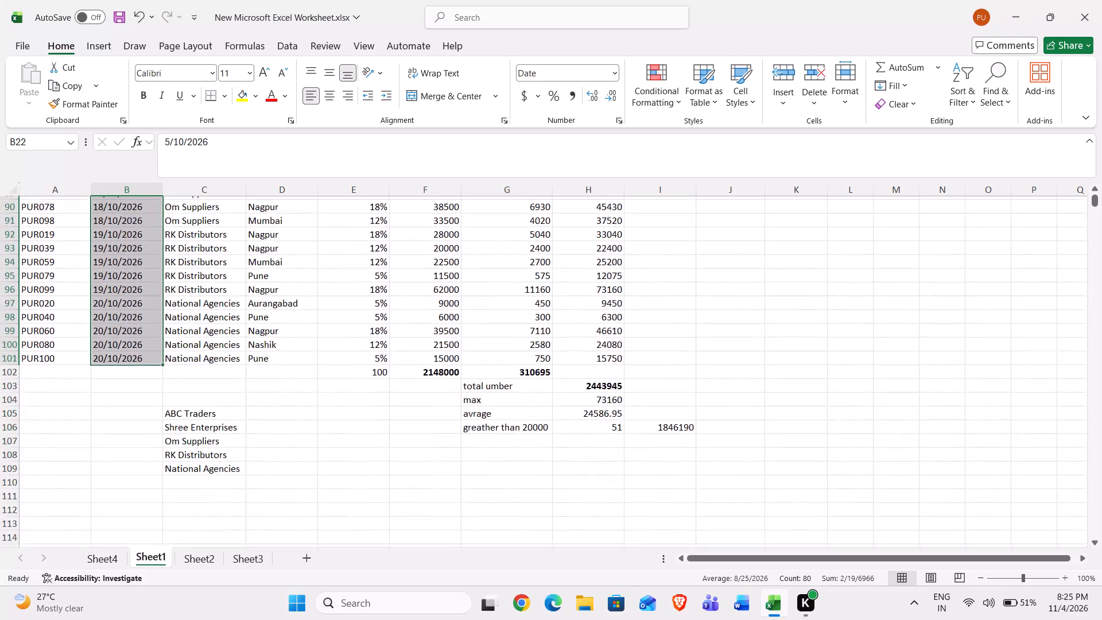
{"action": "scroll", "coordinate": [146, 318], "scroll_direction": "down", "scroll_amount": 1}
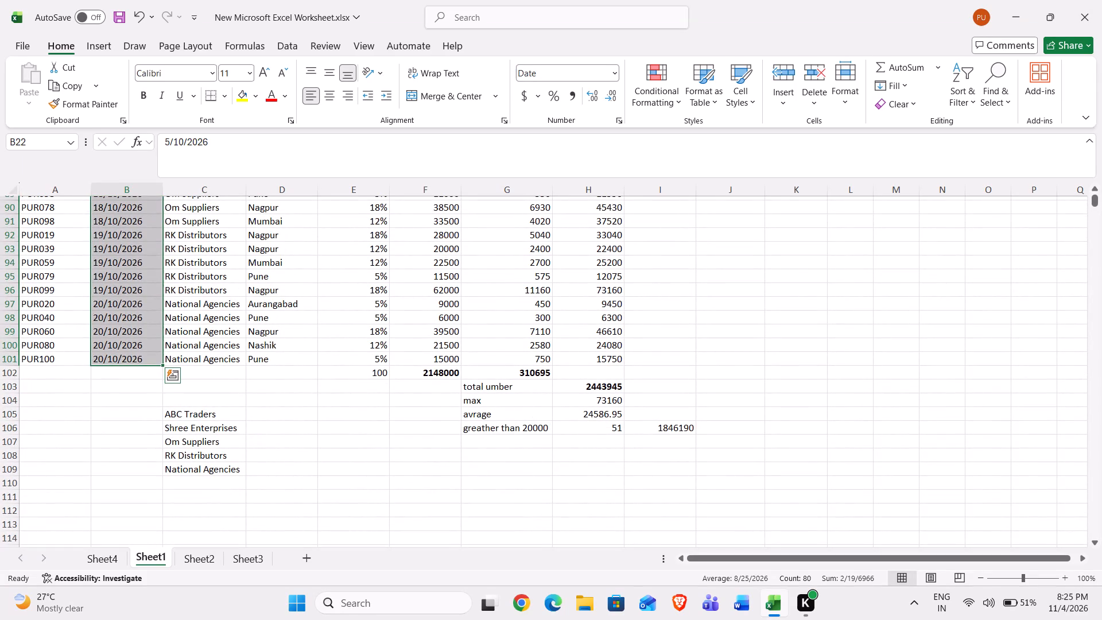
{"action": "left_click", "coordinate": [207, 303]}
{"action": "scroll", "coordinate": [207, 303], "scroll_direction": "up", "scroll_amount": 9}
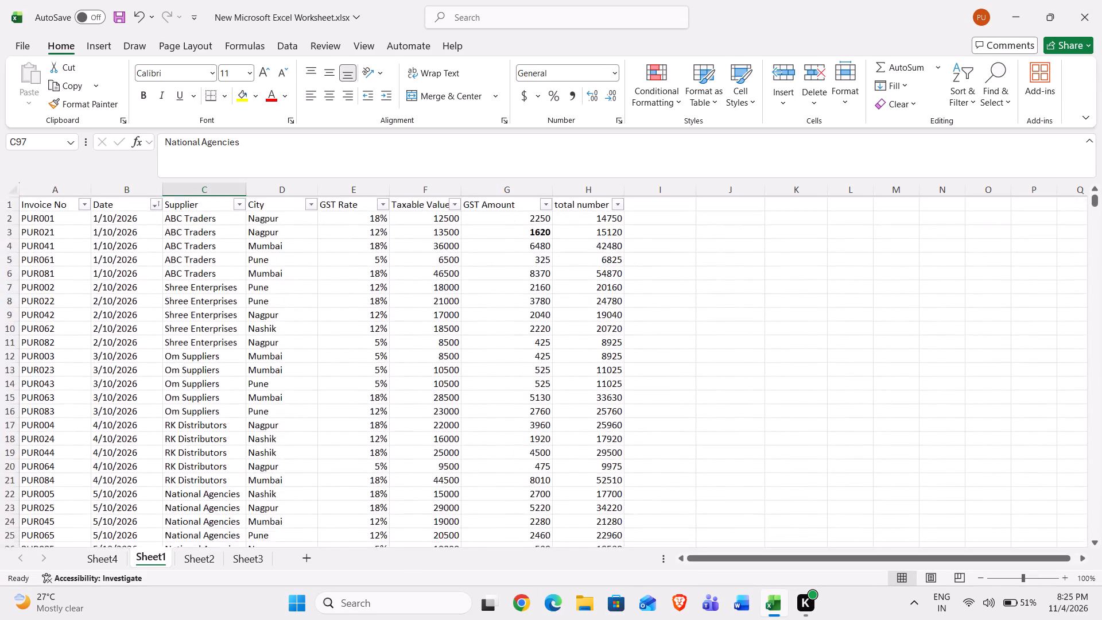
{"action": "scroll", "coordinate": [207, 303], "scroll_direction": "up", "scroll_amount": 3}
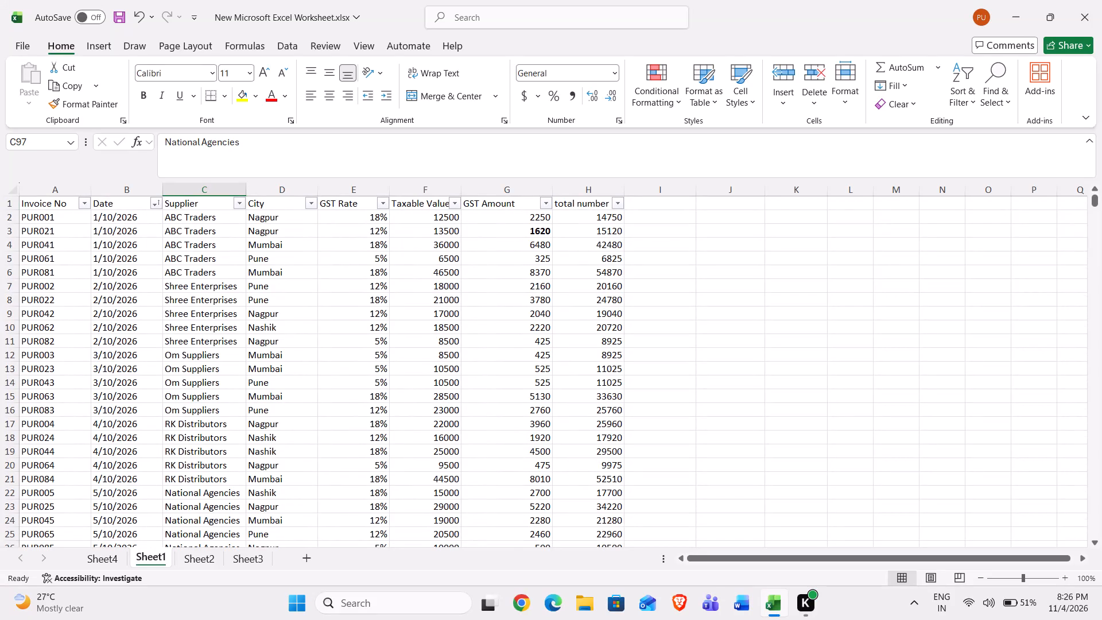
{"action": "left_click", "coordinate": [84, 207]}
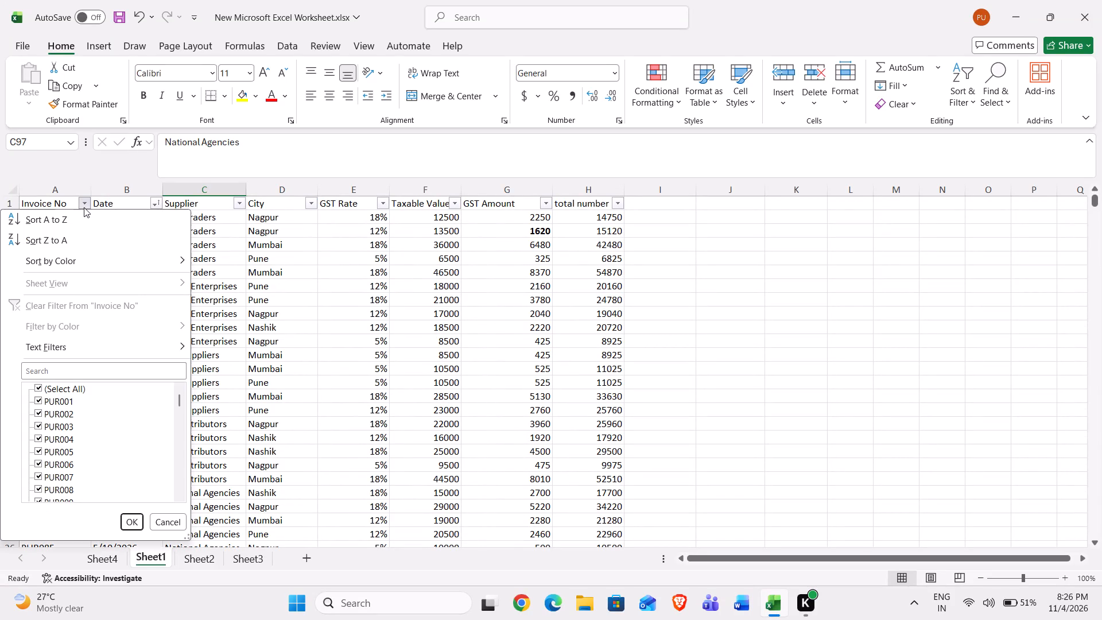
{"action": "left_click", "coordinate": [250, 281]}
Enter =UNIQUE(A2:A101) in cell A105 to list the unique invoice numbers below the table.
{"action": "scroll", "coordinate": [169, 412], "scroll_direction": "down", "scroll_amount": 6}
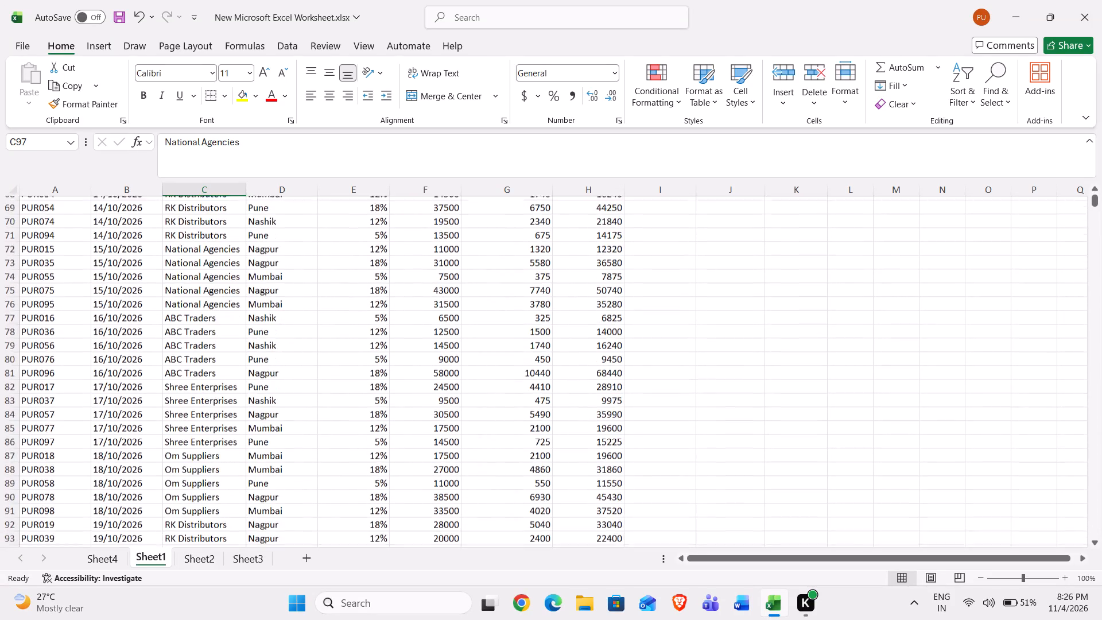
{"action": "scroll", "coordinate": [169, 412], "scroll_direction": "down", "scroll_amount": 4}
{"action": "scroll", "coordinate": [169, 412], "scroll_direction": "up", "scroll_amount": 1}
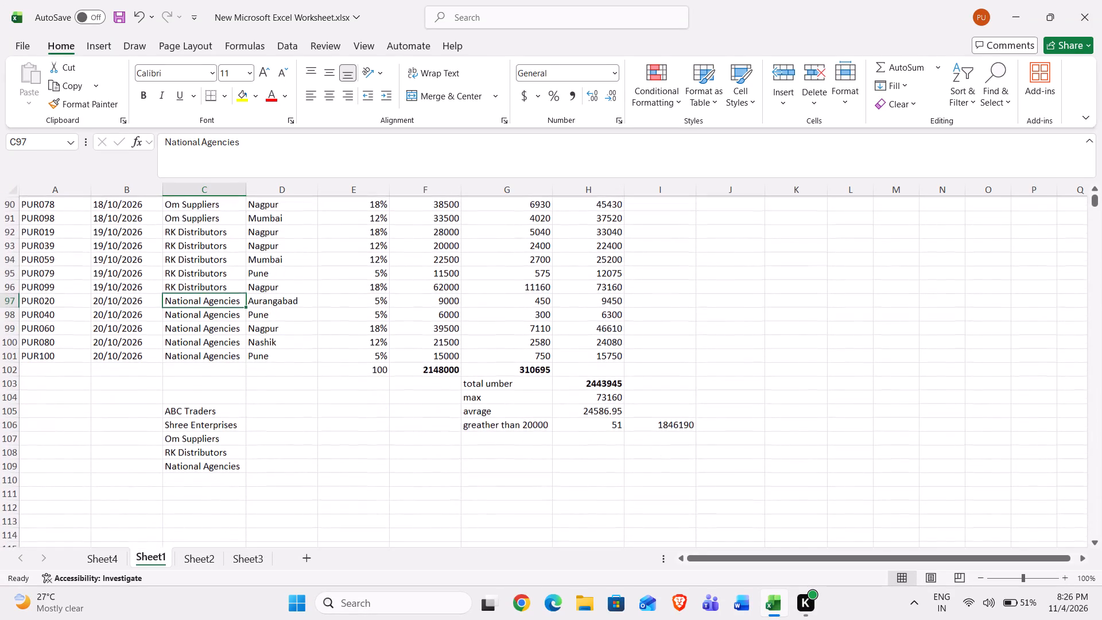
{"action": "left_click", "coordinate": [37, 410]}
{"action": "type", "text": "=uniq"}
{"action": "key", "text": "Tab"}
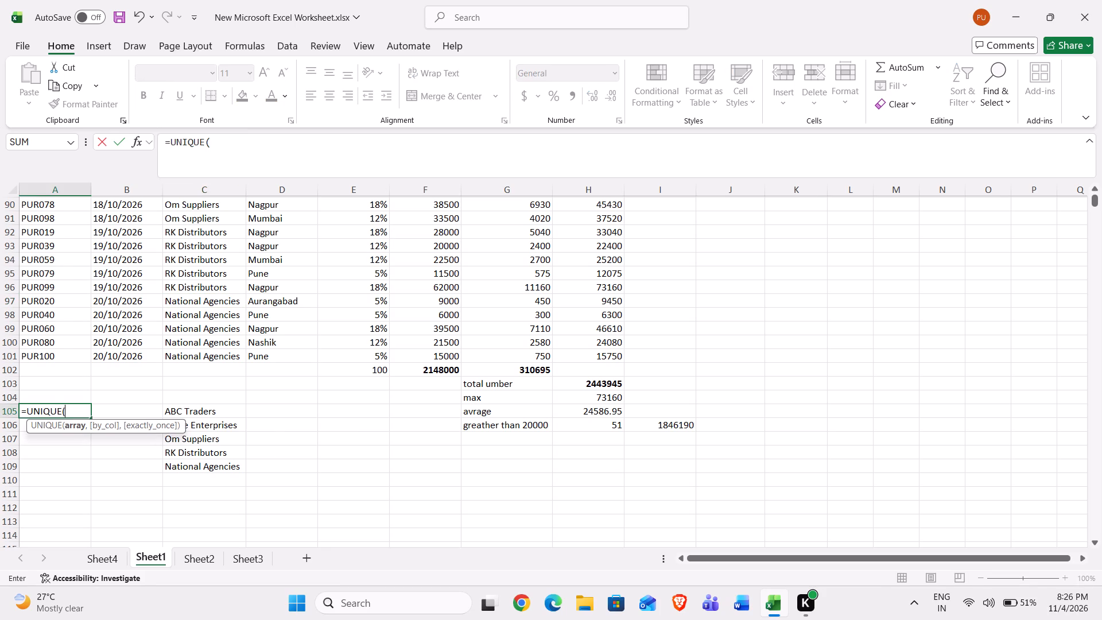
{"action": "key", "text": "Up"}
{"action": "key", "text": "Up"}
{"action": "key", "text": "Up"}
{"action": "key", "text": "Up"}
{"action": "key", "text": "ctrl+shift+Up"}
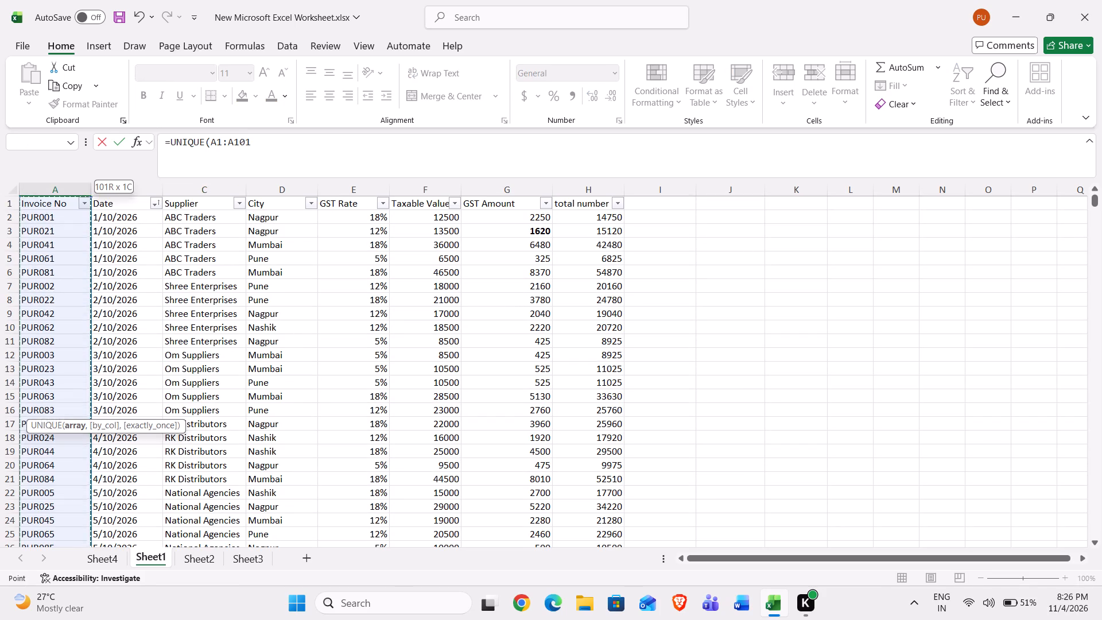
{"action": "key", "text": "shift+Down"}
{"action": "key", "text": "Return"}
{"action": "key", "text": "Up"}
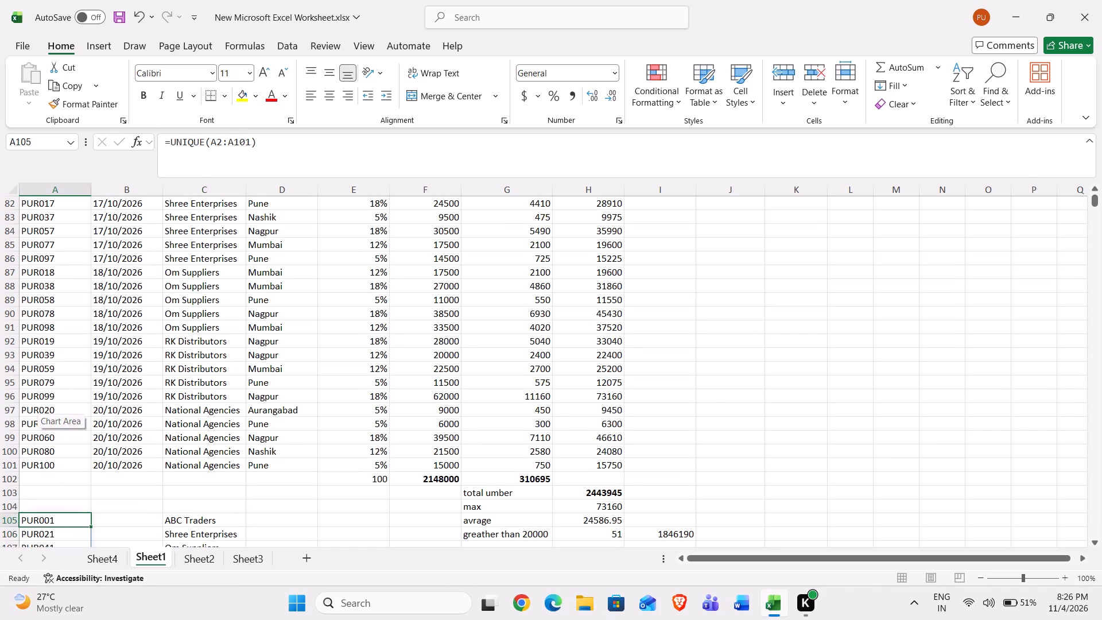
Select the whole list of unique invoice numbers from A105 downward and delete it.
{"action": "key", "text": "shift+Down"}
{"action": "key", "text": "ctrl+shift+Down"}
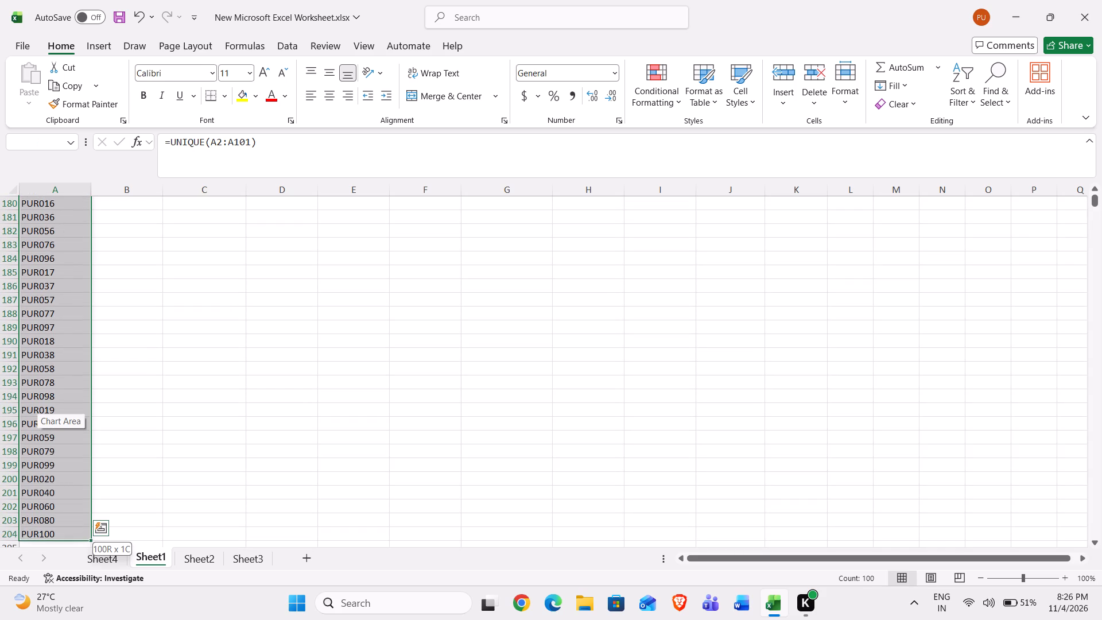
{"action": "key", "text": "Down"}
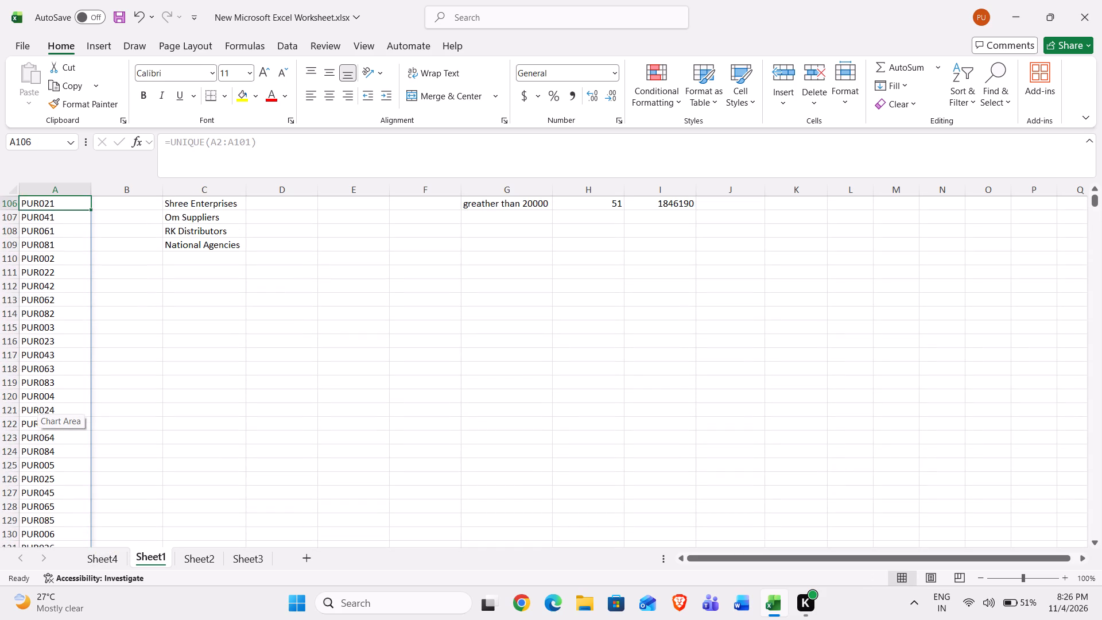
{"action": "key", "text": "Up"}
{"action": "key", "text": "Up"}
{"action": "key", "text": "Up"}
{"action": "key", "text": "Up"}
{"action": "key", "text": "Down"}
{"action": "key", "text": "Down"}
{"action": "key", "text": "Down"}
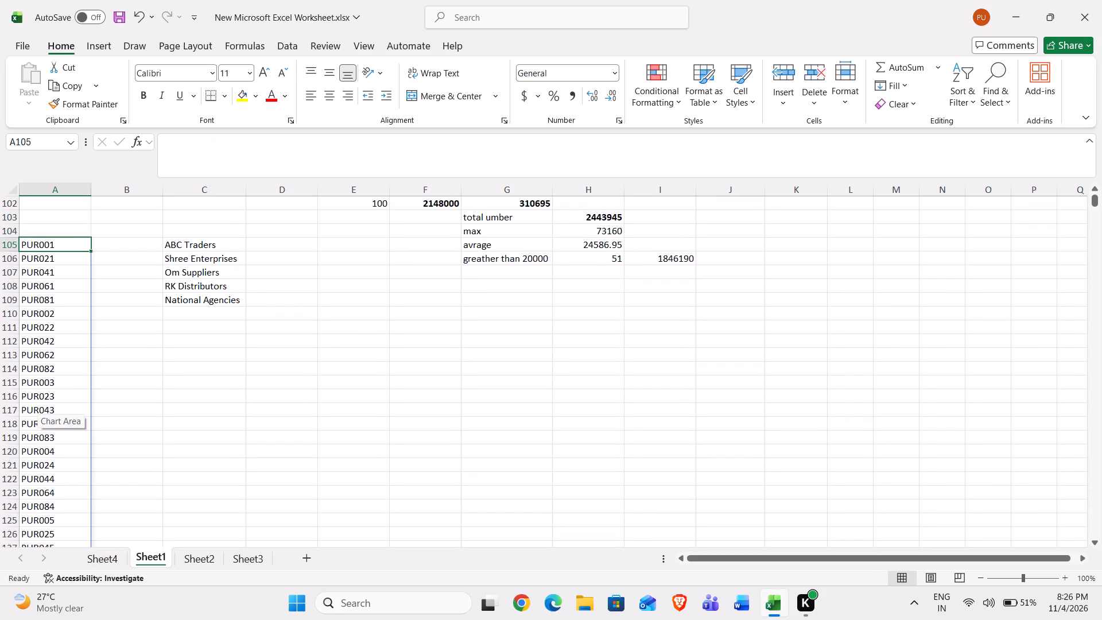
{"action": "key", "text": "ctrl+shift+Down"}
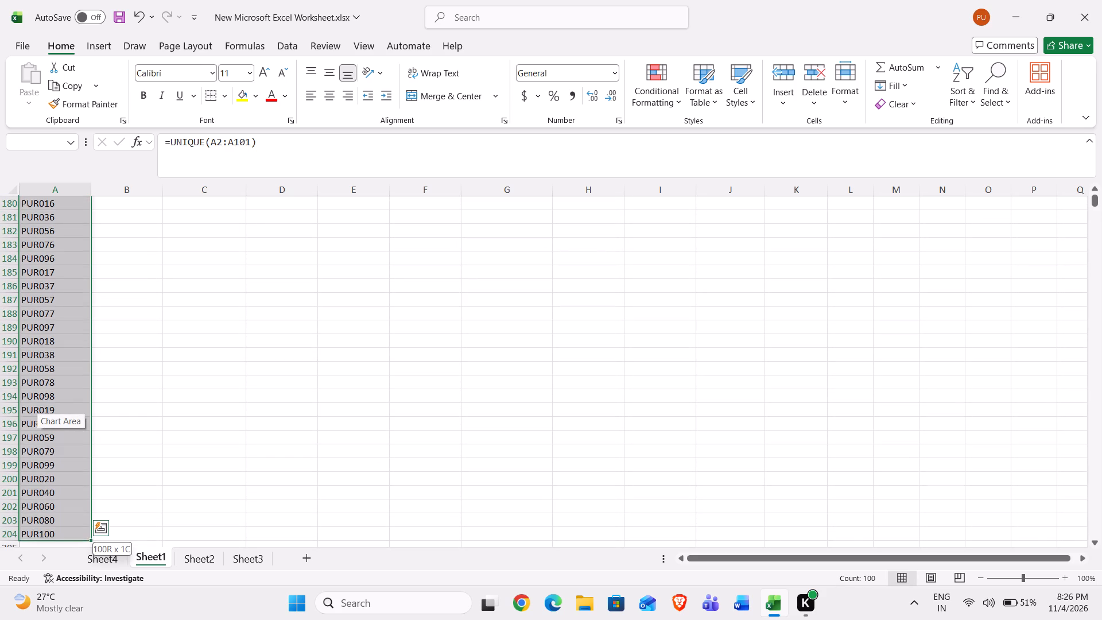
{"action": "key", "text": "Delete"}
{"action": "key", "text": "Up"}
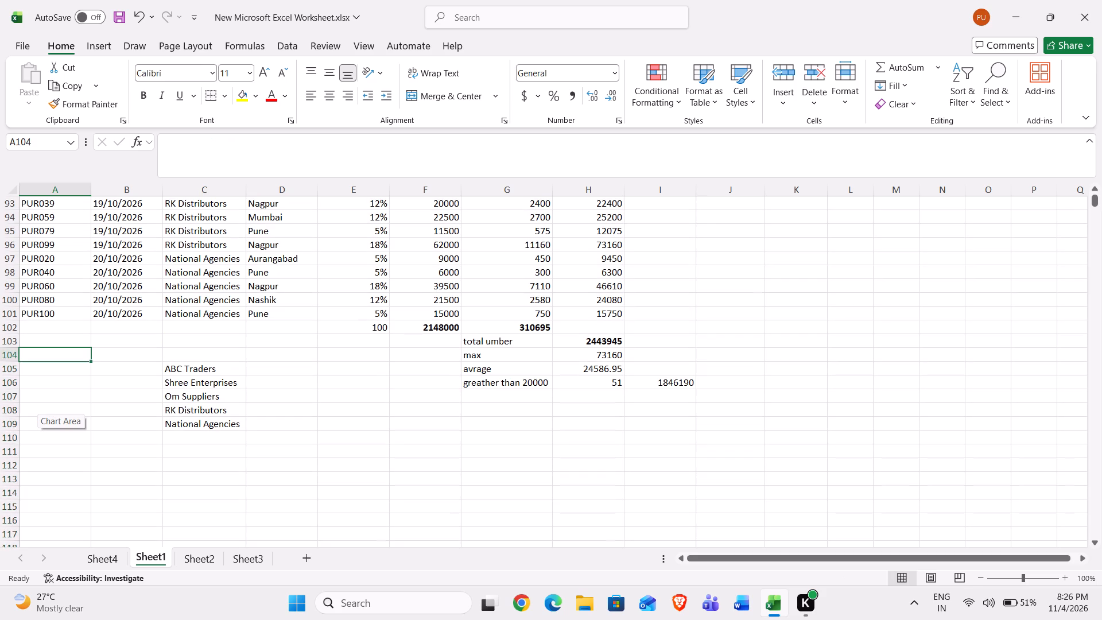
Sort the register by the Invoice No column from A to Z.
{"action": "key", "text": "Up"}
{"action": "key", "text": "Up"}
{"action": "key", "text": "Up"}
{"action": "key", "text": "ctrl+Up"}
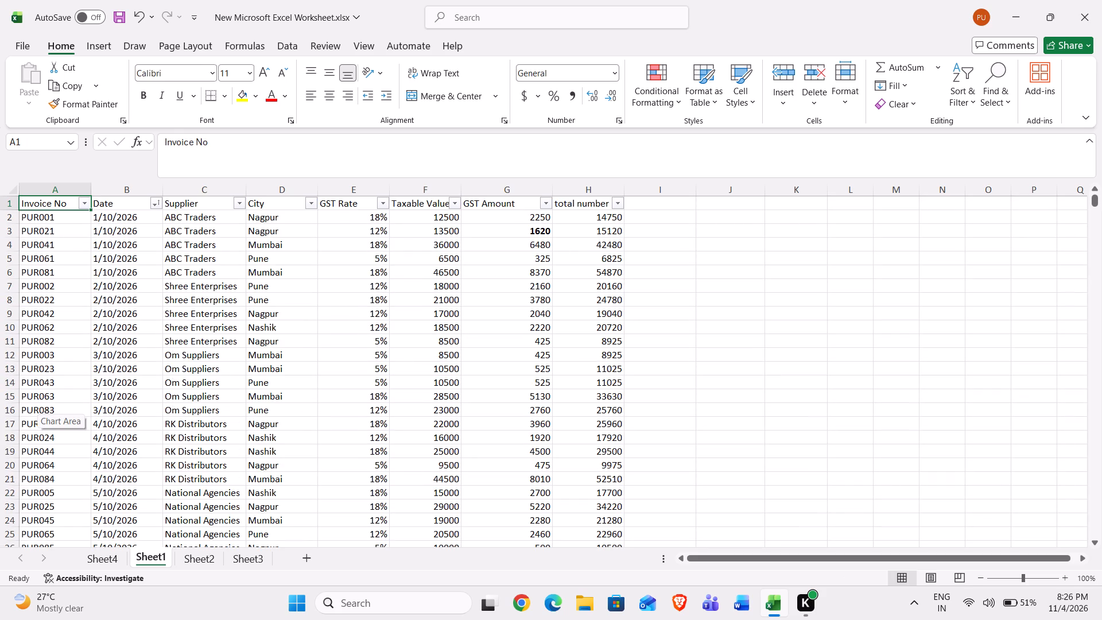
{"action": "left_click", "coordinate": [88, 201]}
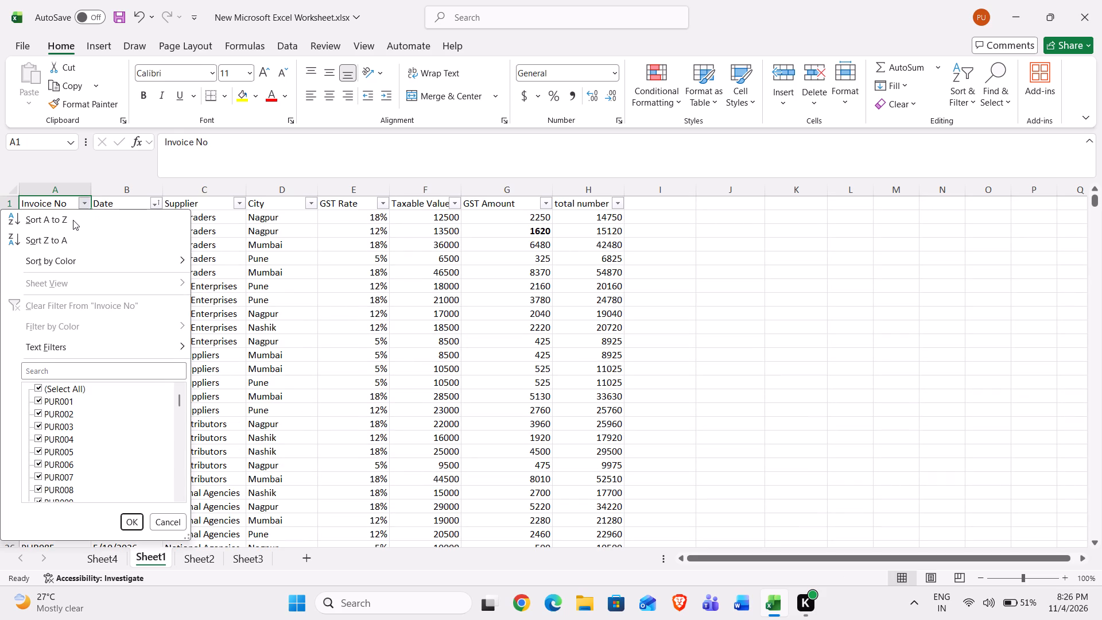
{"action": "left_click", "coordinate": [73, 220]}
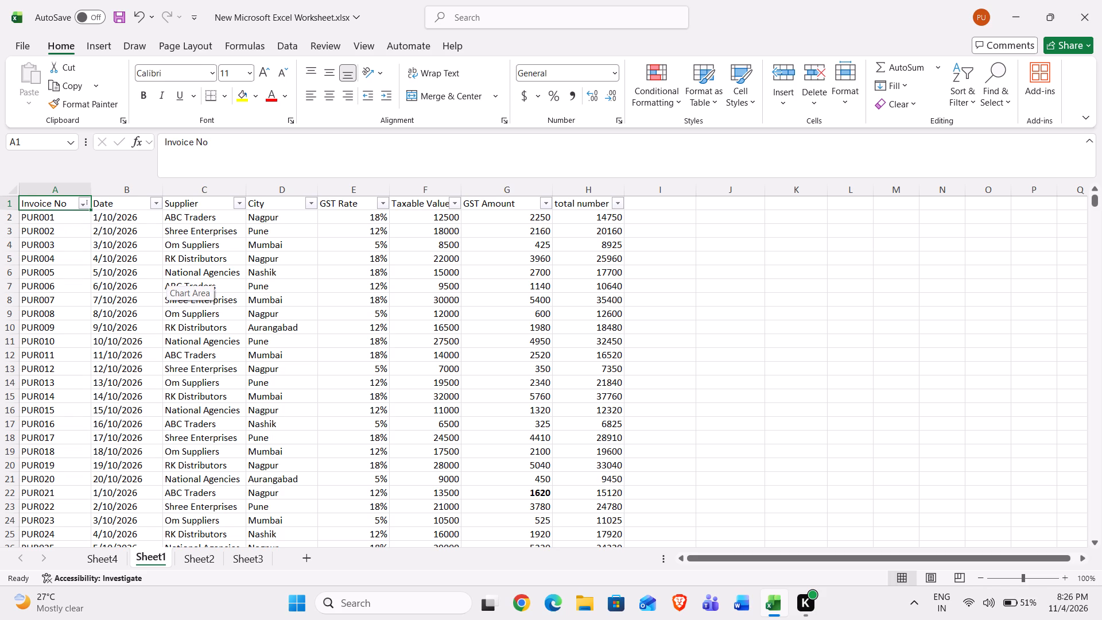
Examine the sorted records and the summary rows below the table, ending on the "greather than 20000" count formula.
{"action": "scroll", "coordinate": [166, 282], "scroll_direction": "down", "scroll_amount": 1}
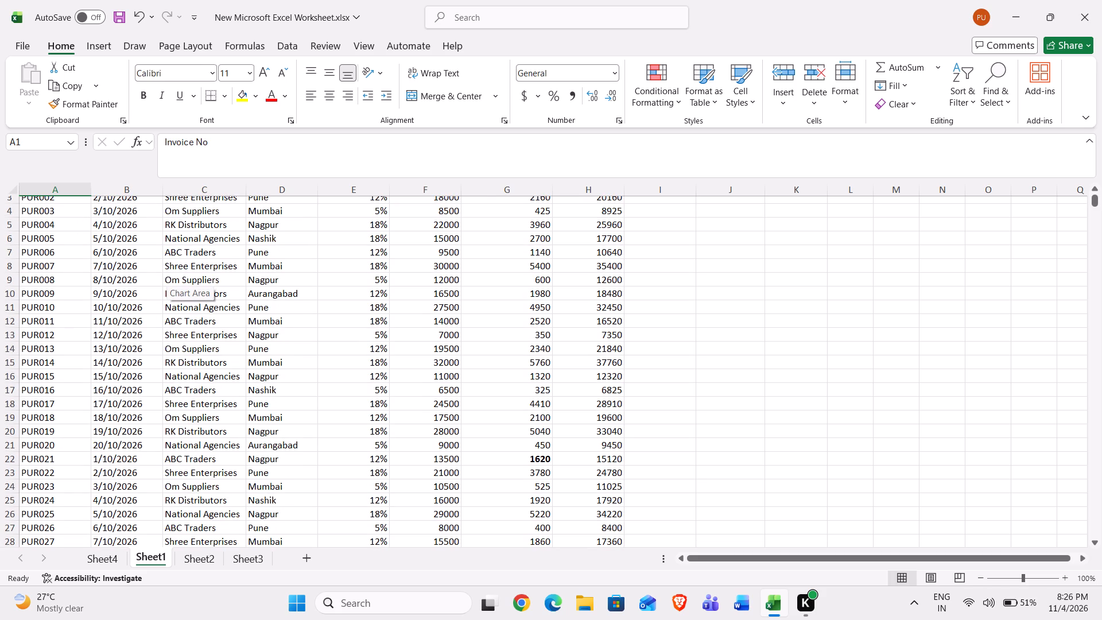
{"action": "scroll", "coordinate": [166, 282], "scroll_direction": "down", "scroll_amount": 5}
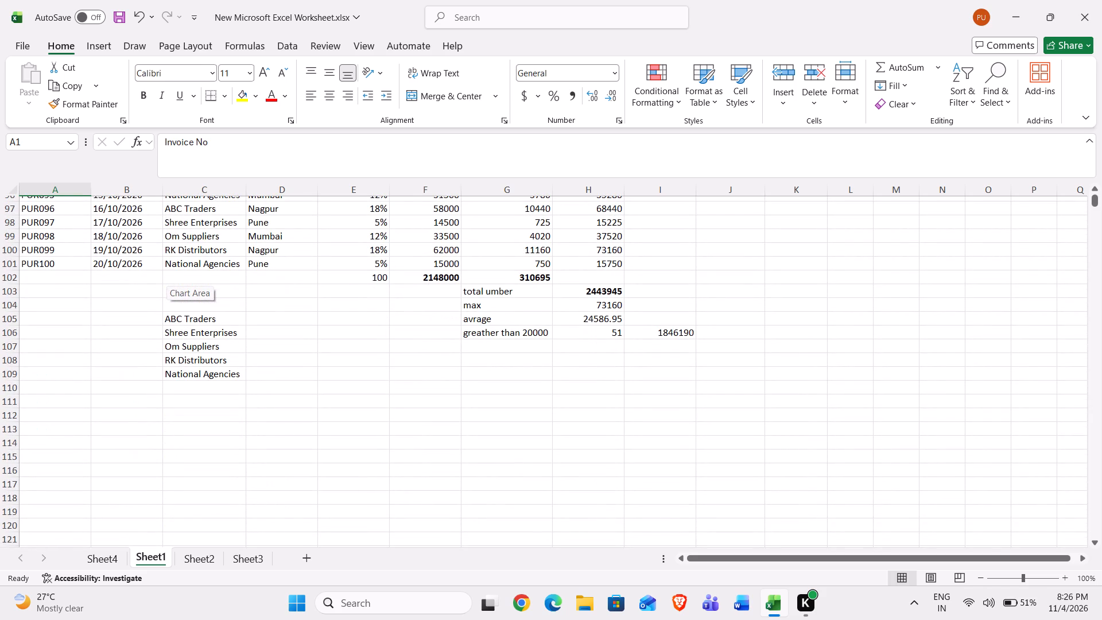
{"action": "scroll", "coordinate": [166, 282], "scroll_direction": "up", "scroll_amount": 9}
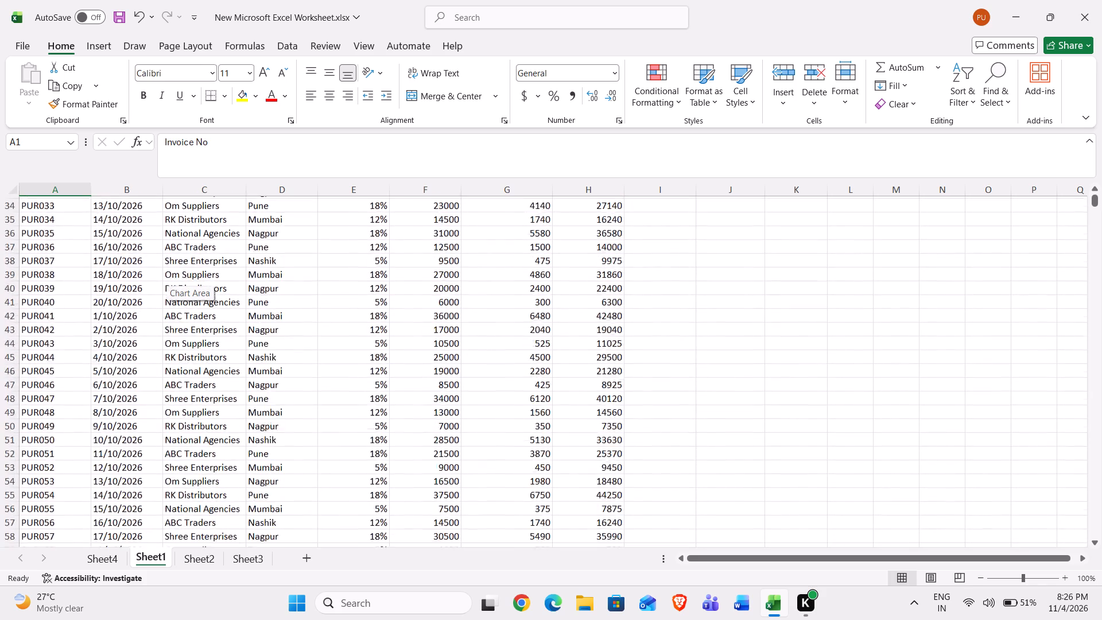
{"action": "scroll", "coordinate": [166, 282], "scroll_direction": "up", "scroll_amount": 3}
{"action": "scroll", "coordinate": [166, 282], "scroll_direction": "right", "scroll_amount": 1}
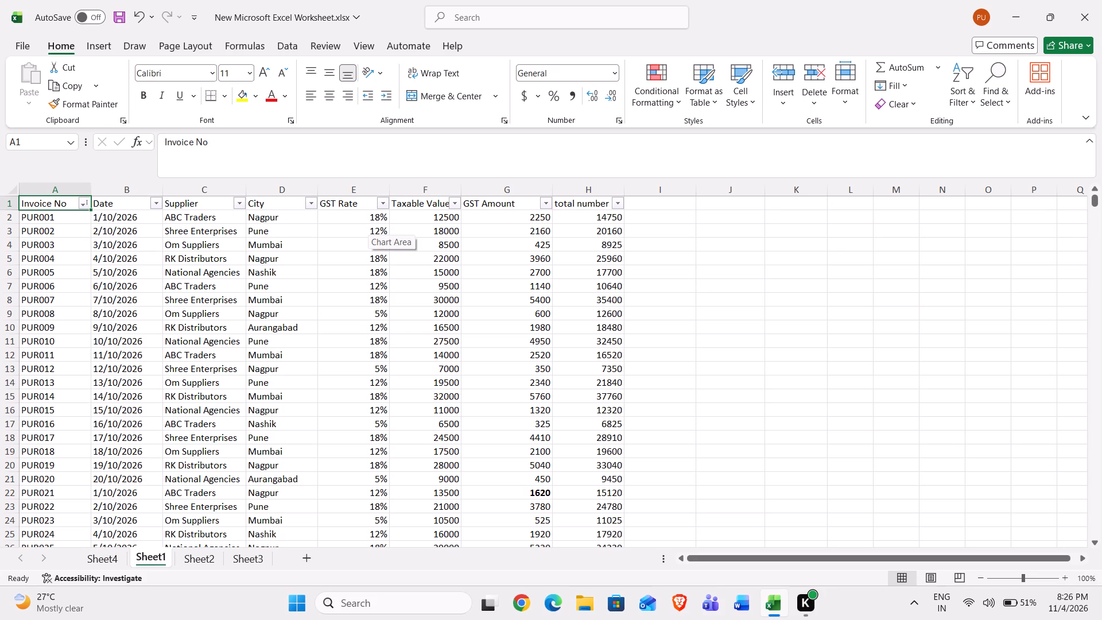
{"action": "left_click", "coordinate": [504, 220]}
{"action": "scroll", "coordinate": [504, 220], "scroll_direction": "down", "scroll_amount": 4}
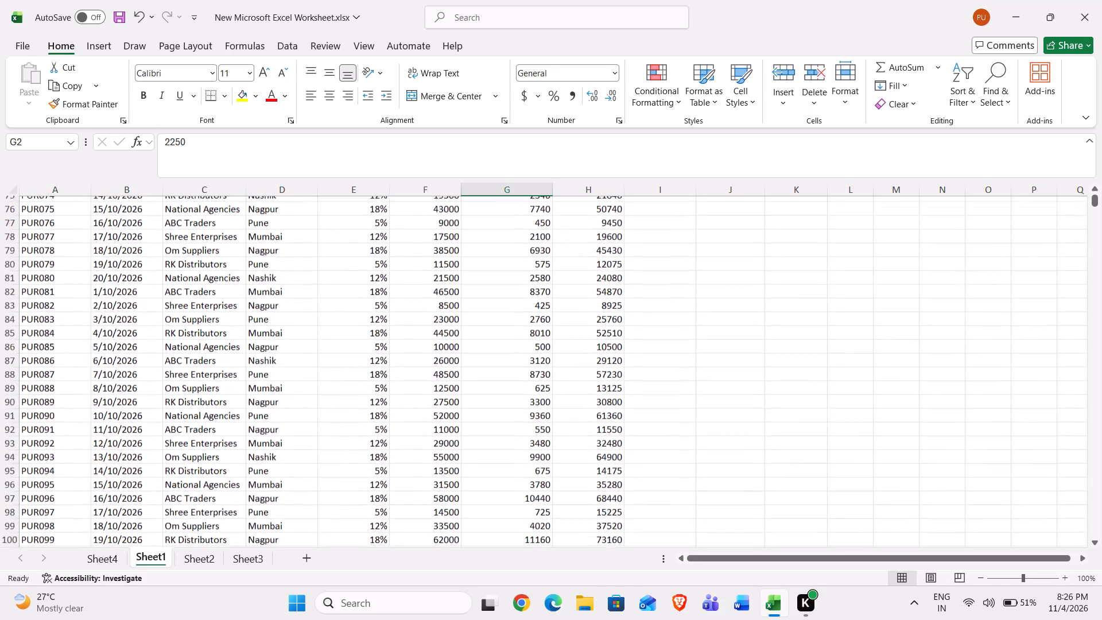
{"action": "scroll", "coordinate": [504, 220], "scroll_direction": "down", "scroll_amount": 4}
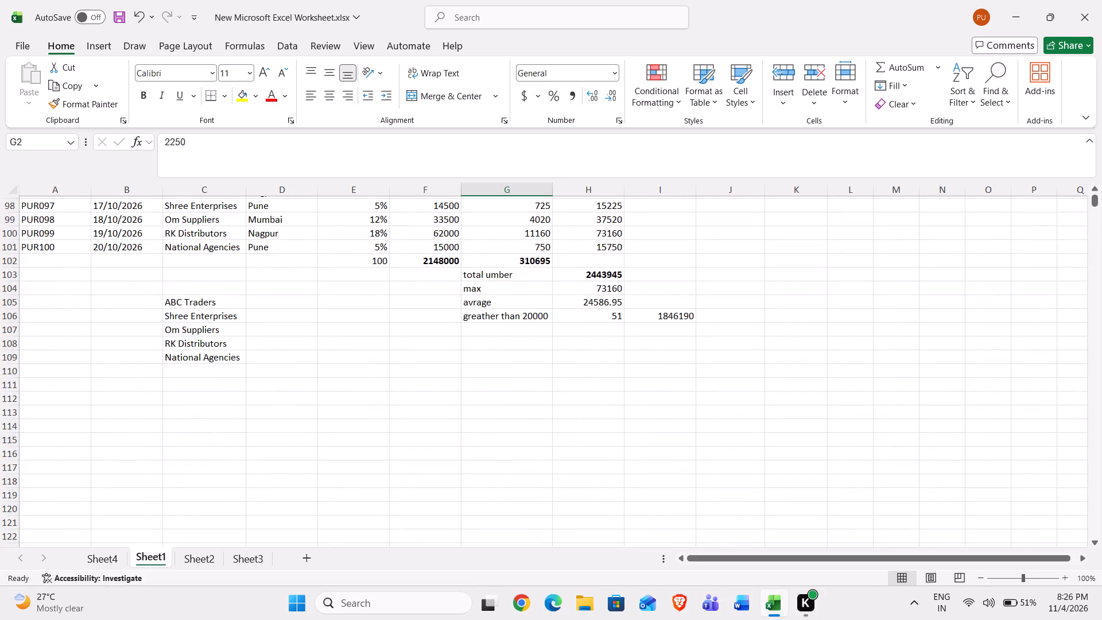
{"action": "left_click", "coordinate": [542, 270]}
{"action": "key", "text": "Down"}
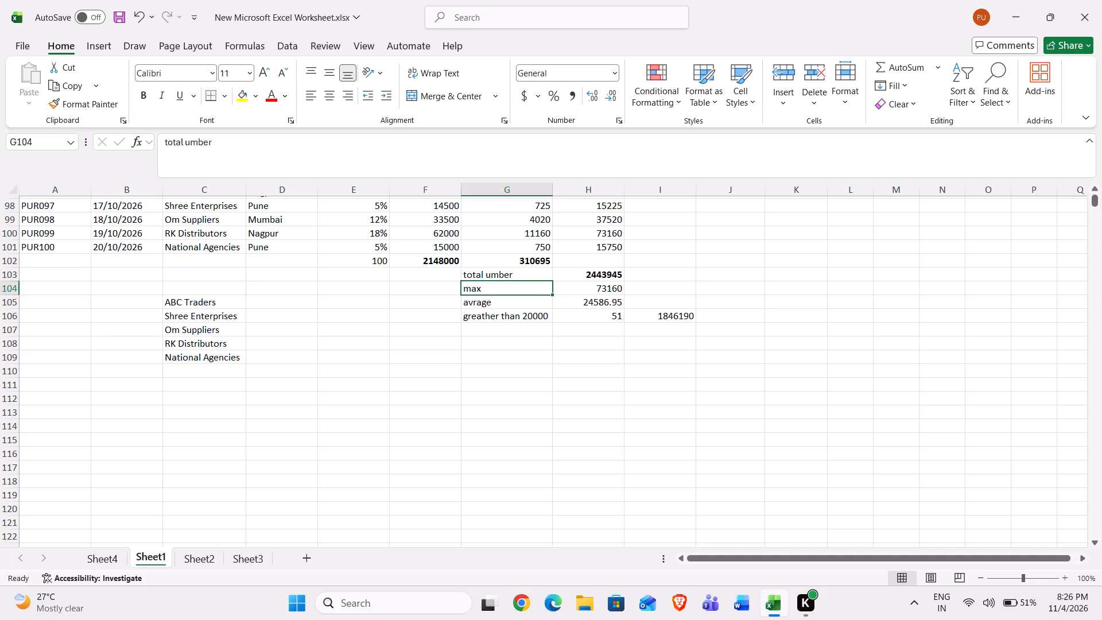
{"action": "key", "text": "Down"}
{"action": "key", "text": "Down"}
{"action": "key", "text": "Right"}
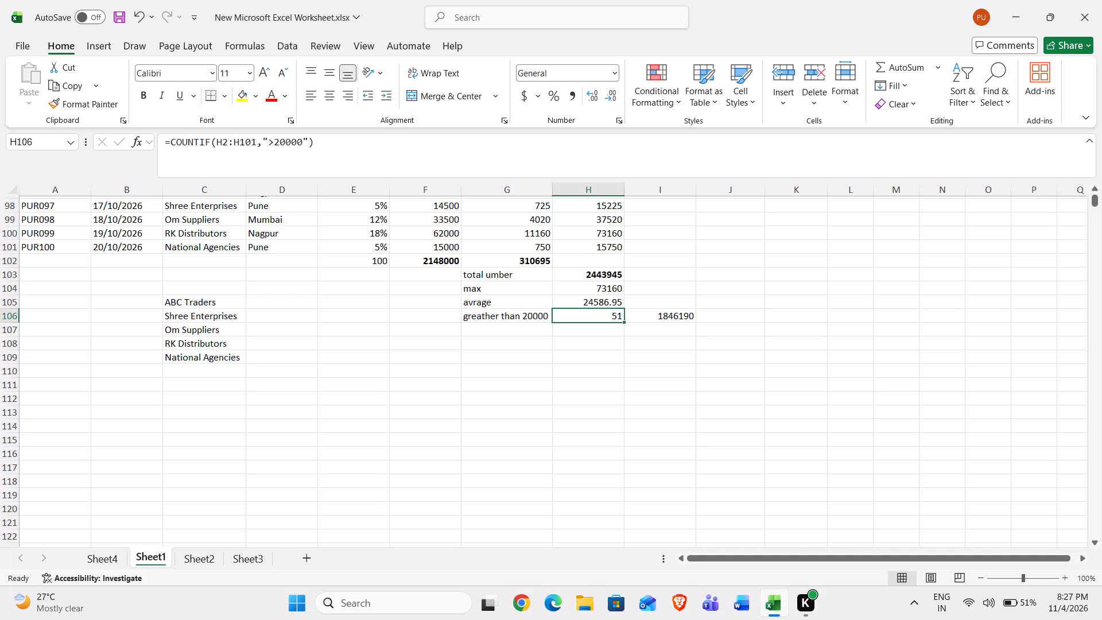
In cell D105 beside ABC Traders, start a SUMIF formula with the supplier range C2:C101.
{"action": "key", "text": "Right"}
{"action": "key", "text": "Left"}
{"action": "key", "text": "Left"}
{"action": "key", "text": "Left"}
{"action": "key", "text": "Left"}
{"action": "key", "text": "Left"}
{"action": "key", "text": "Left"}
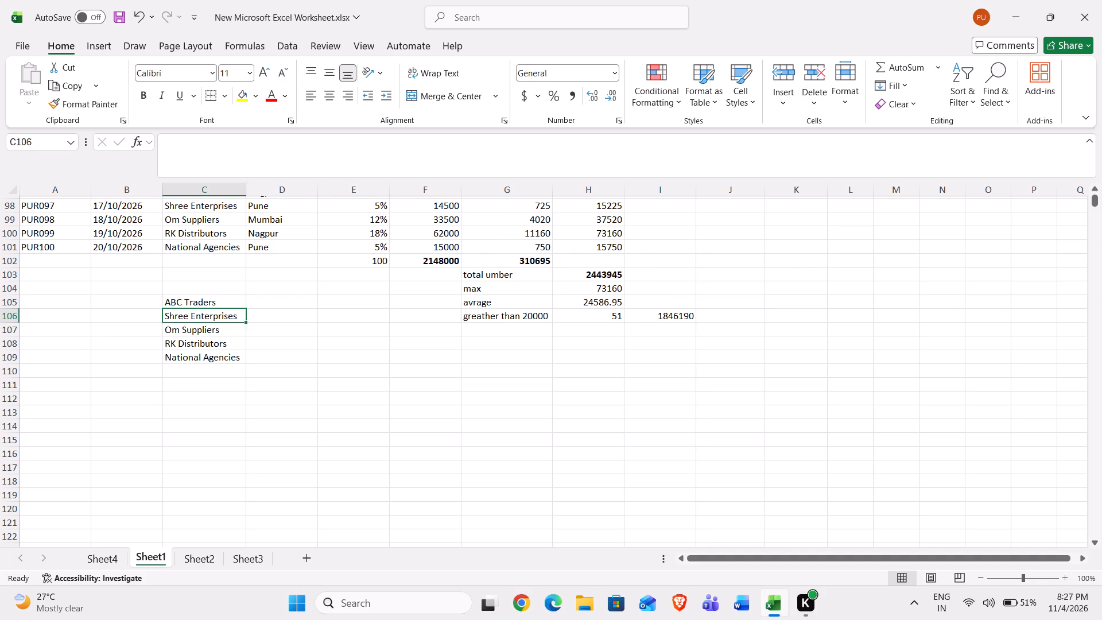
{"action": "key", "text": "Right"}
{"action": "key", "text": "Up"}
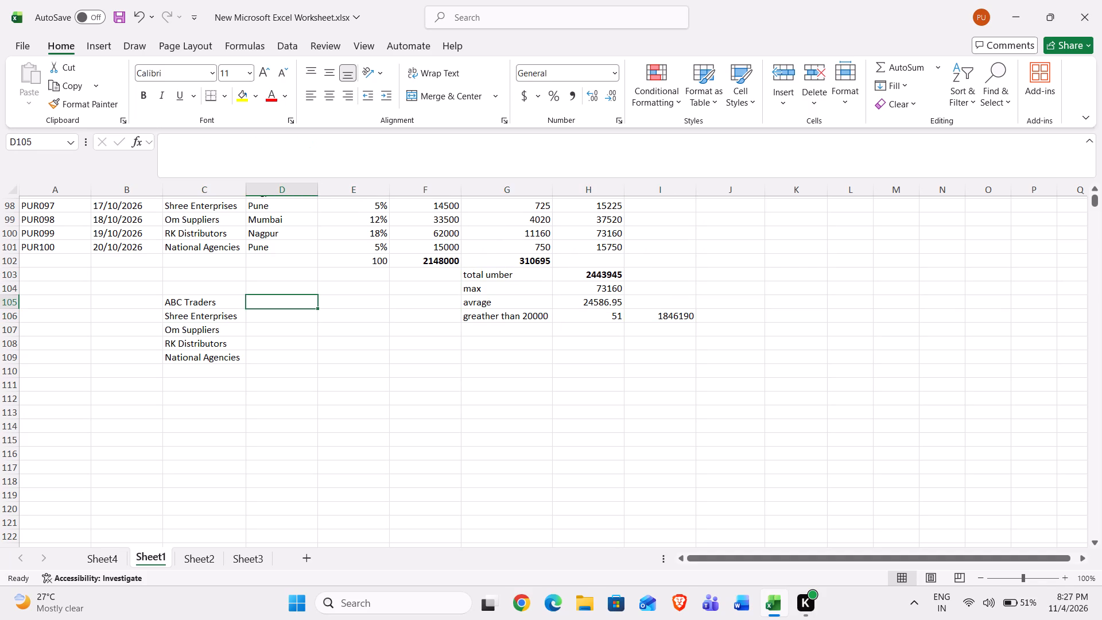
{"action": "type", "text": "=count"}
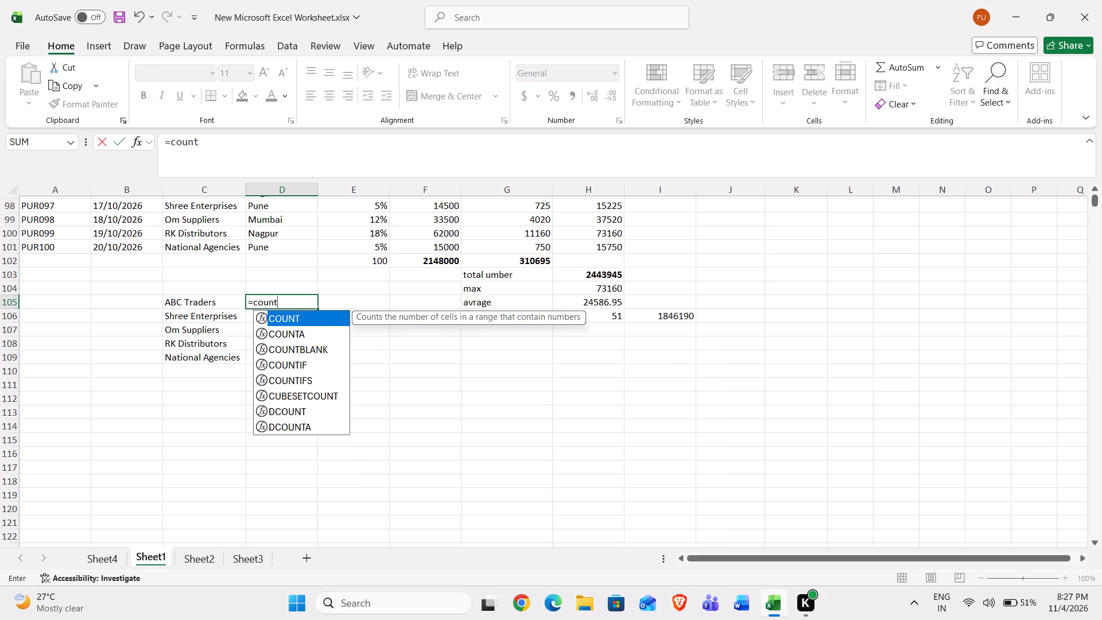
{"action": "key", "text": "BackSpace"}
{"action": "key", "text": "BackSpace"}
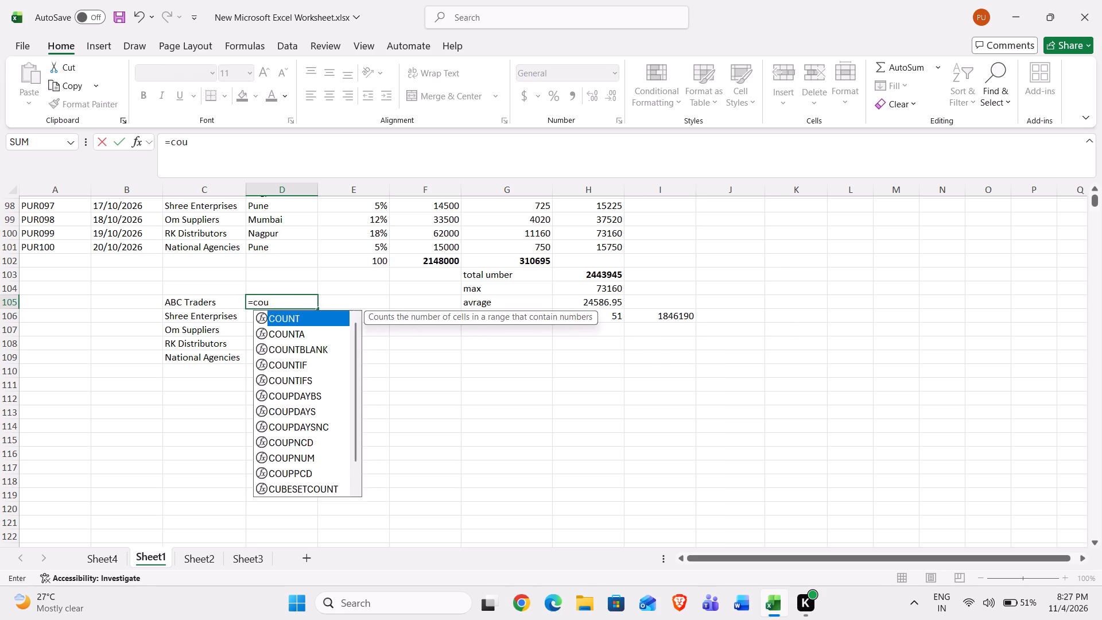
{"action": "key", "text": "BackSpace"}
{"action": "key", "text": "BackSpace"}
{"action": "key", "text": "BackSpace"}
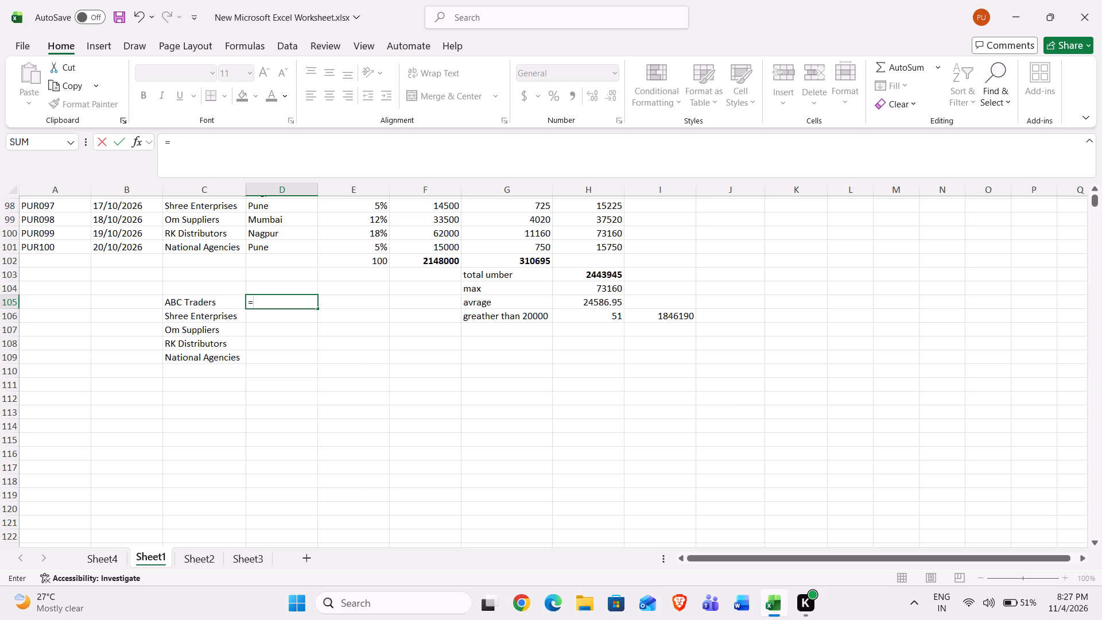
{"action": "type", "text": "sum"}
{"action": "type", "text": "if"}
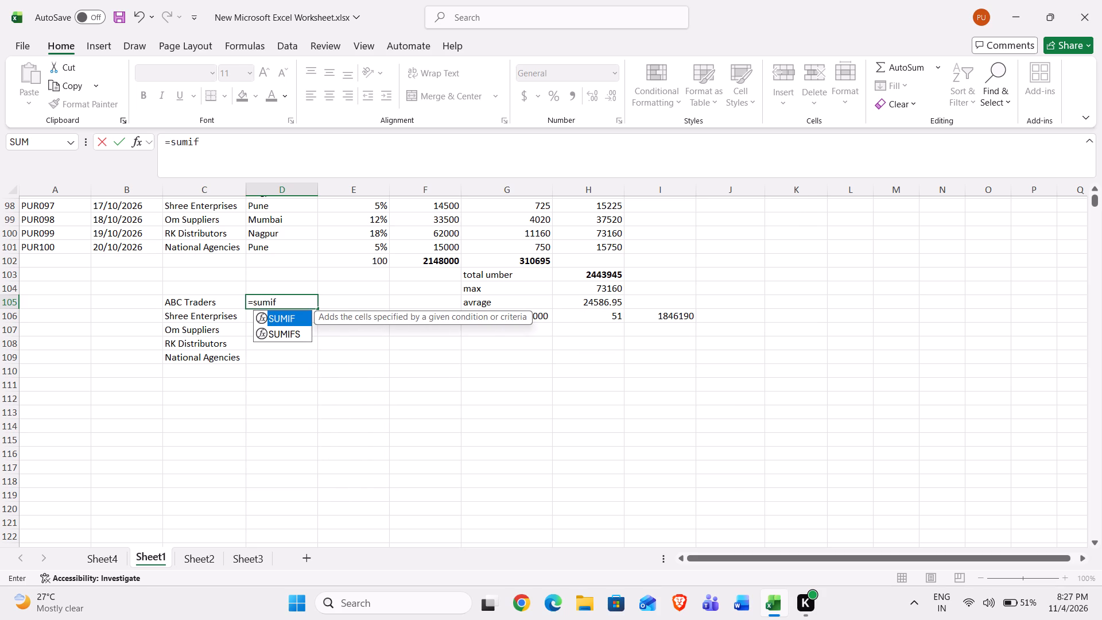
{"action": "key", "text": "Tab"}
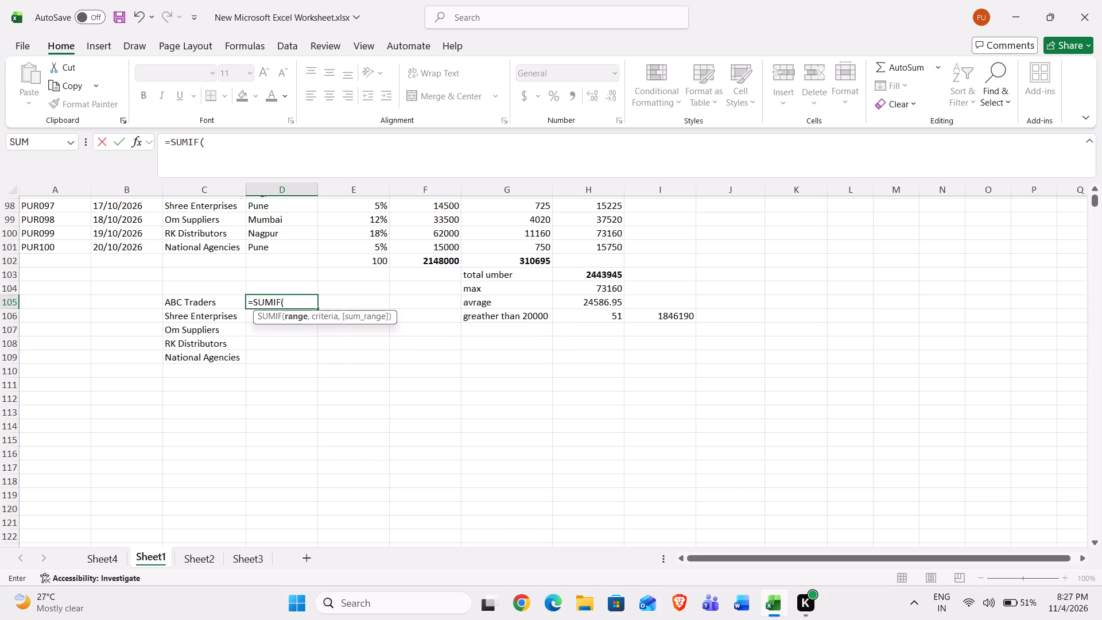
{"action": "left_click", "coordinate": [195, 249]}
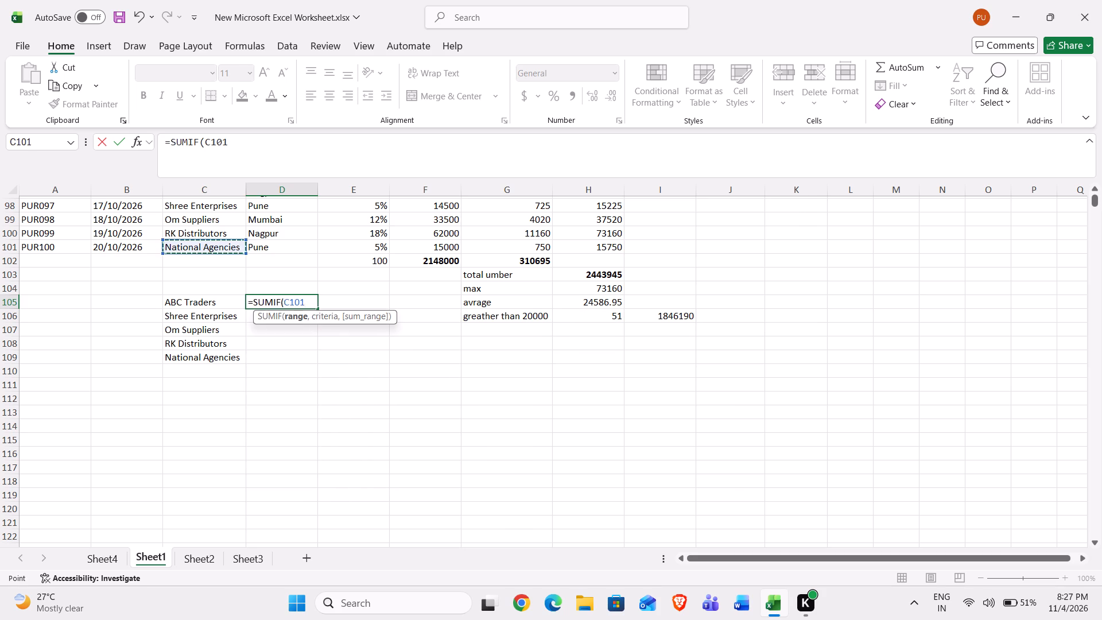
{"action": "key", "text": "ctrl+shift+Up"}
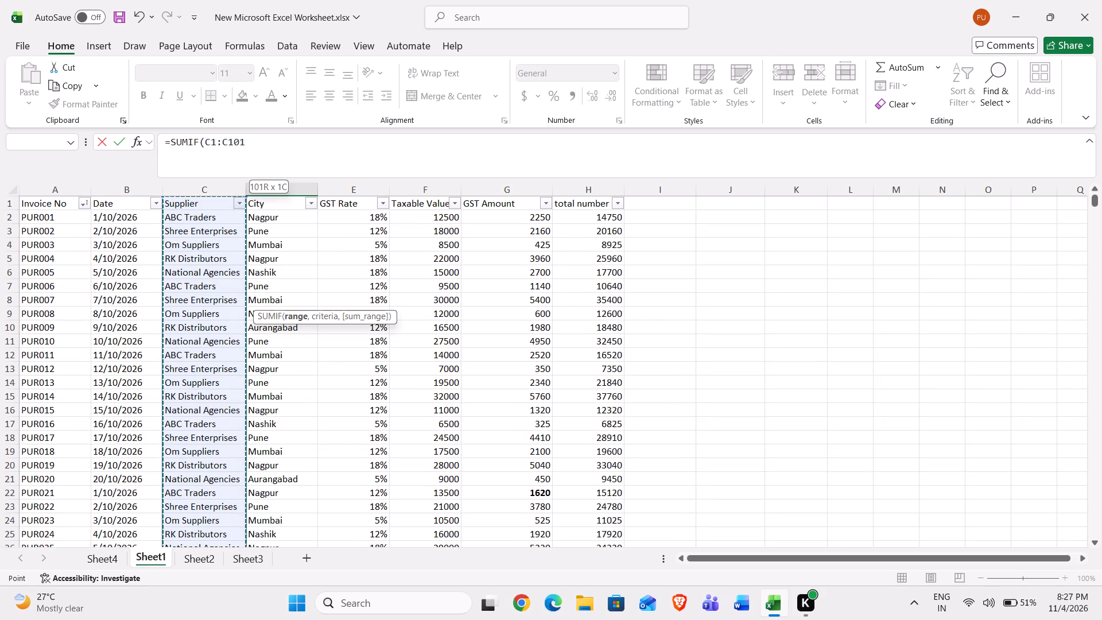
{"action": "key", "text": "shift+Down"}
{"action": "key", "text": "comma"}
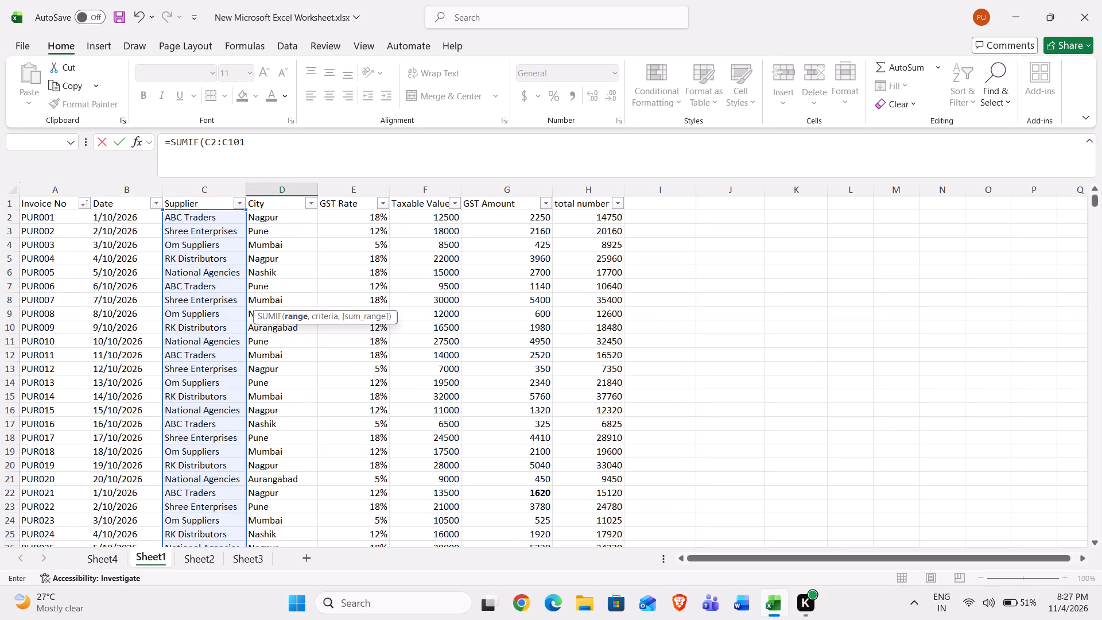
Add the criterion "ABC trafers" to the SUMIF formula in D105 and enter it without a sum range.
{"action": "key", "text": "shift+quotedbl"}
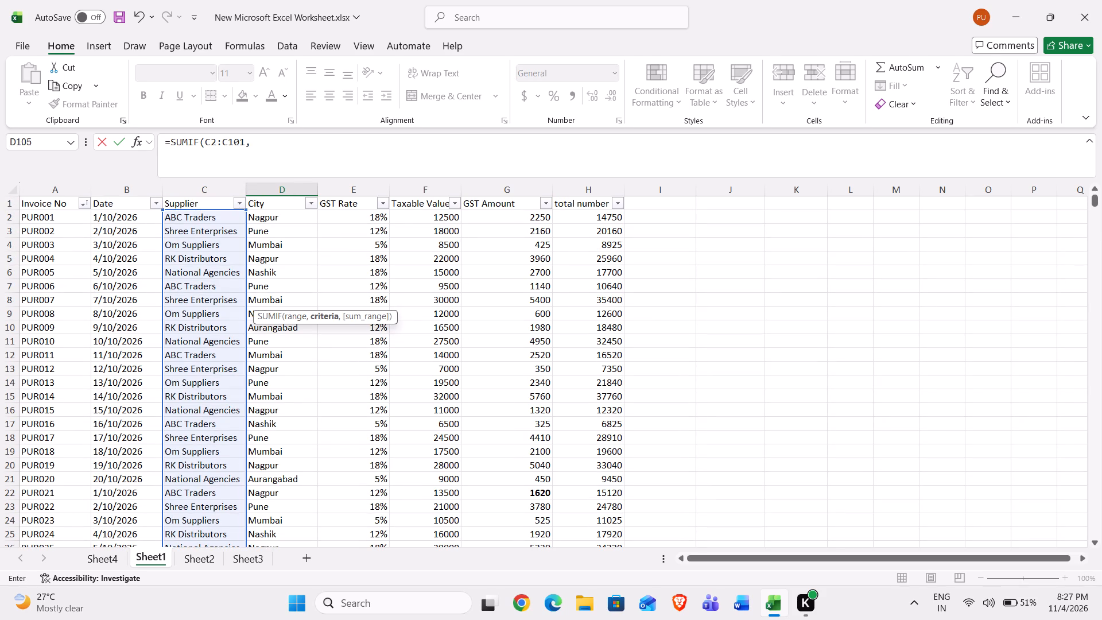
{"action": "key", "text": "a"}
{"action": "type", "text": "BS"}
{"action": "key", "text": "BackSpace"}
{"action": "key", "text": "c"}
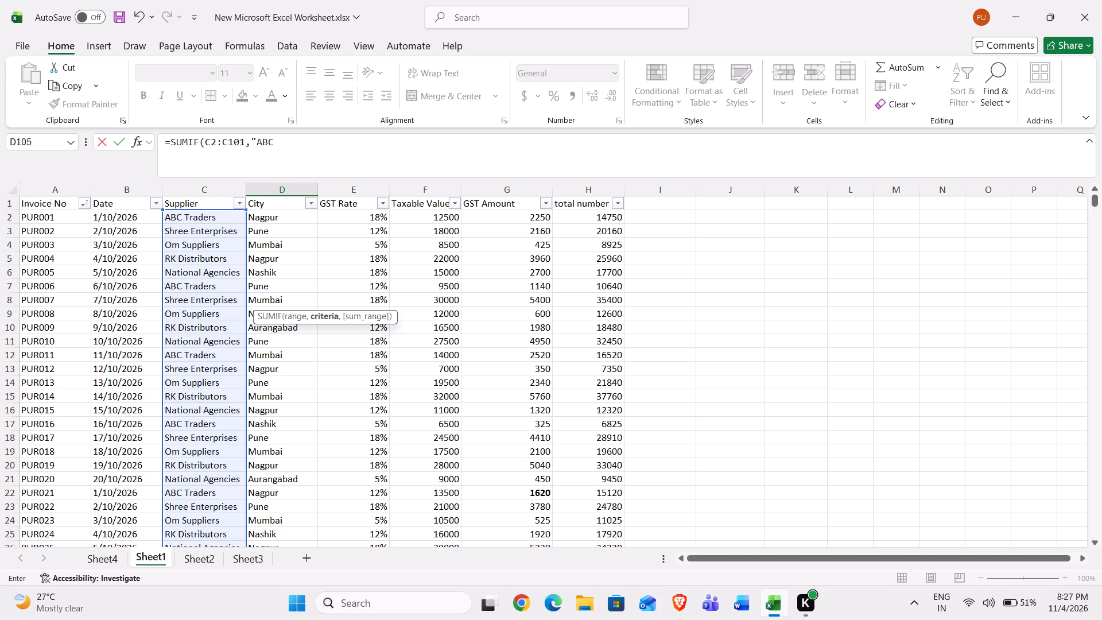
{"action": "key", "text": "space"}
{"action": "type", "text": "tra"}
{"action": "type", "text": "fer"}
{"action": "scroll", "coordinate": [195, 249], "scroll_direction": "up", "scroll_amount": 1}
{"action": "key", "text": "s"}
{"action": "key", "text": "shift+quotedbl"}
{"action": "key", "text": "Return"}
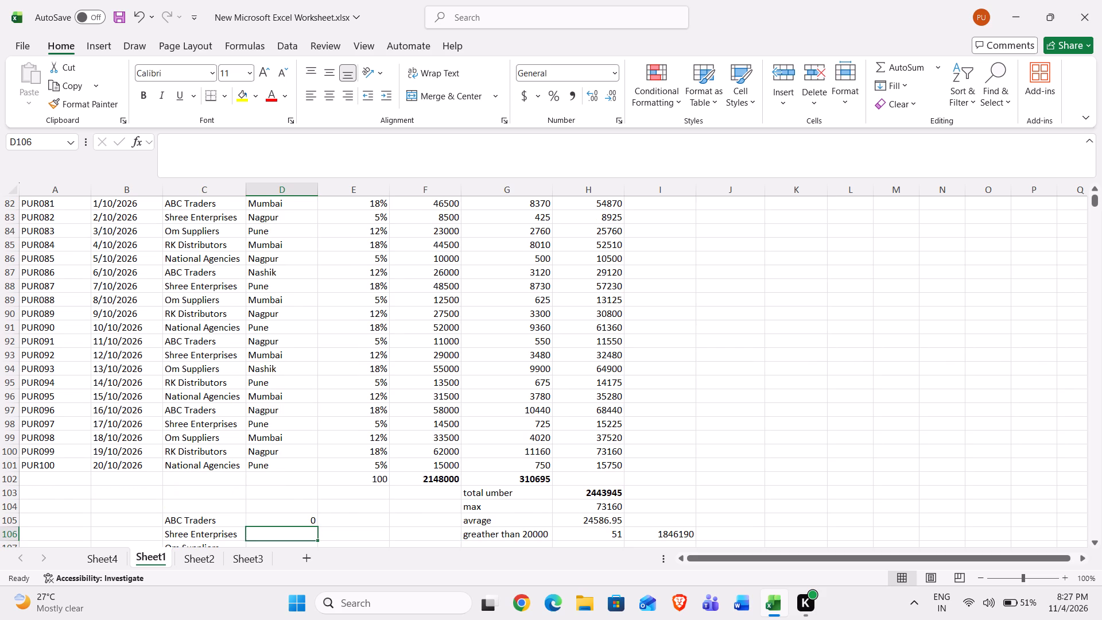
Add the total number column range H2:H101 as the sum range of the SUMIF formula in D105.
{"action": "key", "text": "Up"}
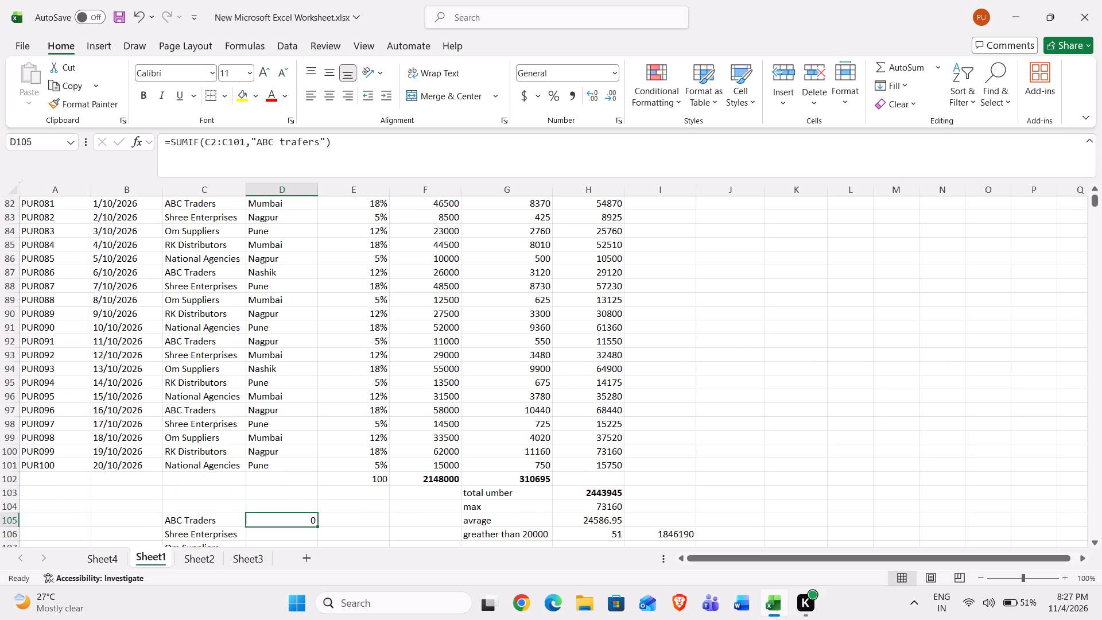
{"action": "key", "text": "F2"}
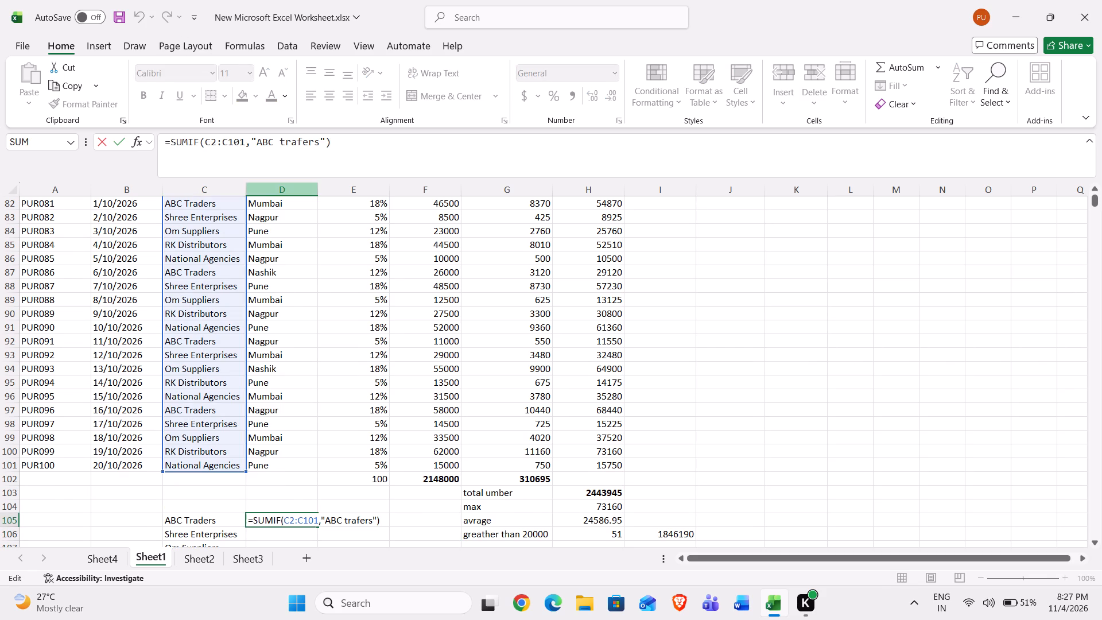
{"action": "key", "text": "BackSpace"}
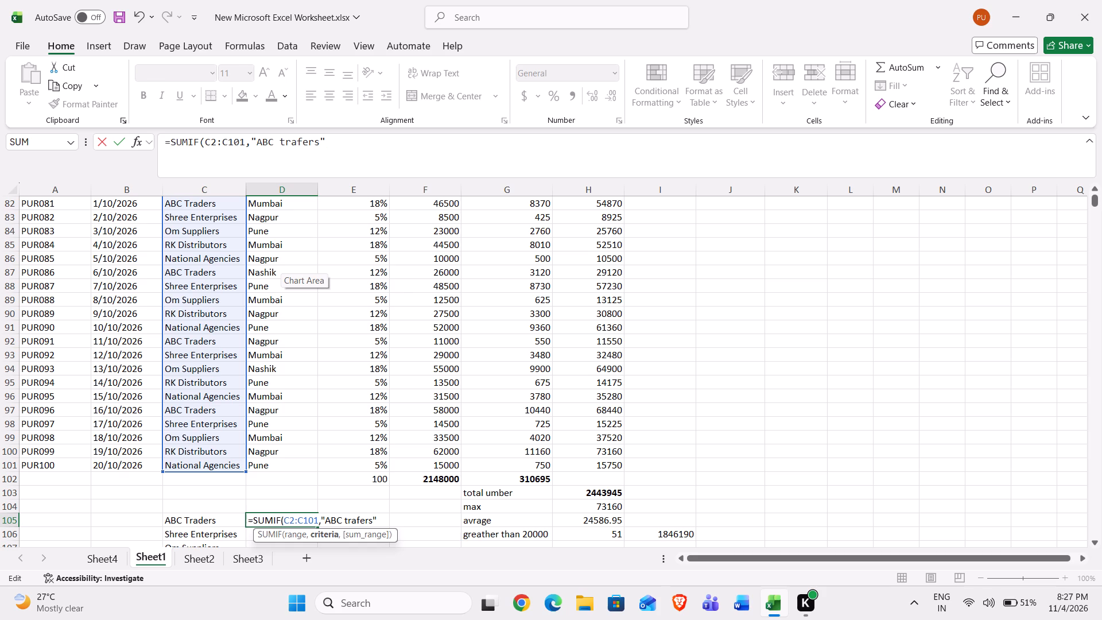
{"action": "key", "text": "comma"}
{"action": "scroll", "coordinate": [499, 241], "scroll_direction": "up", "scroll_amount": 12}
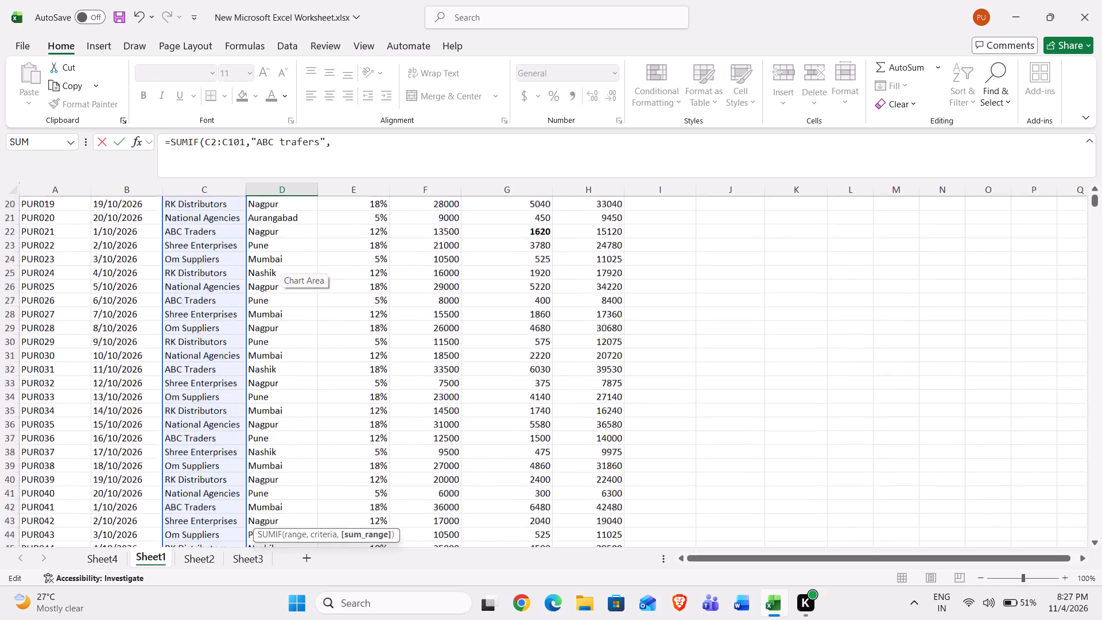
{"action": "scroll", "coordinate": [499, 241], "scroll_direction": "up", "scroll_amount": 2}
{"action": "scroll", "coordinate": [499, 241], "scroll_direction": "down", "scroll_amount": 2}
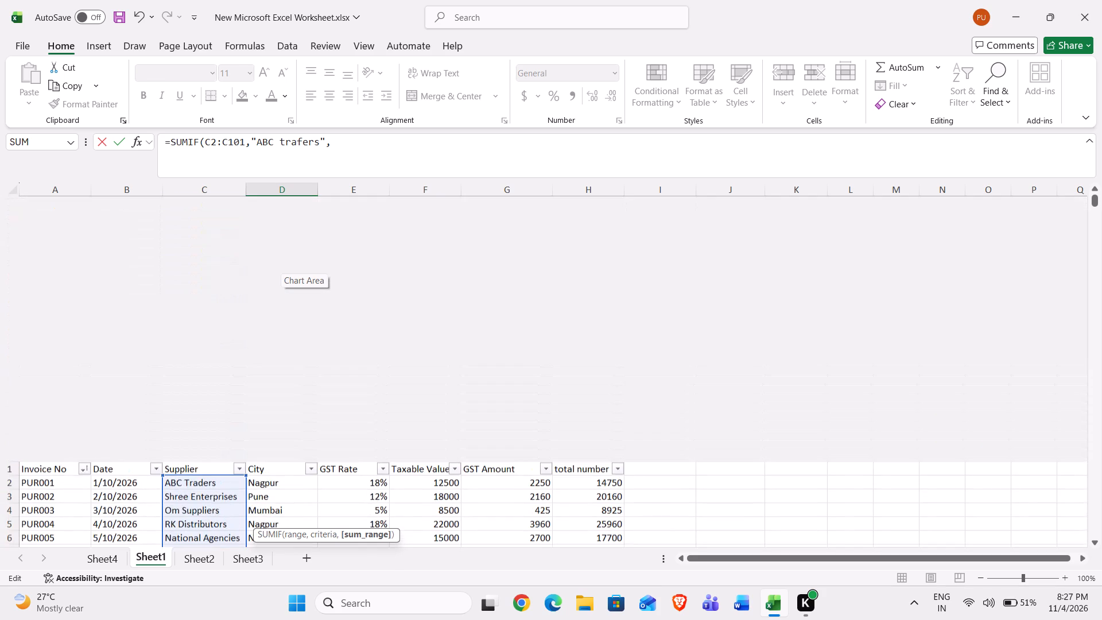
{"action": "scroll", "coordinate": [499, 241], "scroll_direction": "down", "scroll_amount": 2}
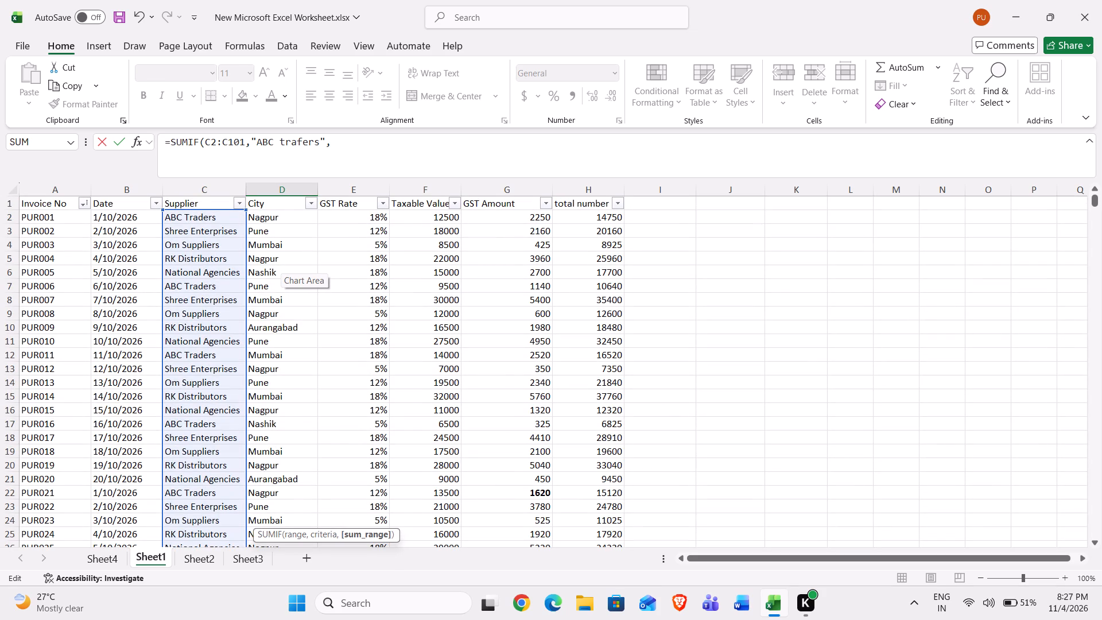
{"action": "left_click", "coordinate": [582, 221]}
{"action": "key", "text": "ctrl+shift+Down"}
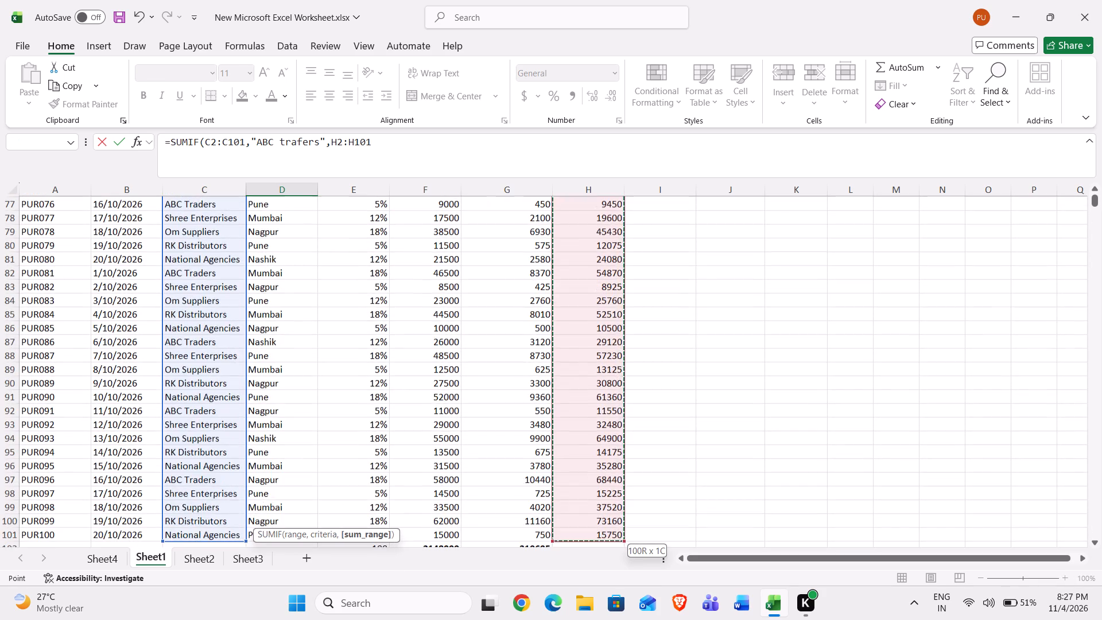
{"action": "key", "text": "Return"}
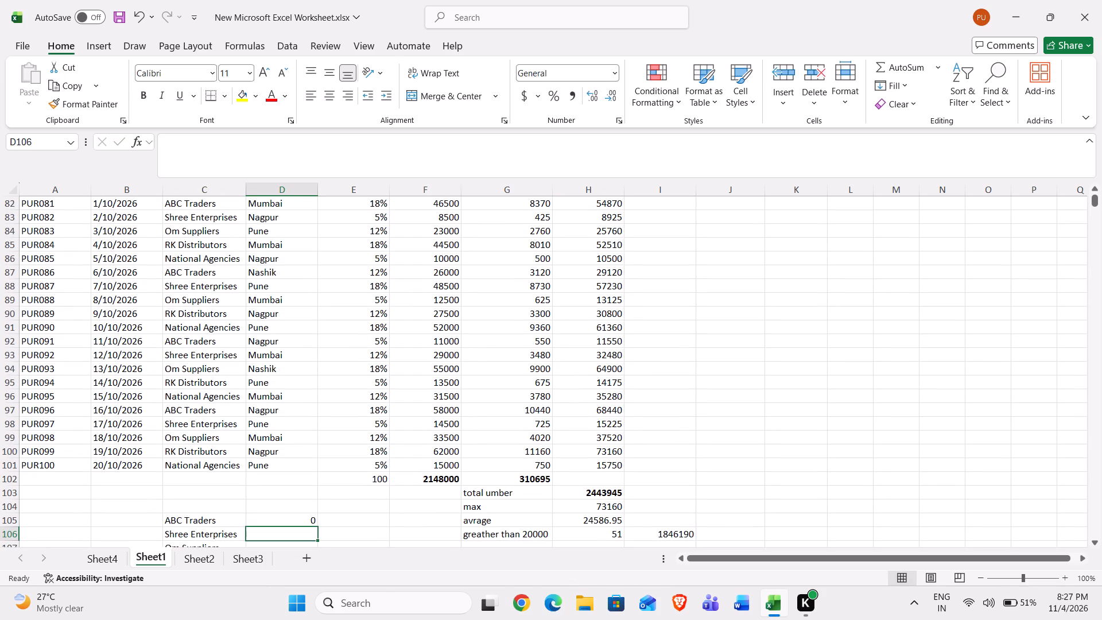
Correct the criterion of the SUMIF formula in D105 to "ABC traders" and try to enter the formula.
{"action": "key", "text": "Up"}
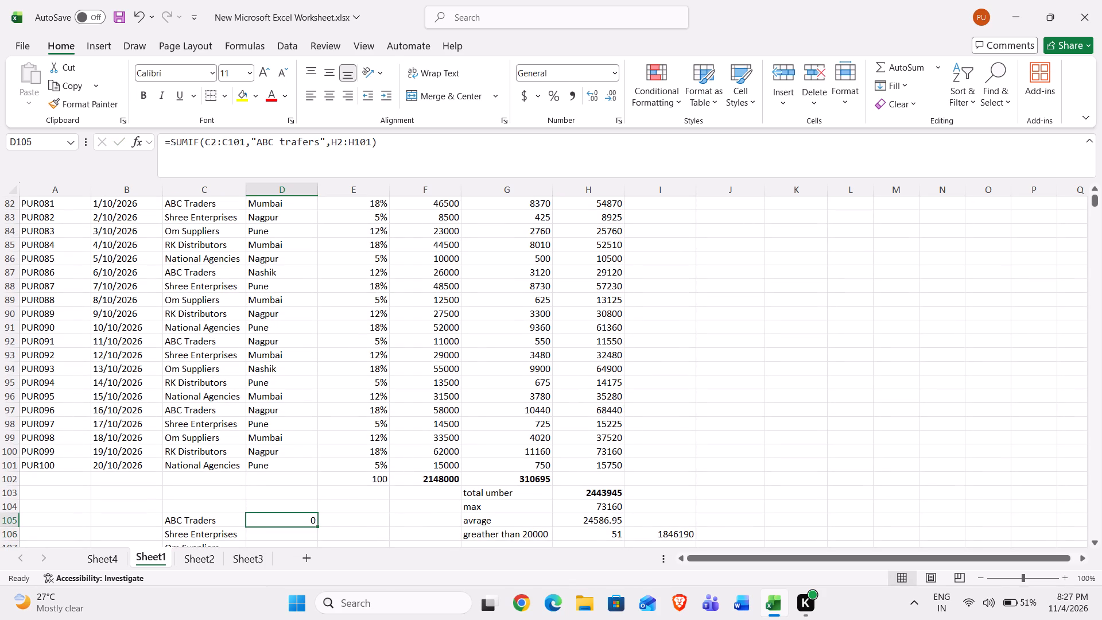
{"action": "key", "text": "F2"}
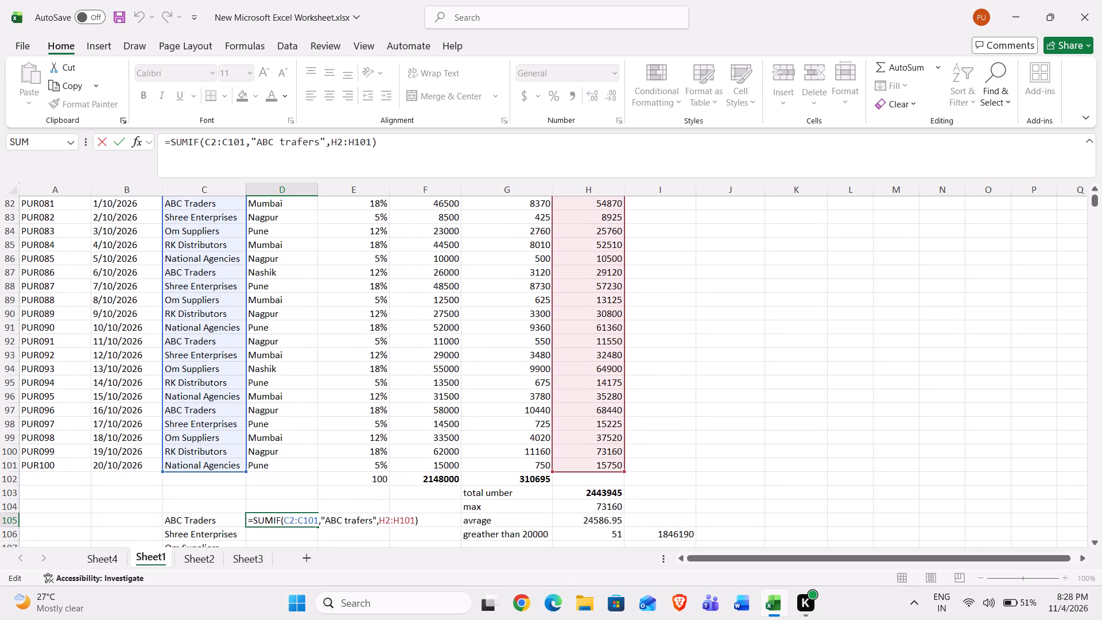
{"action": "key", "text": "BackSpace"}
{"action": "key", "text": "BackSpace"}
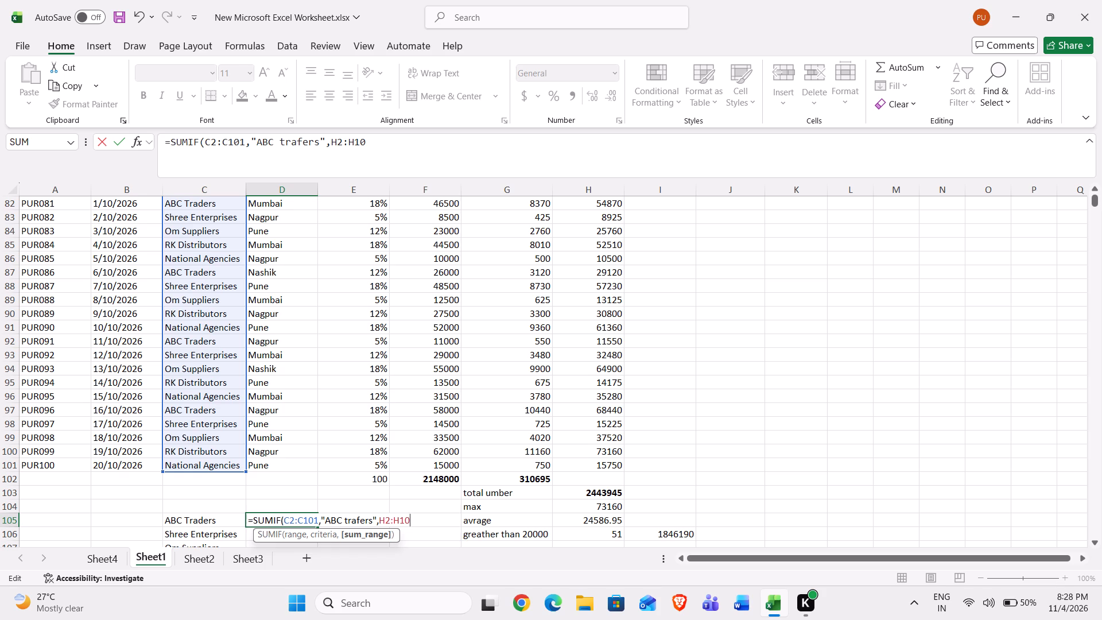
{"action": "key", "text": "shift+quotedbl"}
{"action": "left_click", "coordinate": [367, 526]}
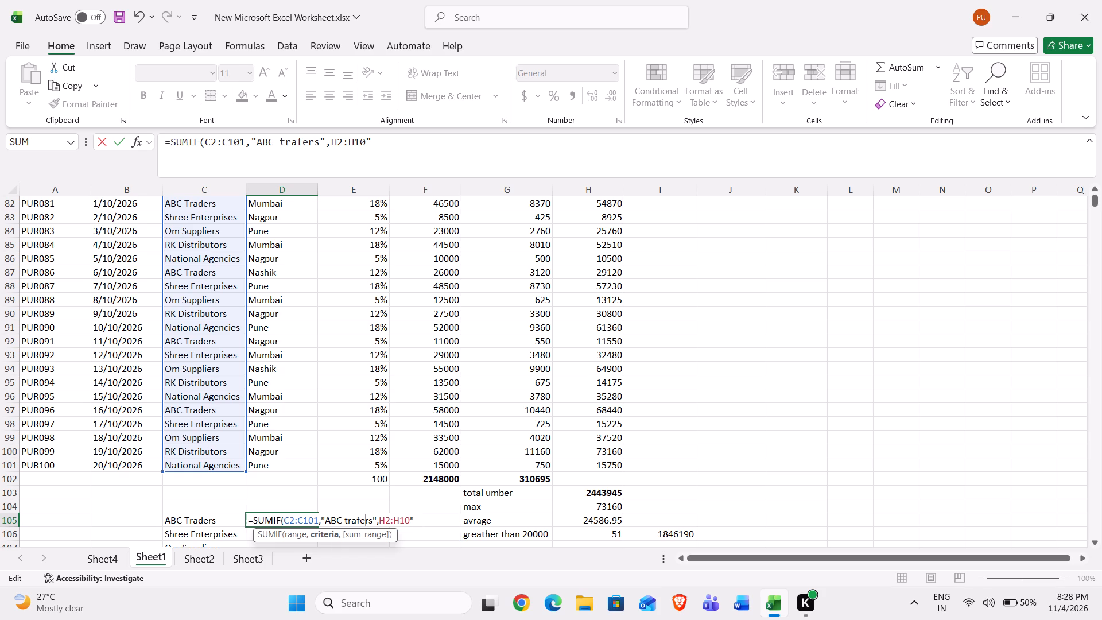
{"action": "left_click", "coordinate": [372, 523]}
{"action": "key", "text": "BackSpace"}
{"action": "key", "text": "BackSpace"}
{"action": "key", "text": "BackSpace"}
{"action": "key", "text": "BackSpace"}
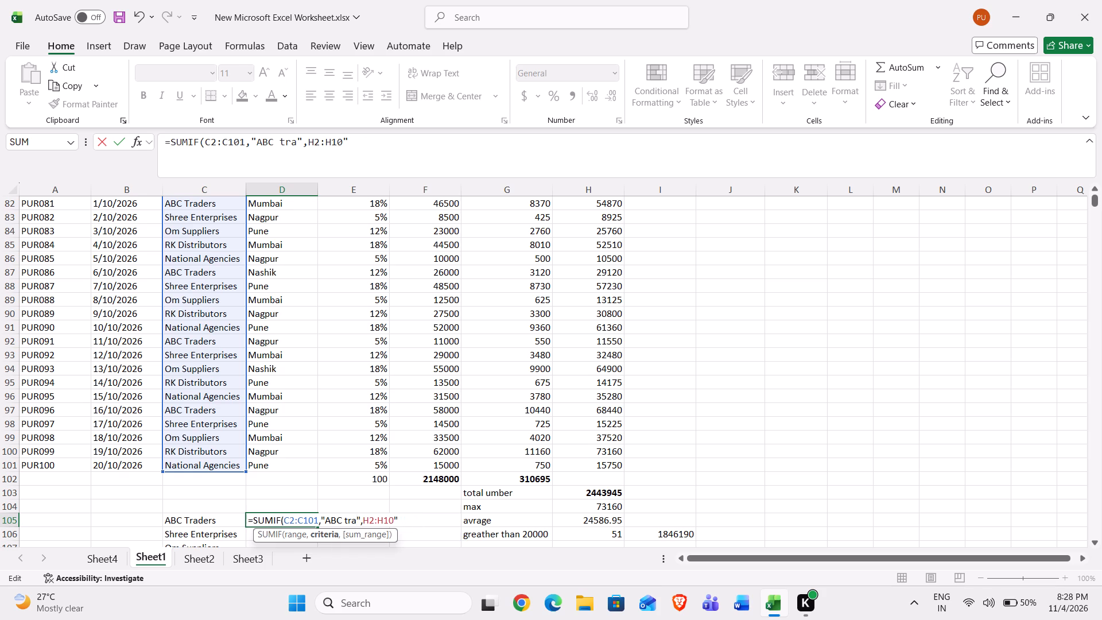
{"action": "type", "text": "de"}
{"action": "key", "text": "r"}
{"action": "key", "text": "s"}
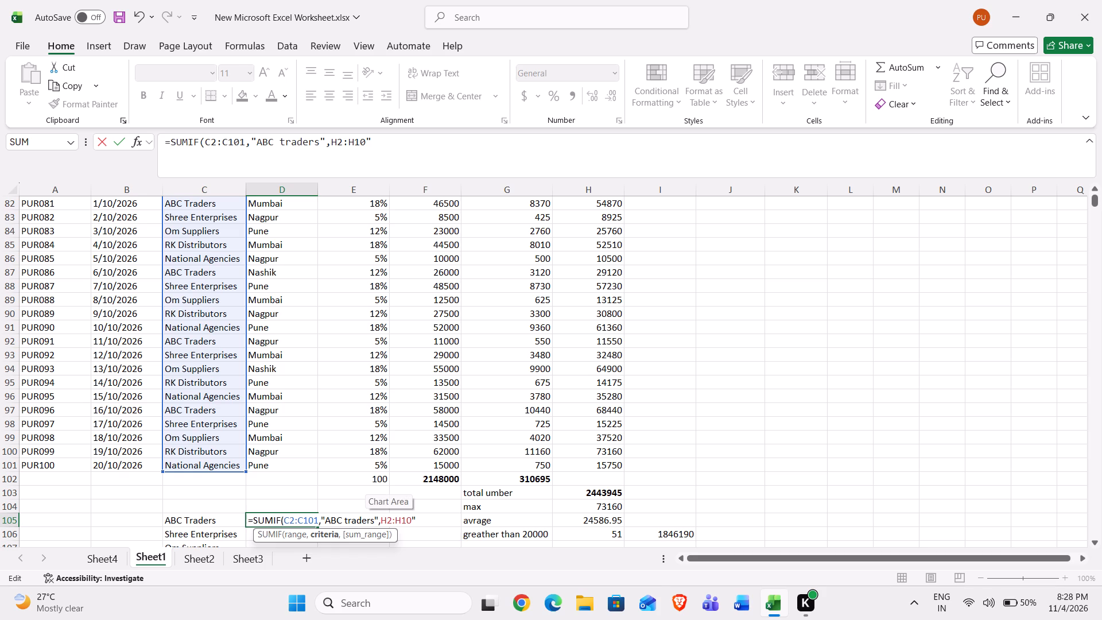
{"action": "key", "text": "Return"}
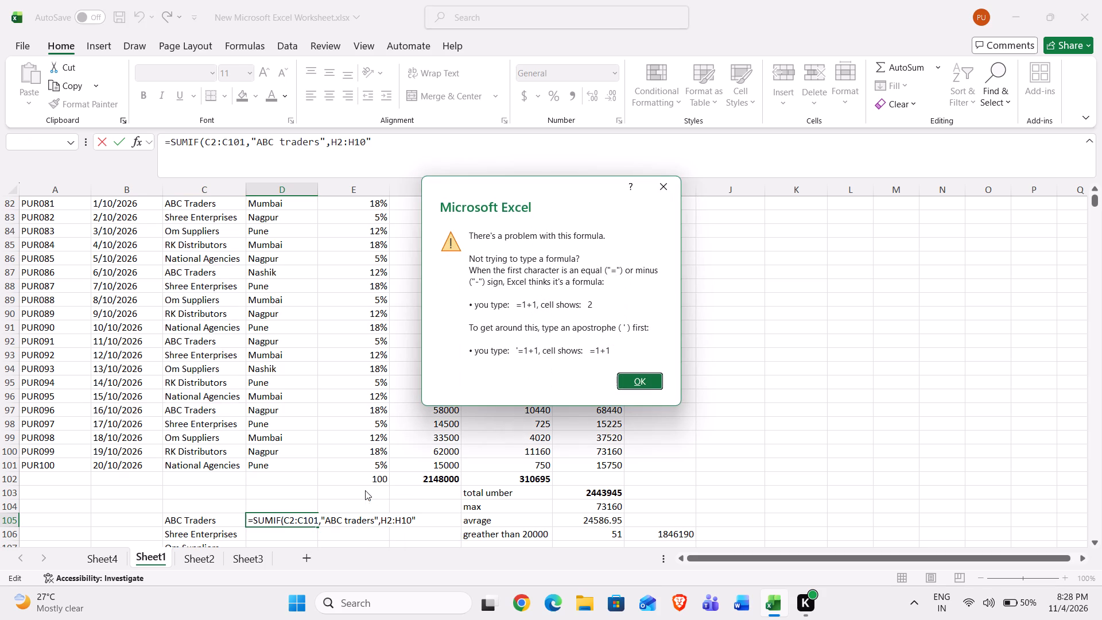
{"action": "left_click", "coordinate": [674, 193]}
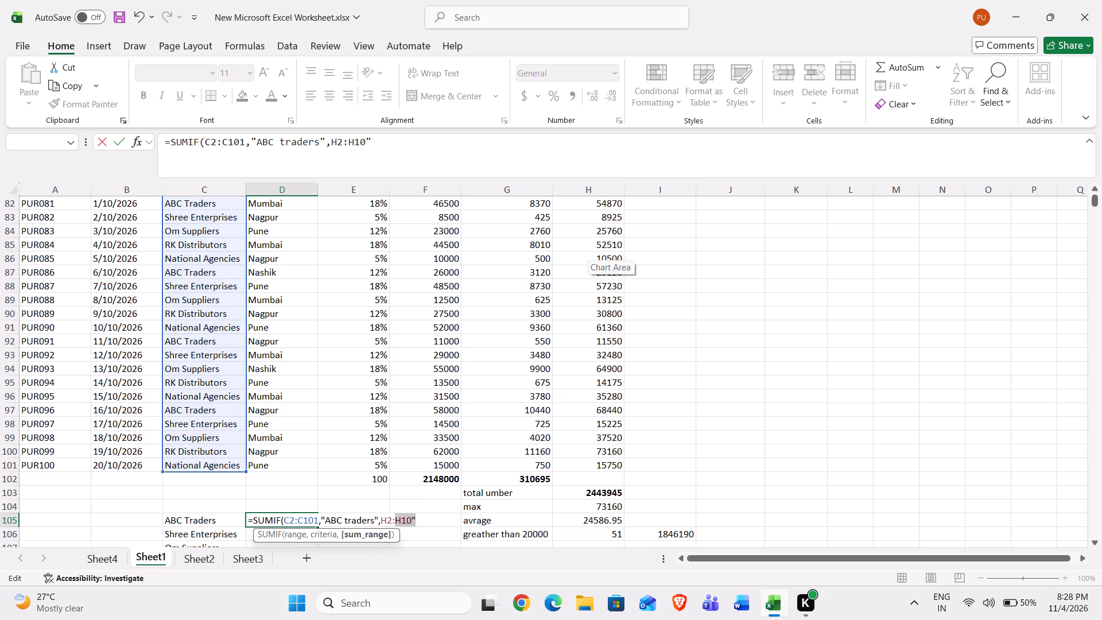
Replace the sum range of the SUMIF formula in D105 with the total number range H2:H101 and enter it.
{"action": "left_click", "coordinate": [438, 521]}
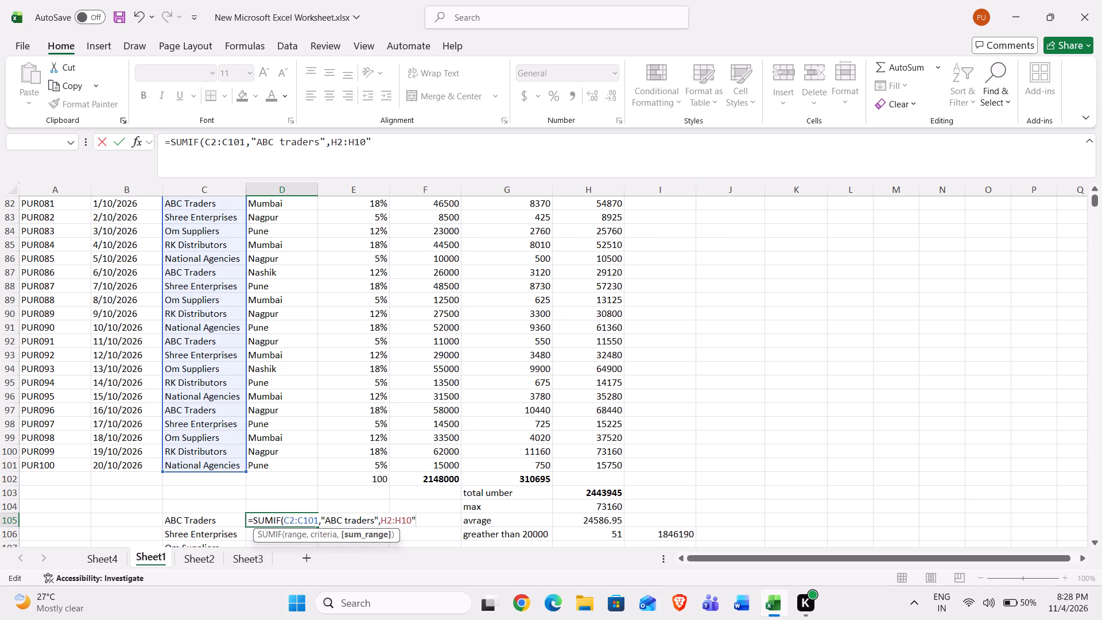
{"action": "key", "text": "BackSpace"}
{"action": "key", "text": "BackSpace"}
{"action": "key", "text": "BackSpace"}
{"action": "key", "text": "BackSpace"}
{"action": "key", "text": "BackSpace"}
{"action": "key", "text": "BackSpace"}
{"action": "key", "text": "BackSpace"}
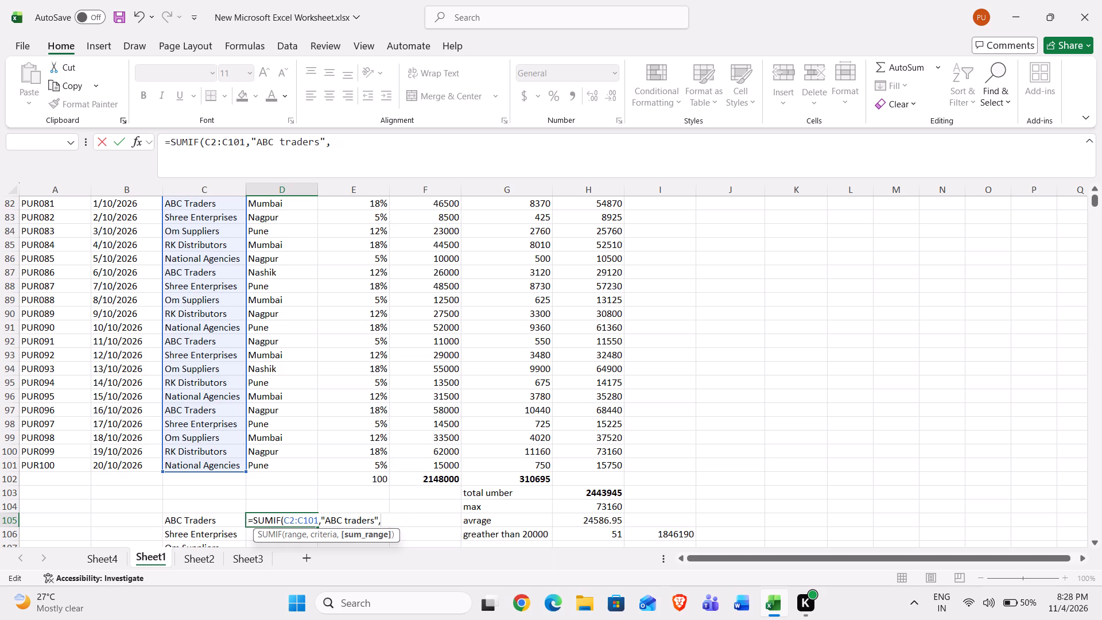
{"action": "scroll", "coordinate": [649, 406], "scroll_direction": "up", "scroll_amount": 7}
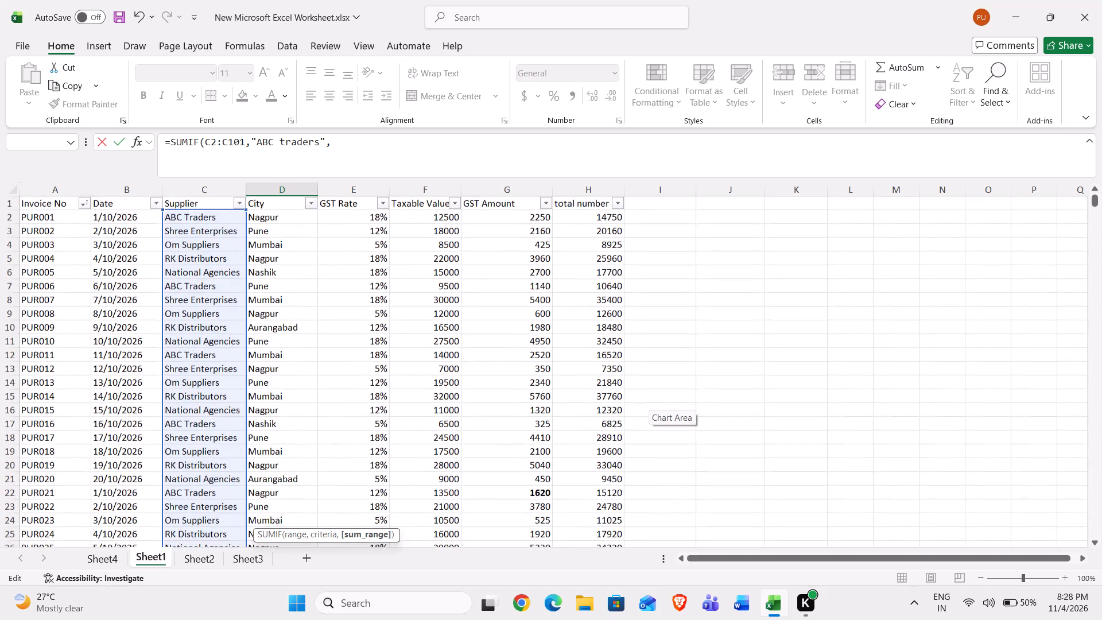
{"action": "left_click", "coordinate": [584, 225]}
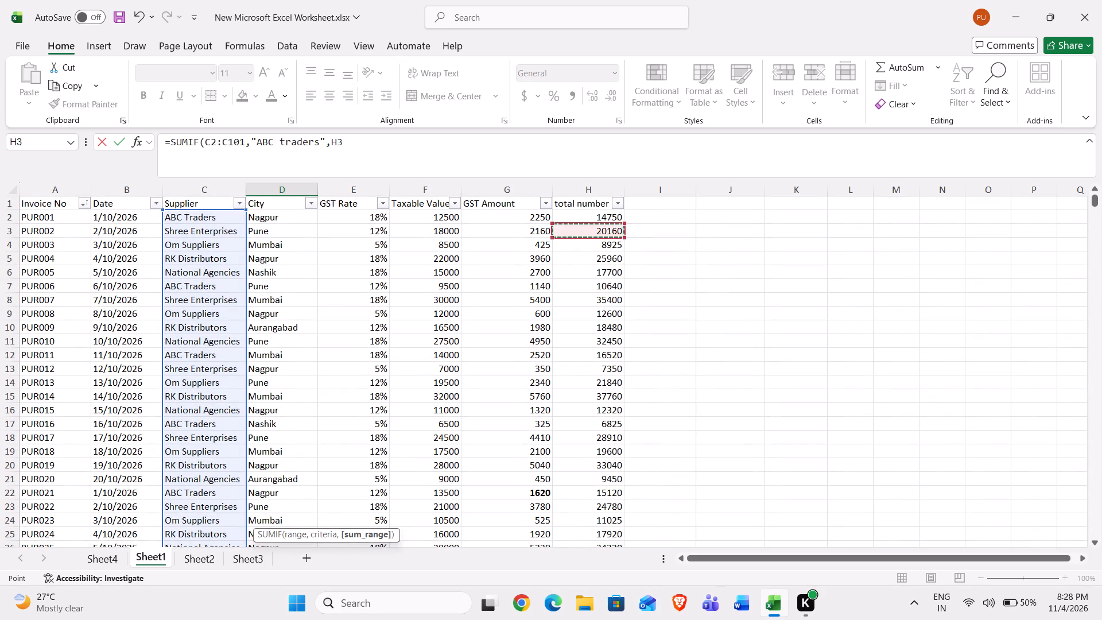
{"action": "key", "text": "Up"}
{"action": "key", "text": "ctrl+shift+Down"}
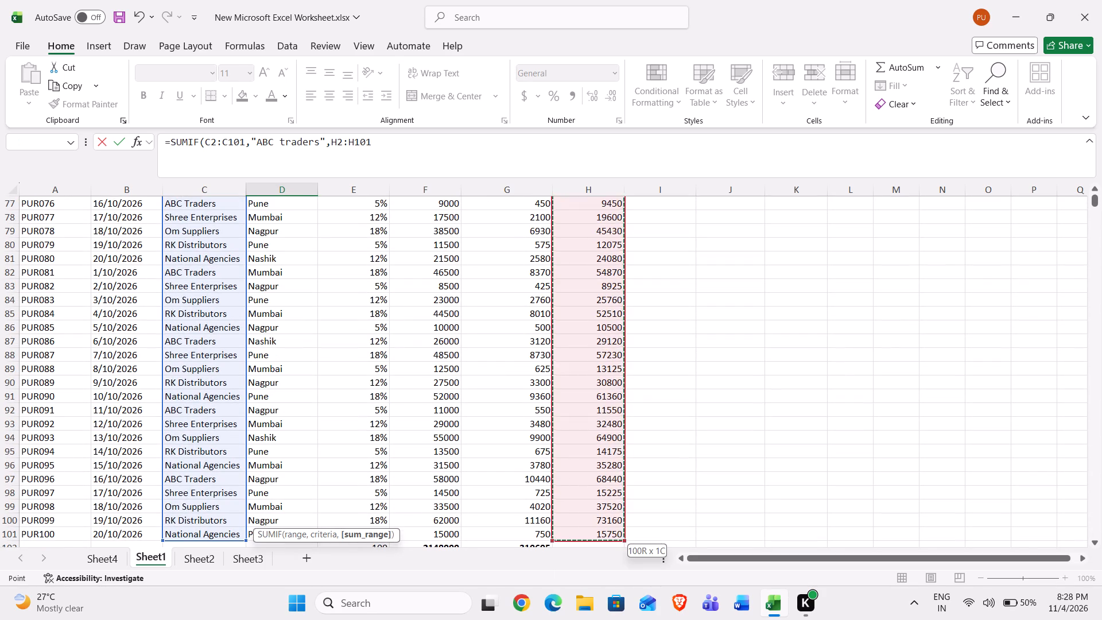
{"action": "key", "text": "Return"}
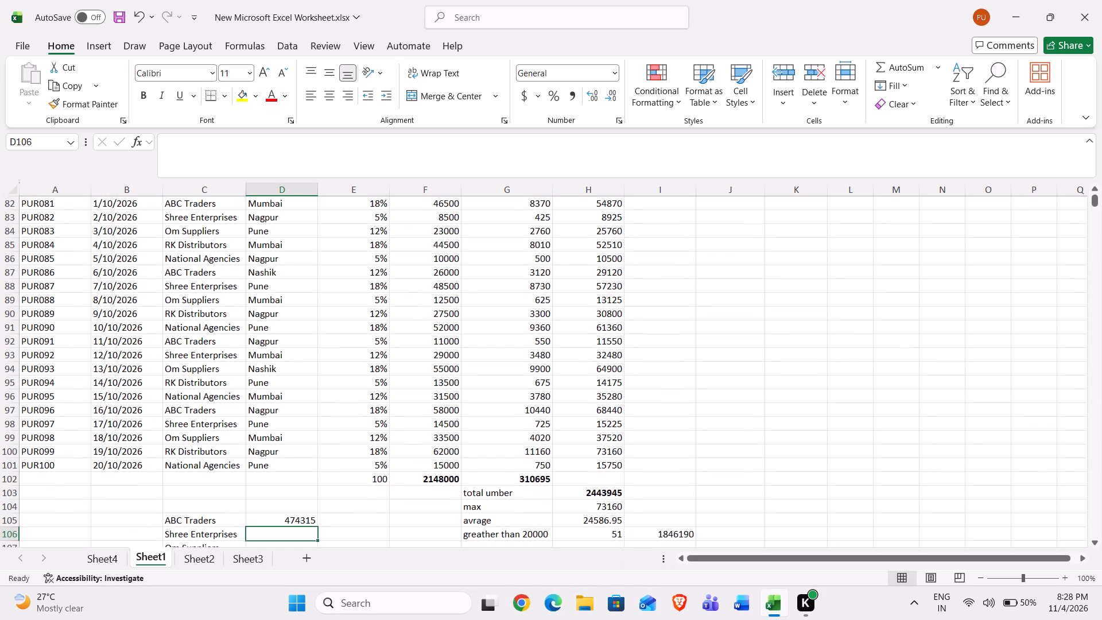
Copy the ABC Traders SUMIF formula from D105 into D106:D109 beside the other four suppliers.
{"action": "key", "text": "Up"}
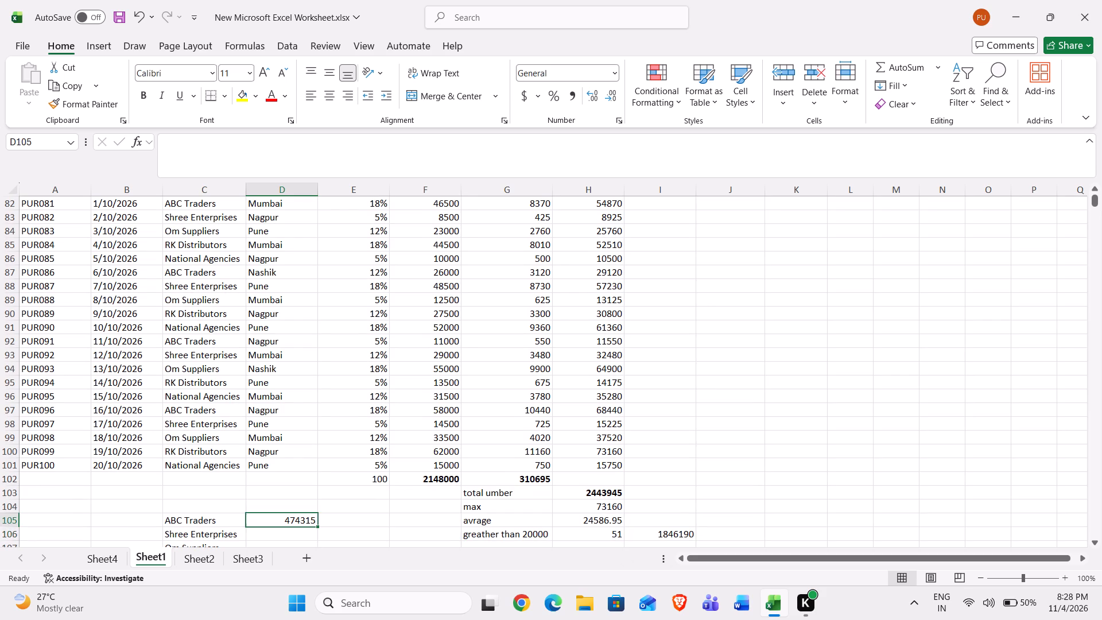
{"action": "key", "text": "ctrl+c"}
{"action": "key", "text": "Left"}
{"action": "key", "text": "ctrl+Down"}
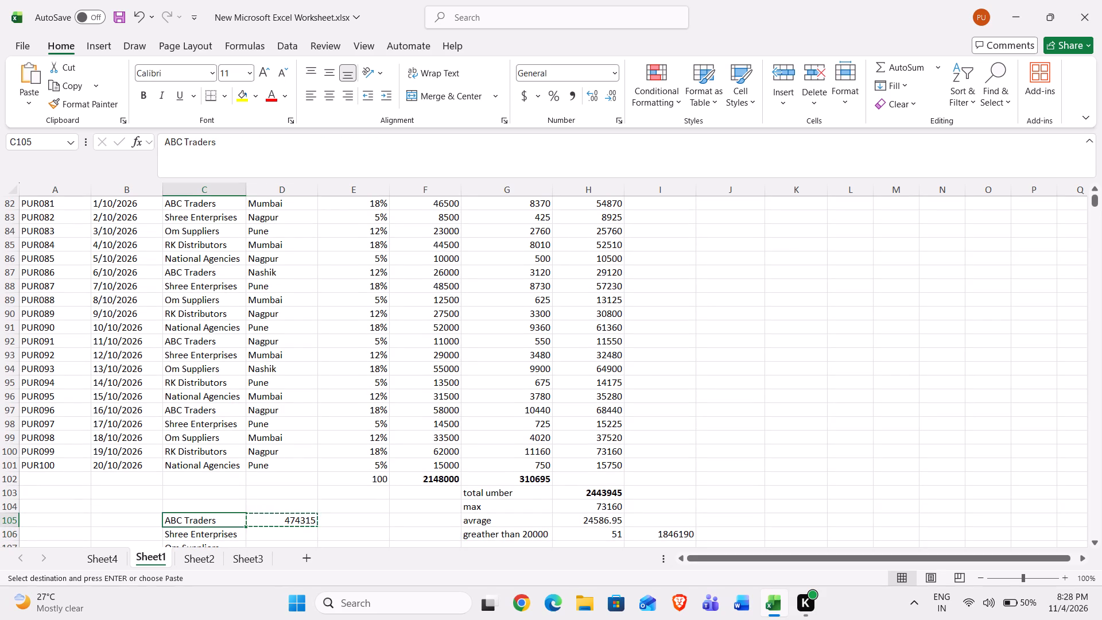
{"action": "key", "text": "Right"}
{"action": "key", "text": "Down"}
{"action": "key", "text": "Up"}
{"action": "key", "text": "Up"}
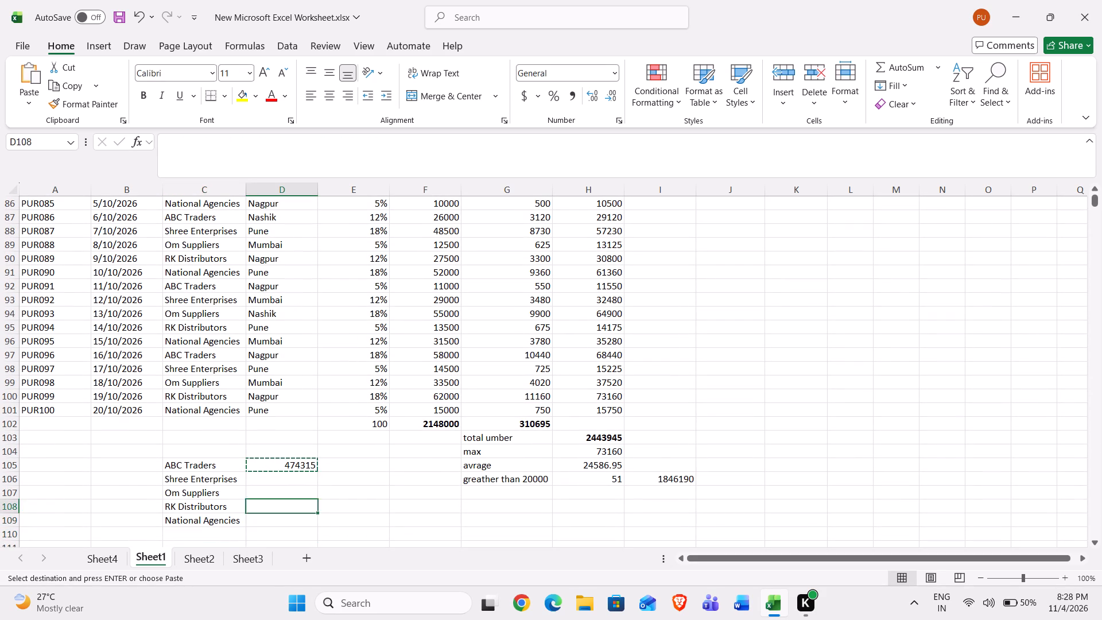
{"action": "key", "text": "Up"}
{"action": "key", "text": "Up"}
{"action": "key", "text": "shift+Down"}
{"action": "key", "text": "shift+Down"}
{"action": "key", "text": "shift+Down"}
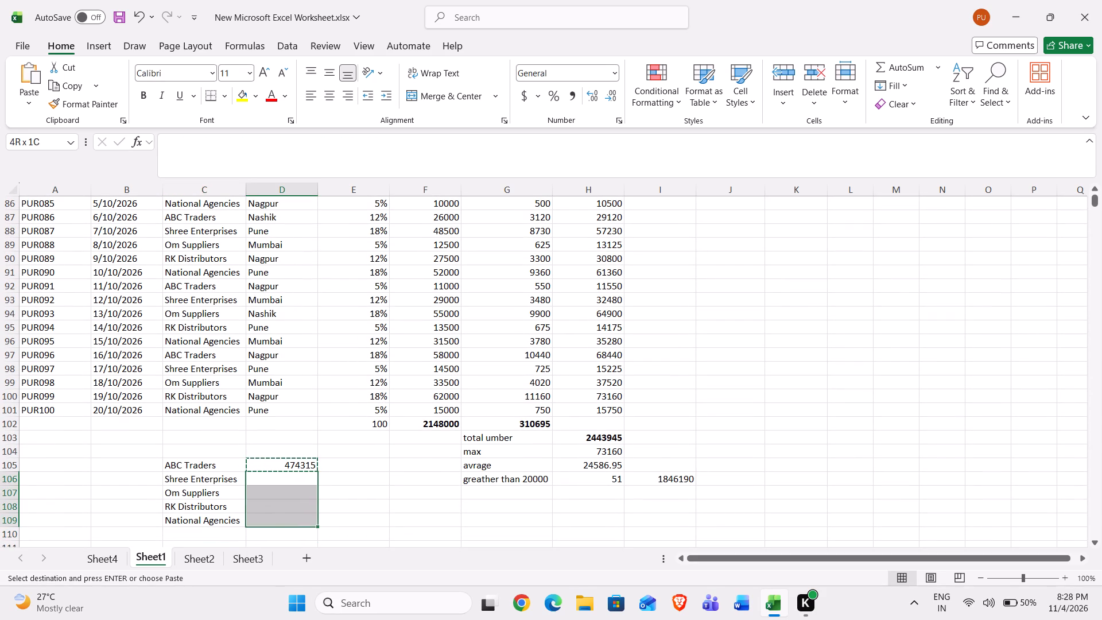
{"action": "key", "text": "ctrl+v"}
{"action": "key", "text": "Escape"}
Check the pasted SUMIF formulas beside the remaining suppliers in D106:D109.
{"action": "key", "text": "Down"}
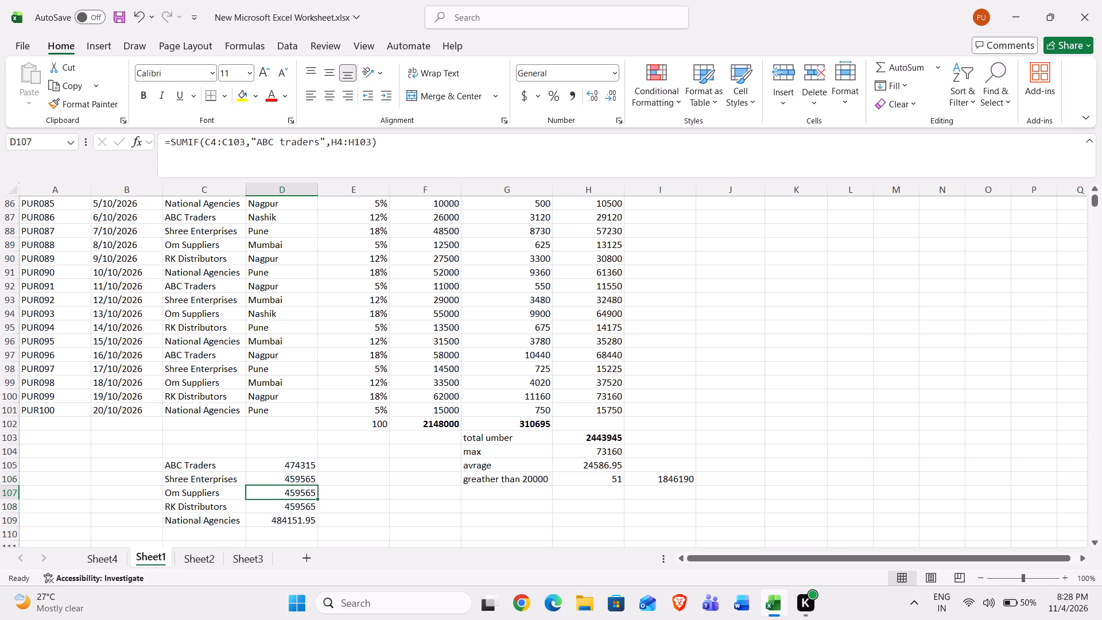
{"action": "key", "text": "Up"}
{"action": "key", "text": "Down"}
{"action": "key", "text": "Down"}
{"action": "key", "text": "Down"}
{"action": "key", "text": "Up"}
{"action": "key", "text": "Up"}
{"action": "key", "text": "Up"}
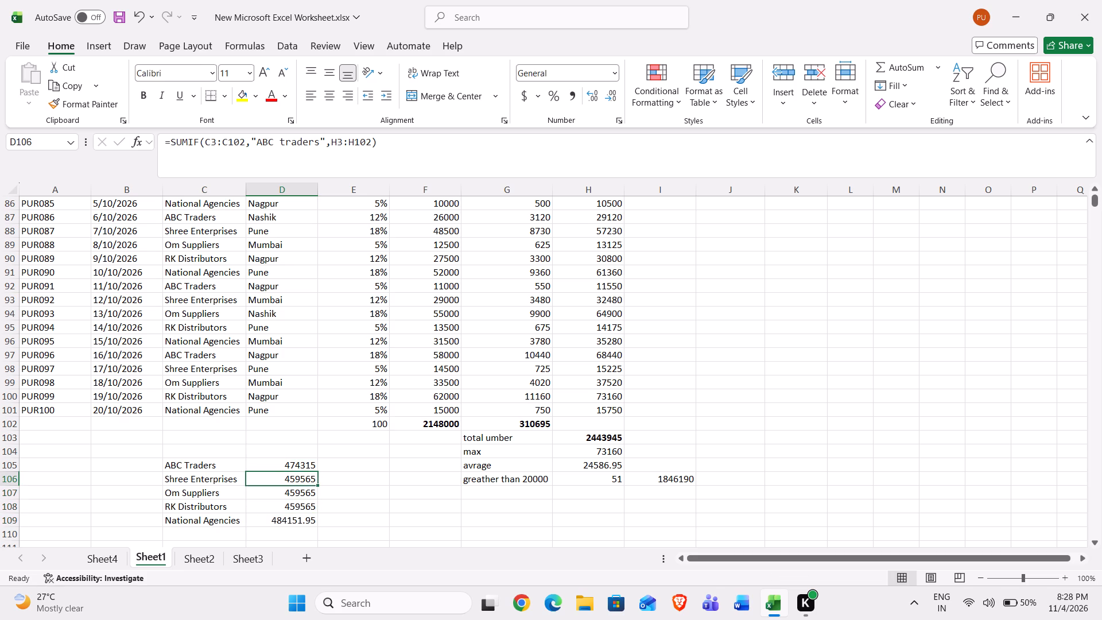
Replace the criterion in the D106 SUMIF formula with "Shree Enterprises", copied from cell C106.
{"action": "left_click", "coordinate": [220, 475]}
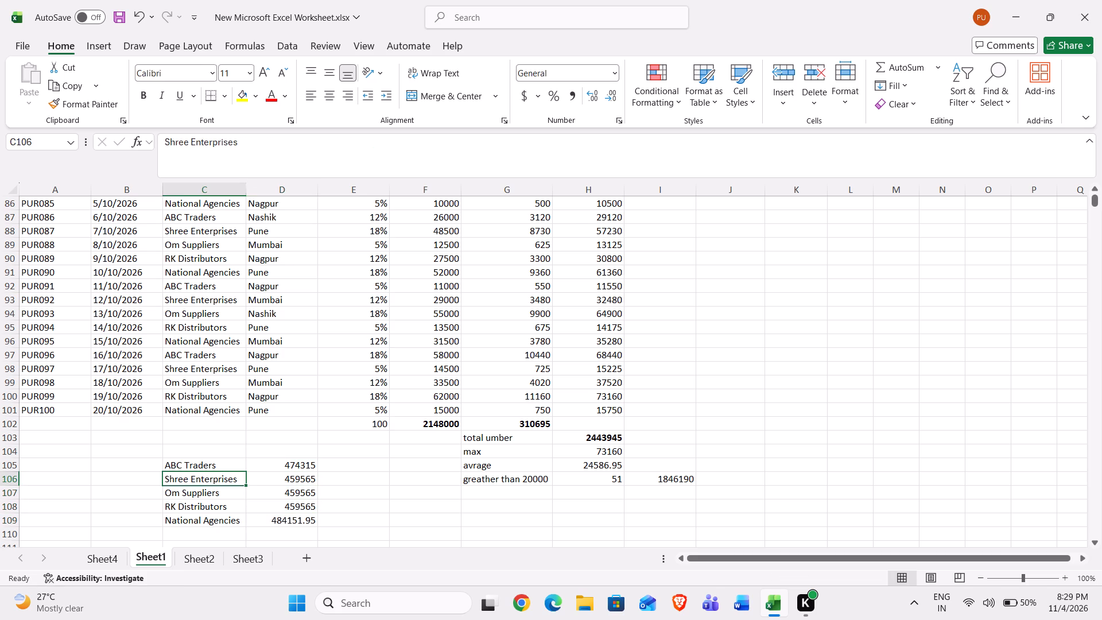
{"action": "left_click_drag", "start_coordinate": [243, 145], "coordinate": [163, 145]}
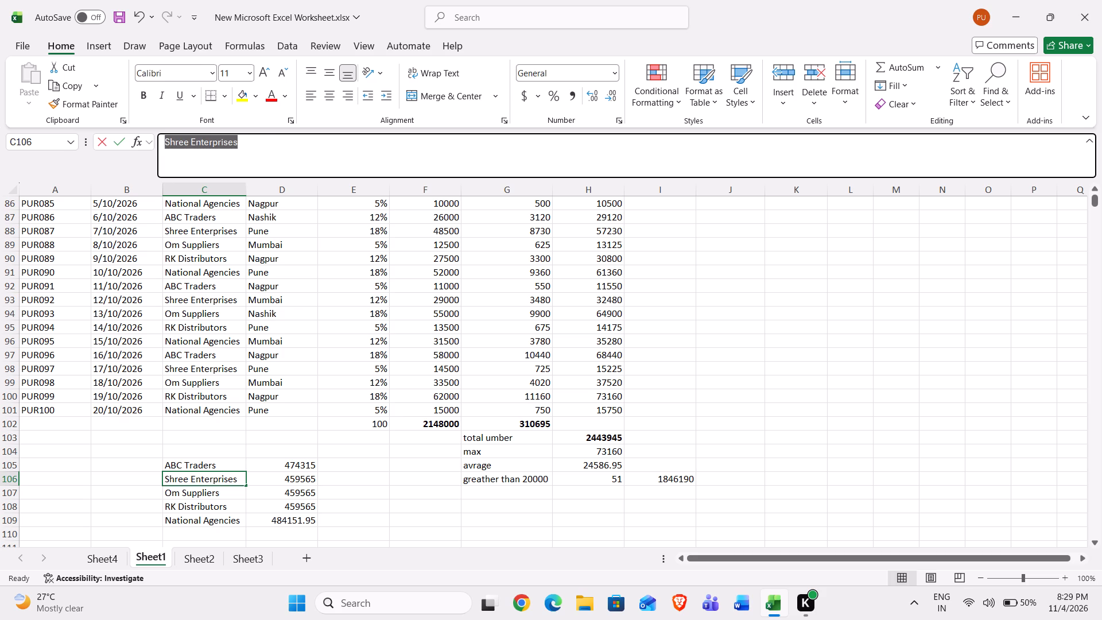
{"action": "left_click_drag", "start_coordinate": [163, 145], "coordinate": [161, 145]}
{"action": "key", "text": "ctrl+c"}
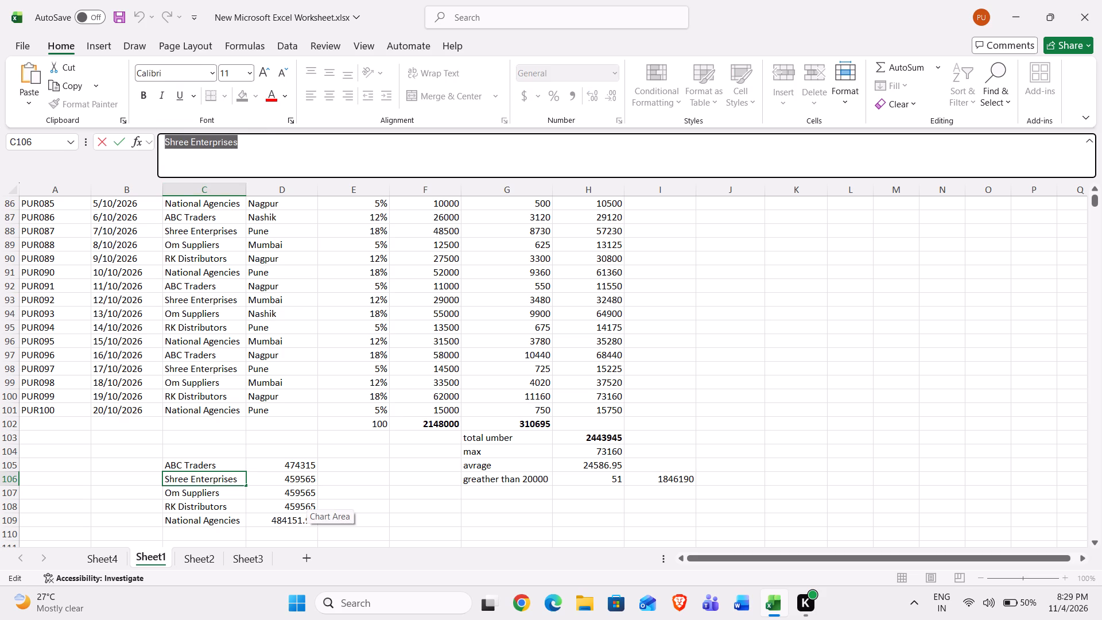
{"action": "left_click", "coordinate": [300, 483]}
{"action": "key", "text": "F2"}
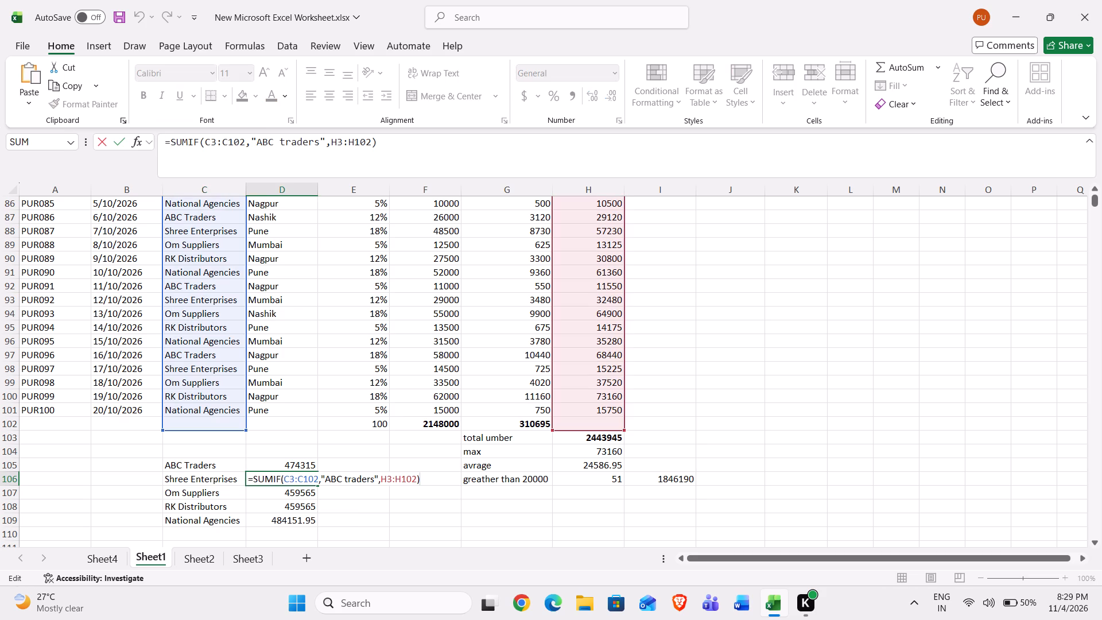
{"action": "left_click_drag", "start_coordinate": [318, 145], "coordinate": [256, 140]}
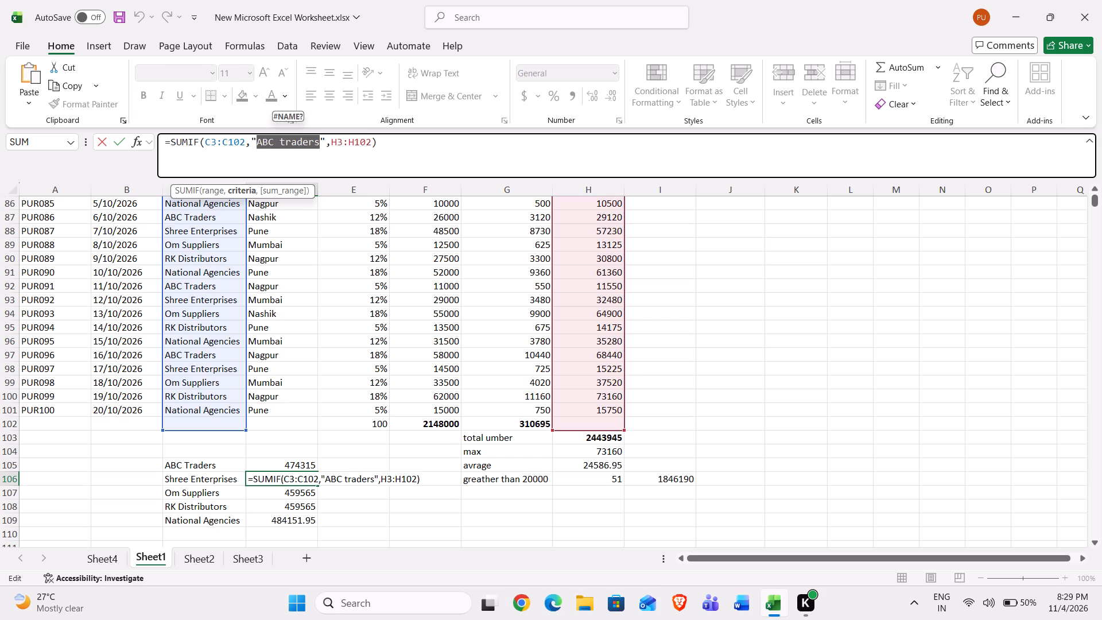
{"action": "key", "text": "ctrl+v"}
{"action": "key", "text": "Return"}
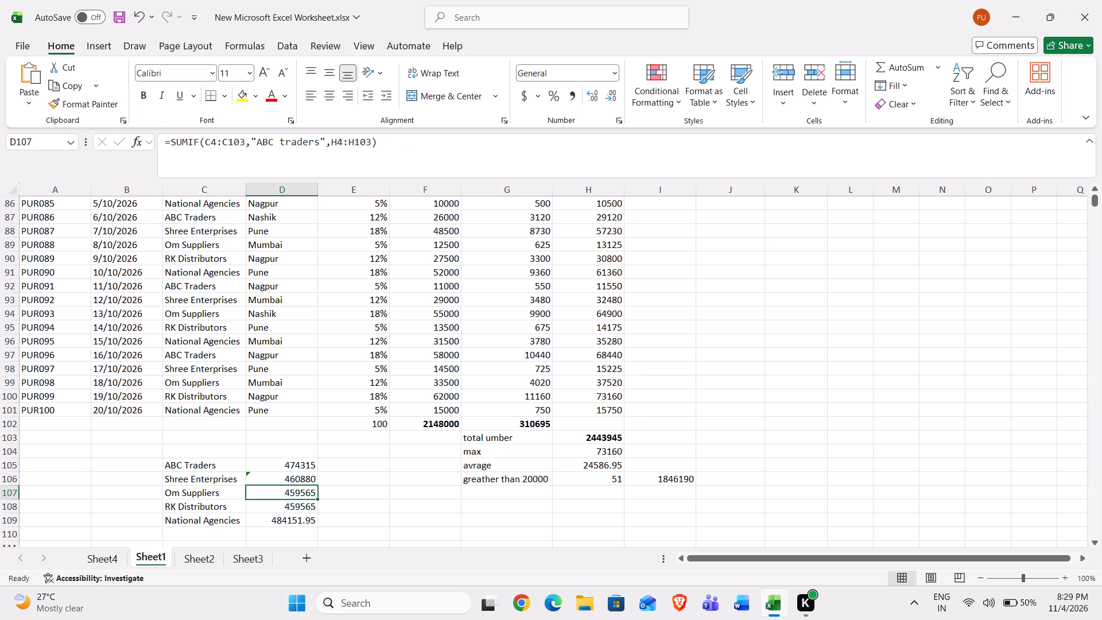
Replace the criterion in the D107 SUMIF formula with "Om Suppliers", copied from cell C107.
{"action": "left_click", "coordinate": [199, 488]}
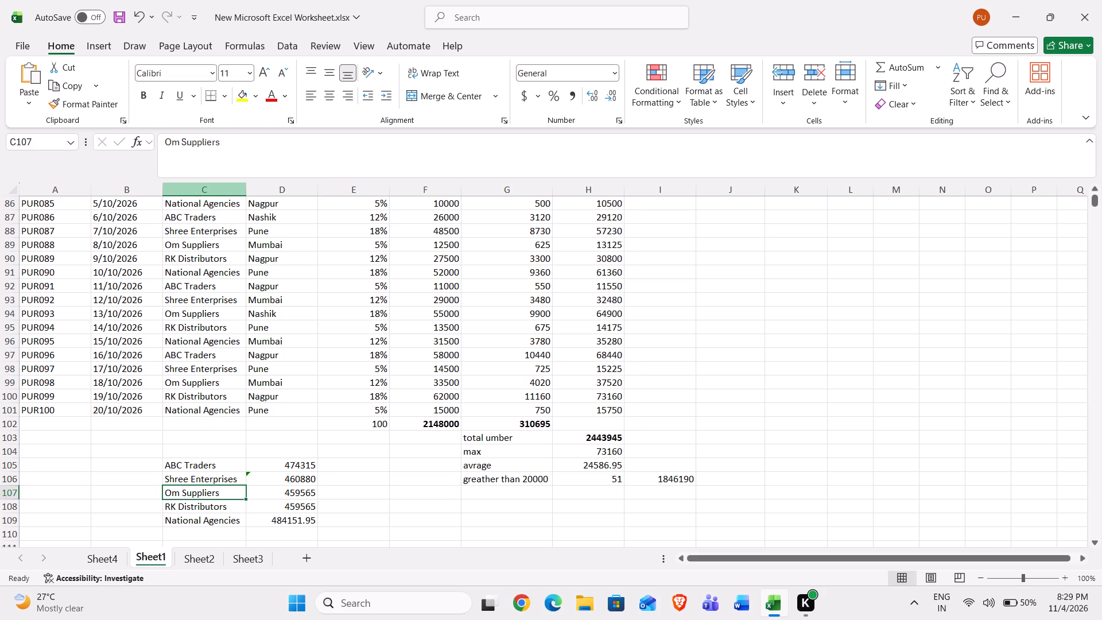
{"action": "left_click_drag", "start_coordinate": [223, 144], "coordinate": [153, 139]}
{"action": "key", "text": "ctrl+c"}
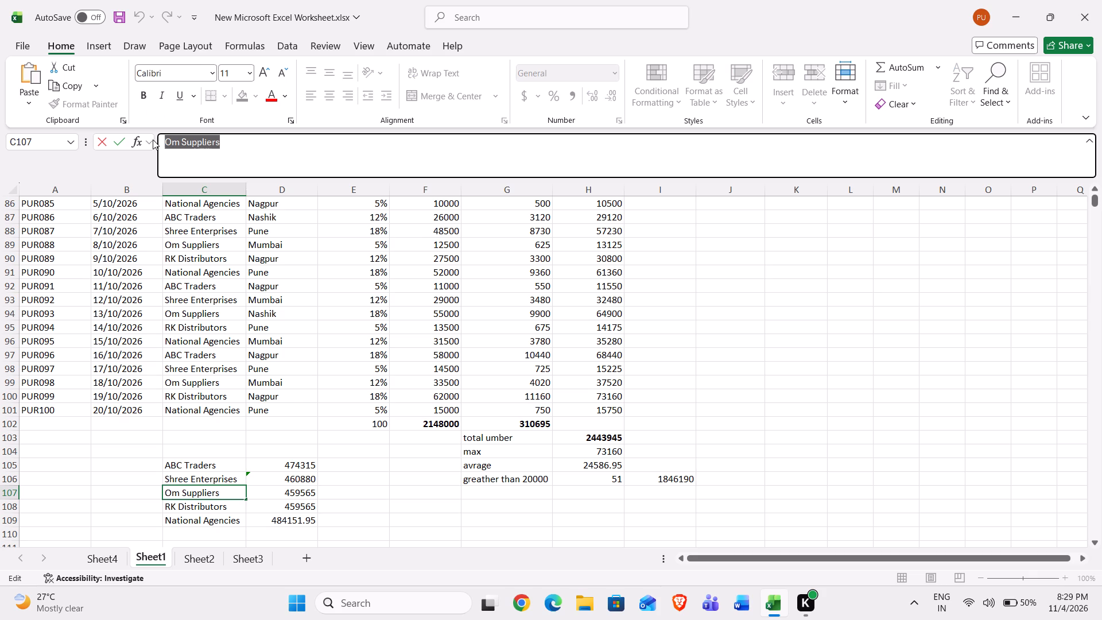
{"action": "left_click", "coordinate": [297, 495]}
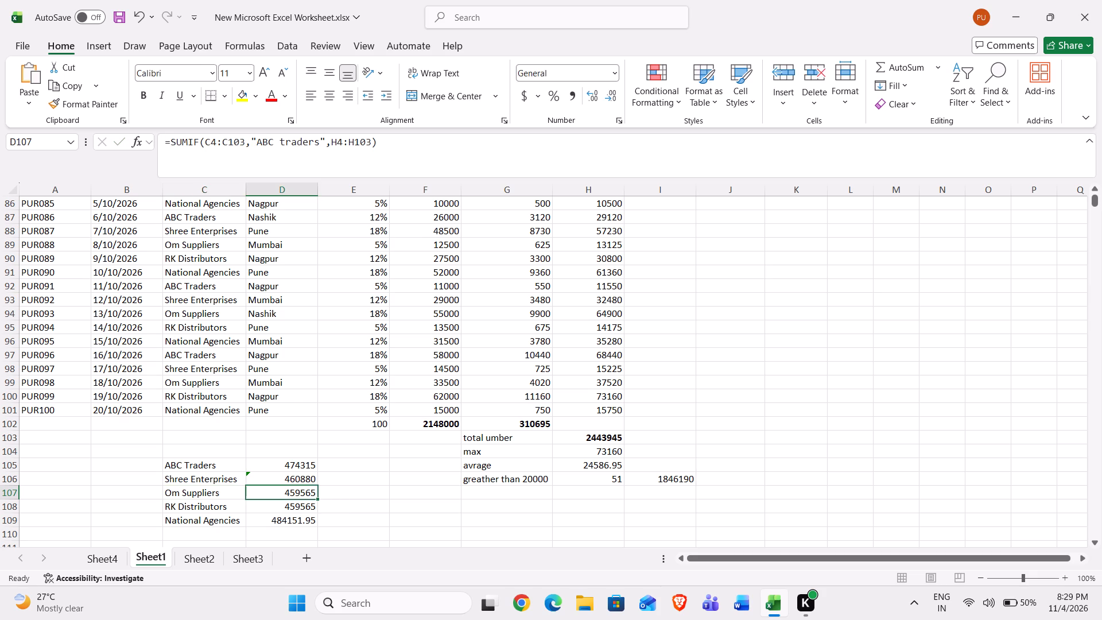
{"action": "key", "text": "F2"}
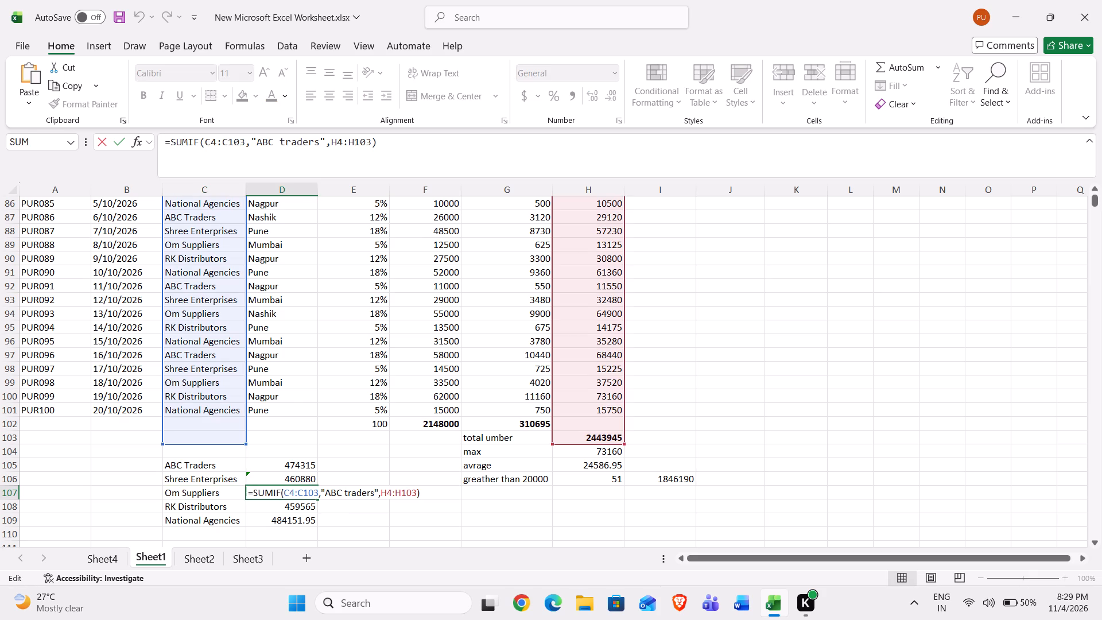
{"action": "left_click_drag", "start_coordinate": [318, 141], "coordinate": [266, 140]}
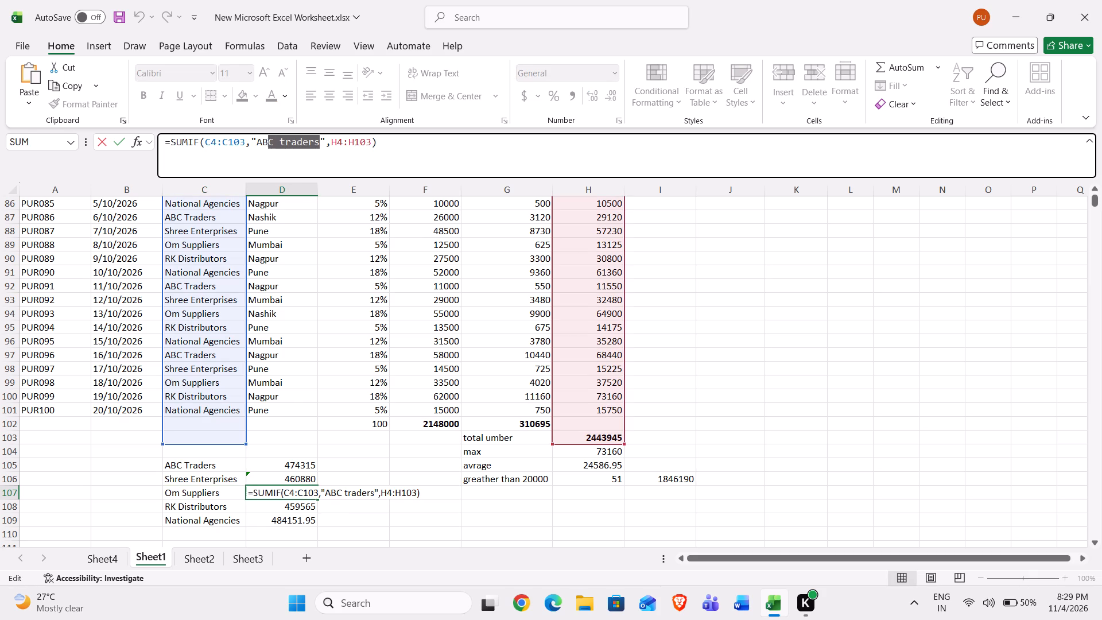
{"action": "left_click_drag", "start_coordinate": [266, 140], "coordinate": [259, 140]}
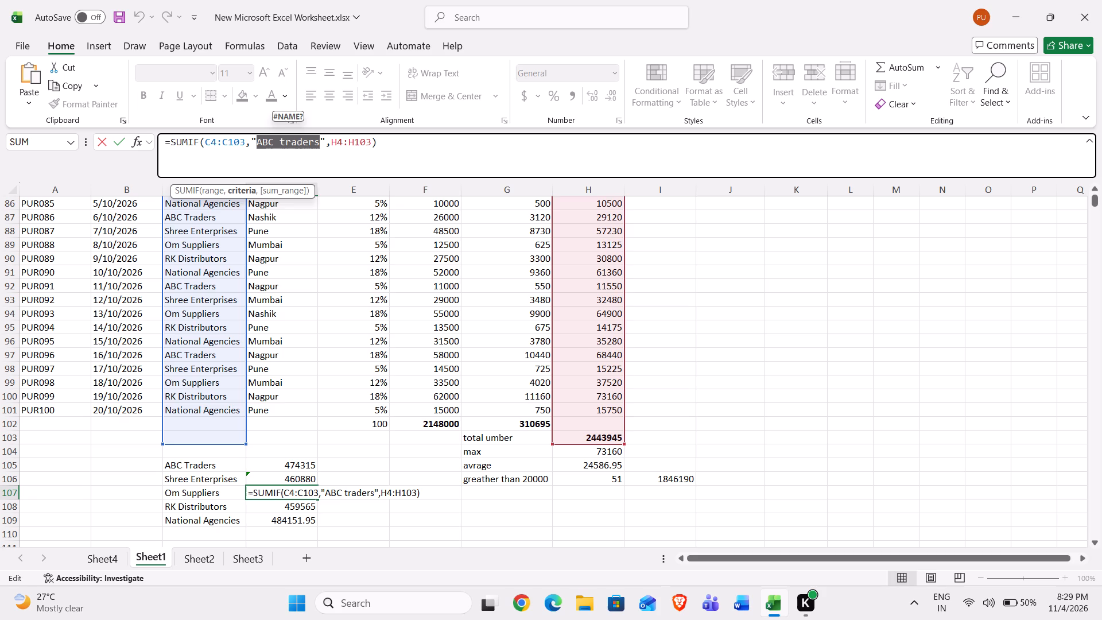
{"action": "key", "text": "ctrl+v"}
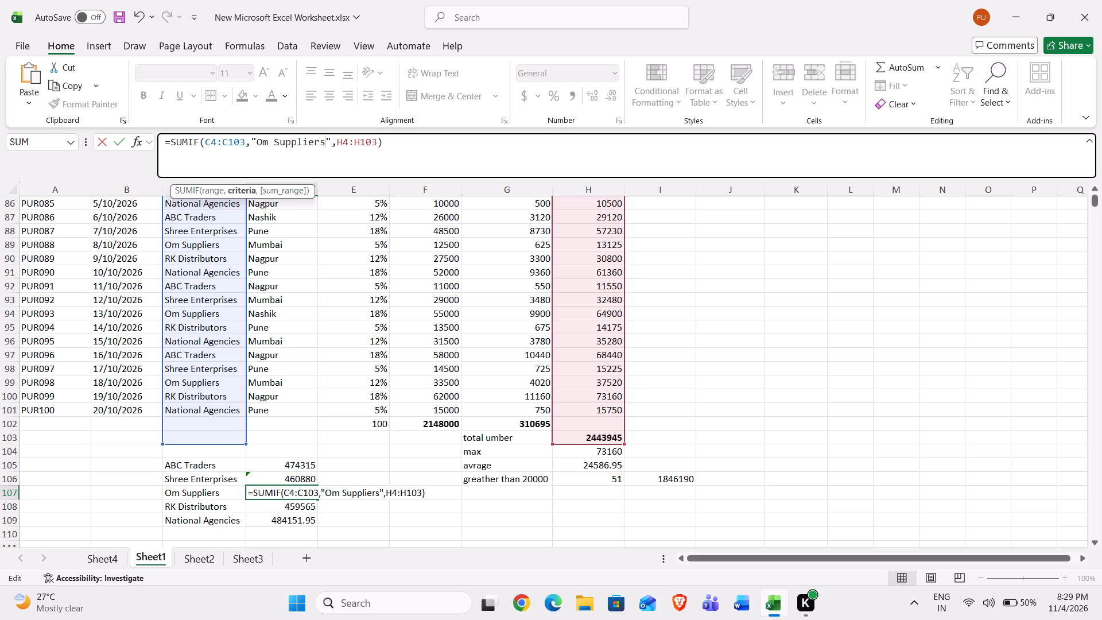
{"action": "key", "text": "Return"}
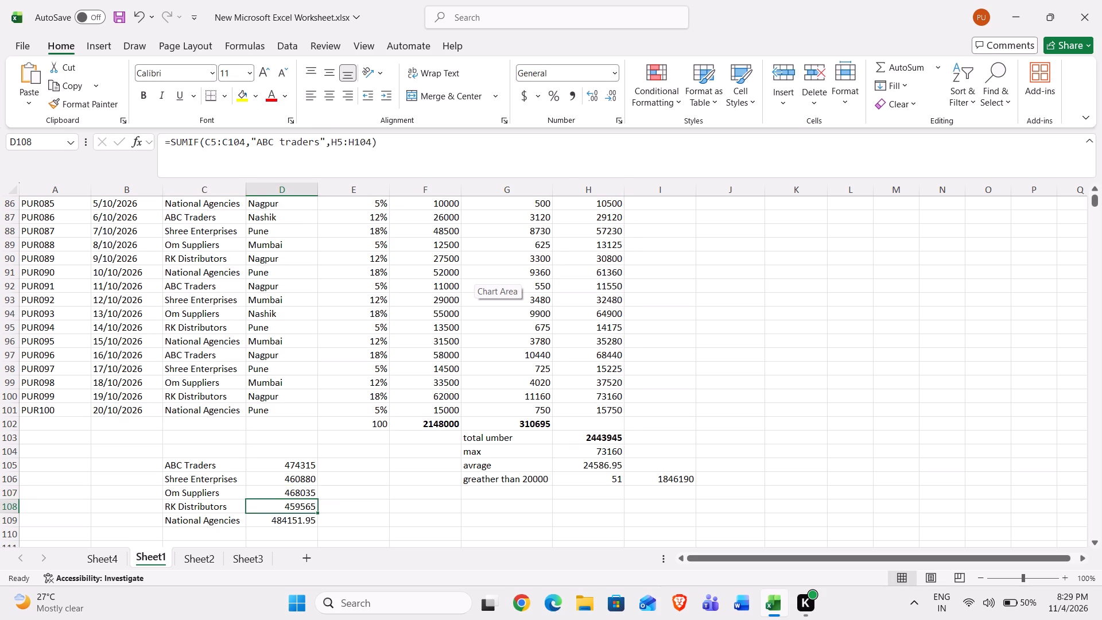
Shorten the column H sum range of the RK Distributors SUMIF formula in D108 towards the last purchase record and enter it.
{"action": "key", "text": "F2"}
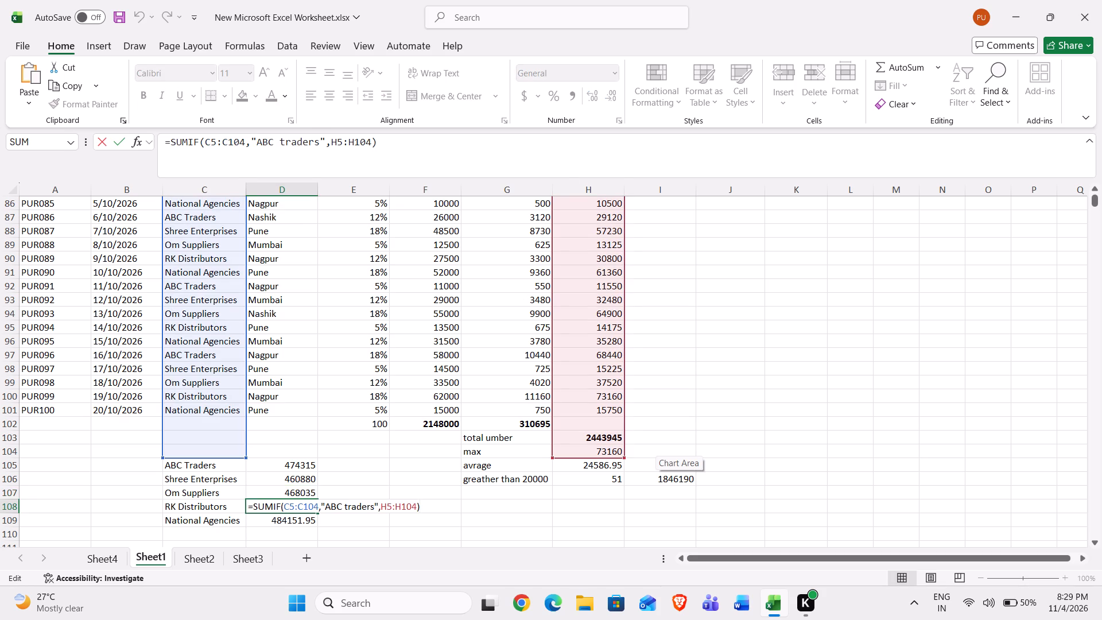
{"action": "left_click_drag", "start_coordinate": [623, 457], "coordinate": [619, 416]}
{"action": "key", "text": "Return"}
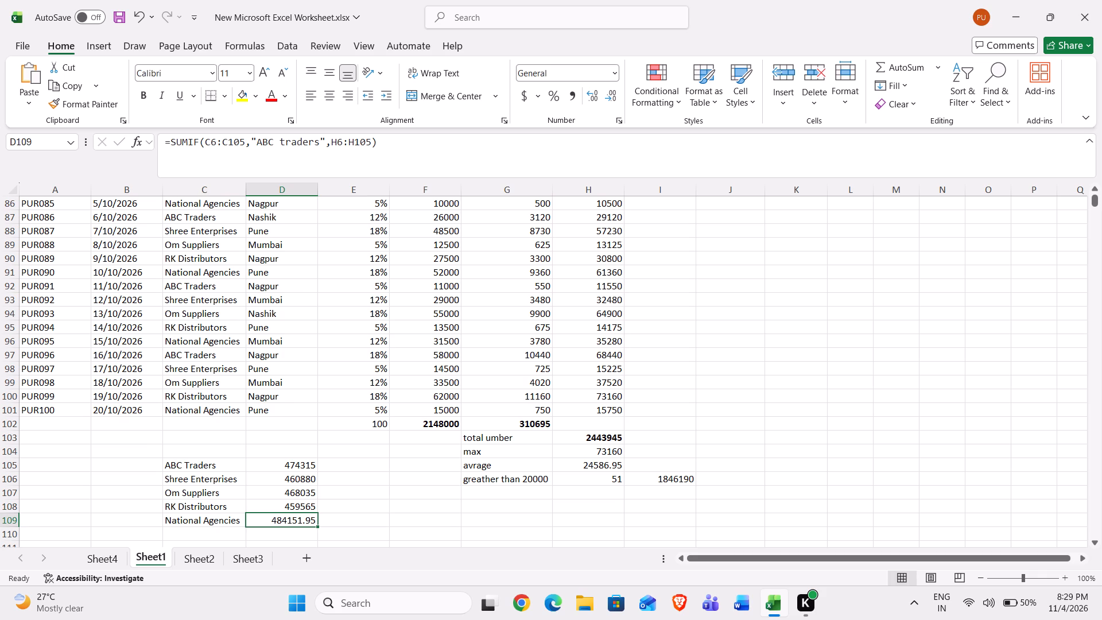
Replace the criterion in the D109 SUMIF formula with "National Agencies", copied from cell C109.
{"action": "key", "text": "Left"}
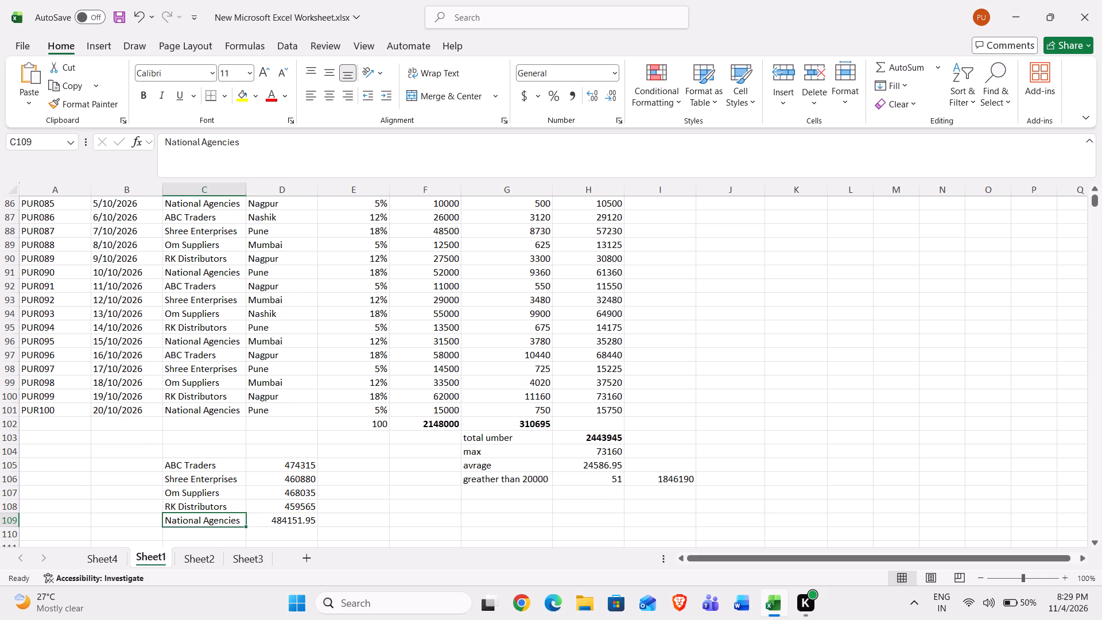
{"action": "left_click_drag", "start_coordinate": [253, 148], "coordinate": [160, 141]}
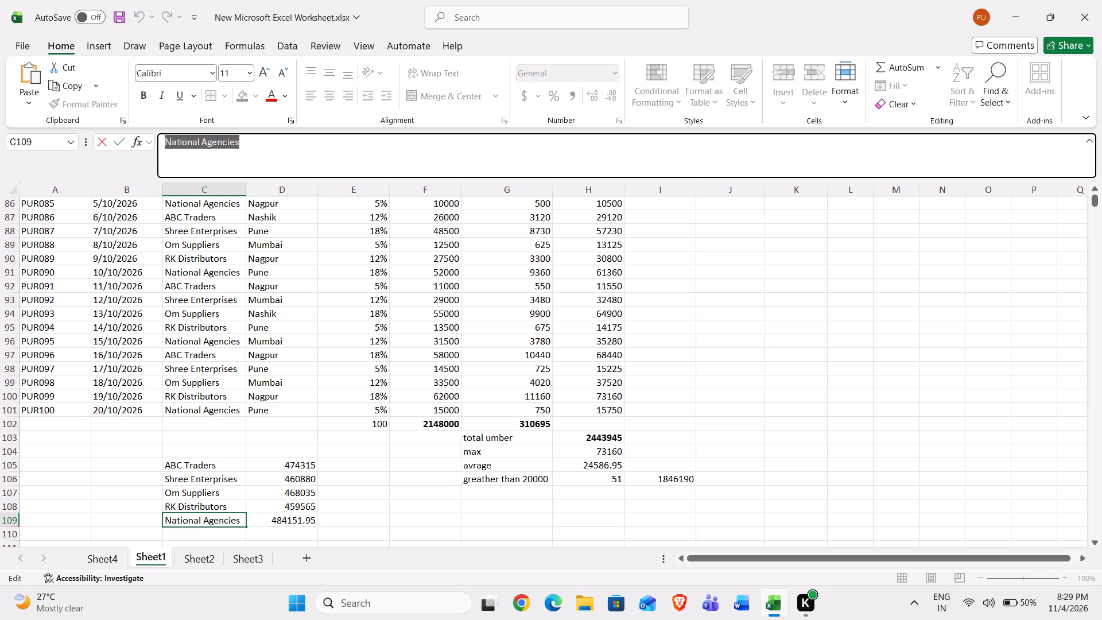
{"action": "key", "text": "ctrl+c"}
{"action": "left_click", "coordinate": [284, 526]}
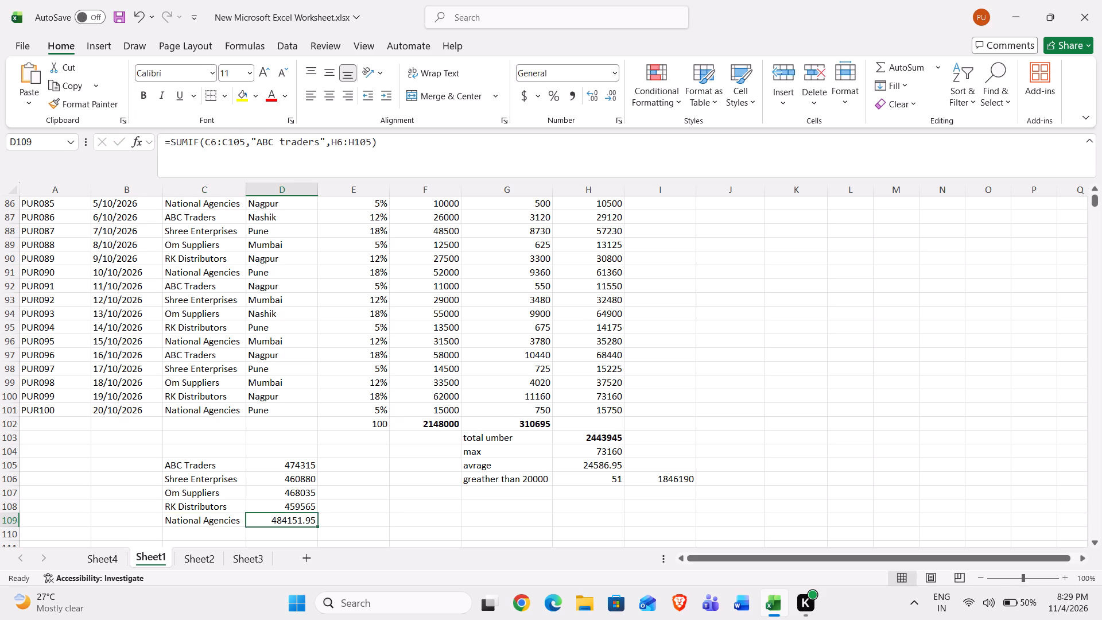
{"action": "left_click_drag", "start_coordinate": [318, 144], "coordinate": [275, 140]}
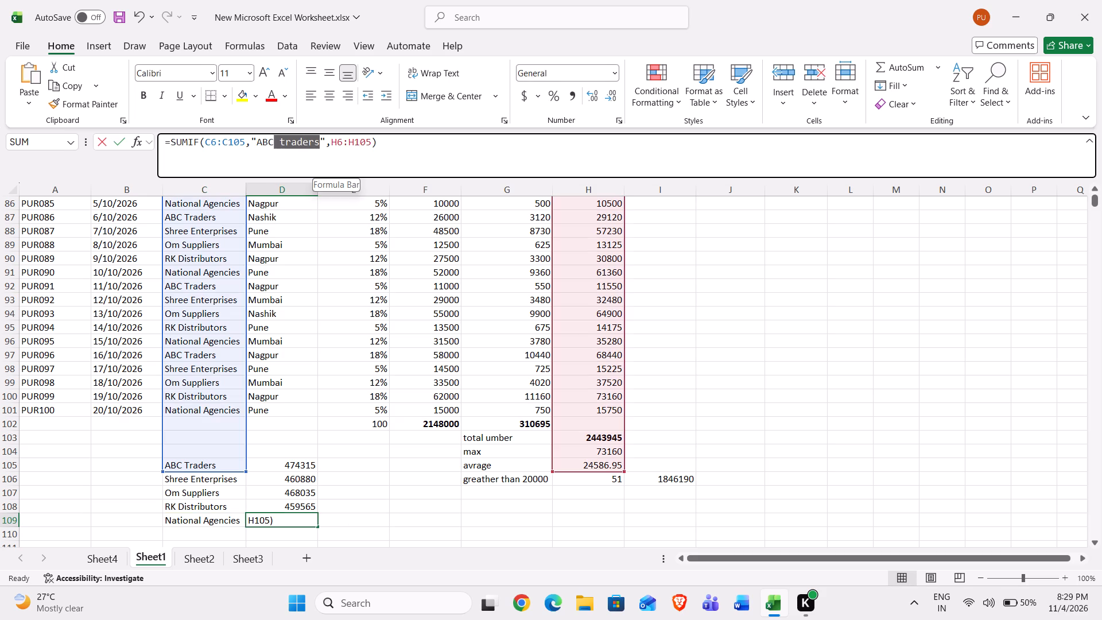
{"action": "left_click_drag", "start_coordinate": [275, 140], "coordinate": [257, 138]}
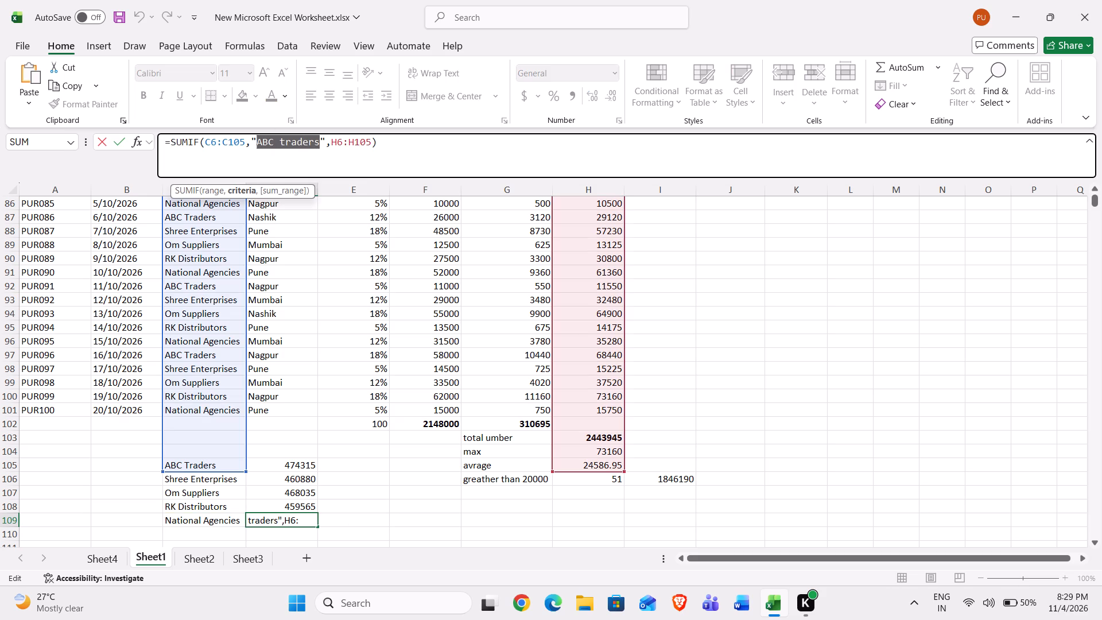
{"action": "key", "text": "ctrl+v"}
{"action": "key", "text": "Return"}
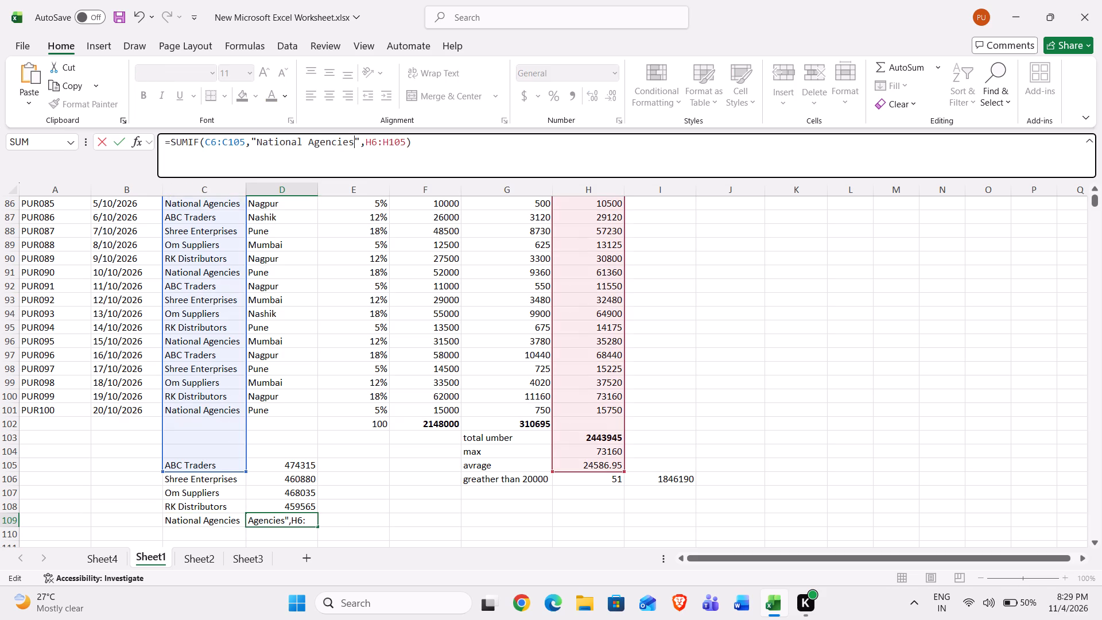
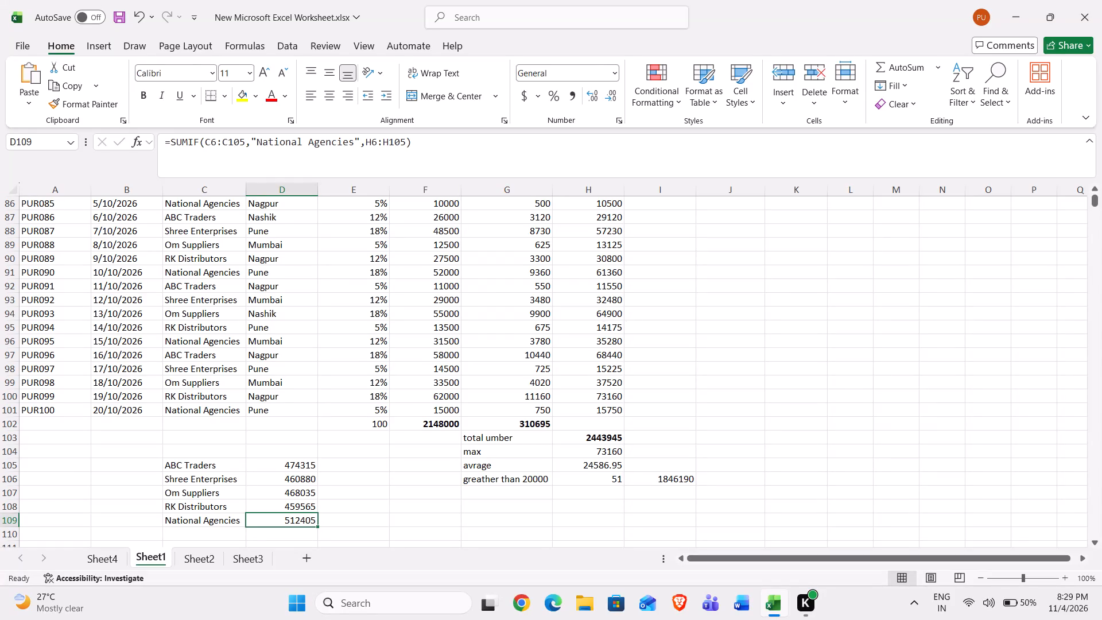
Shorten the sum range of the National Agencies SUMIF formula in D109 to H6:H101.
{"action": "key", "text": "F2"}
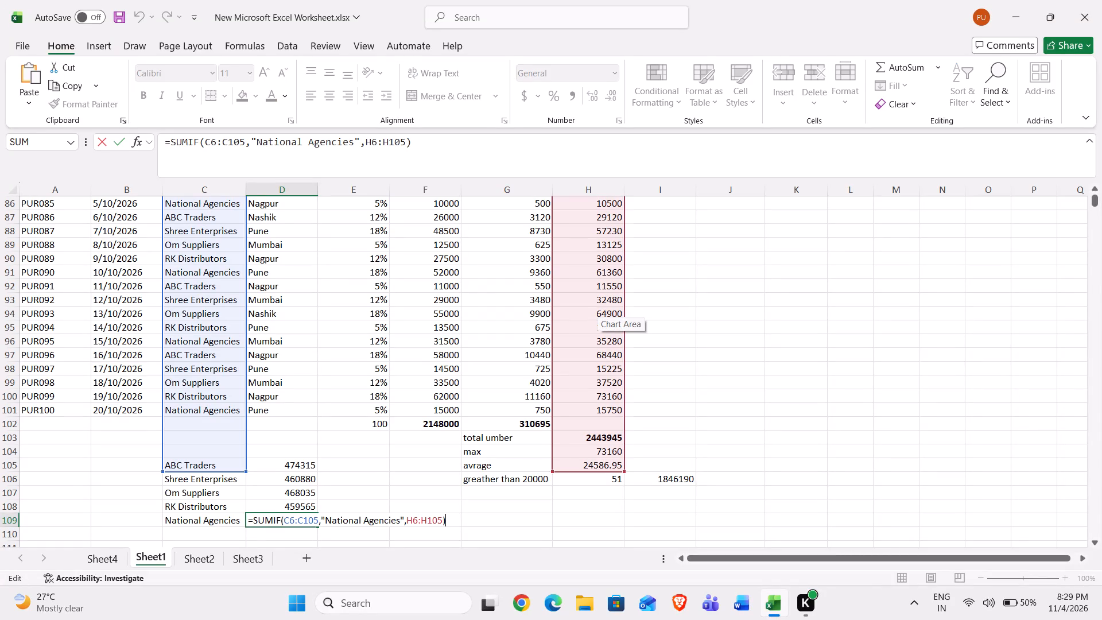
{"action": "left_click_drag", "start_coordinate": [624, 470], "coordinate": [626, 415]}
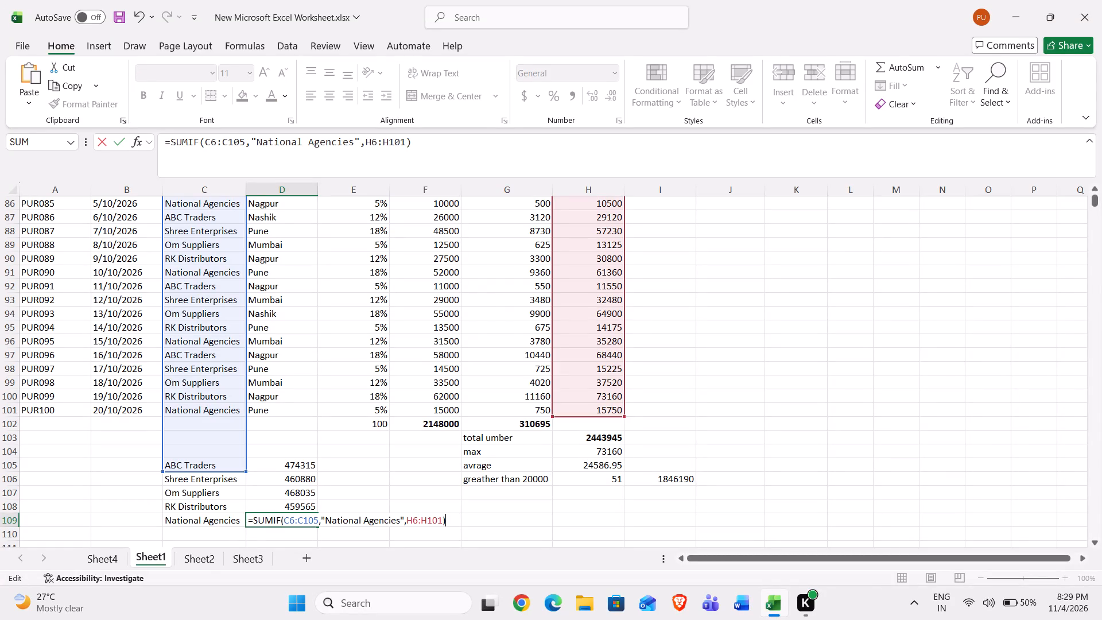
{"action": "key", "text": "Return"}
Review the supplier SUMIF formulas in cells D105 to D109 one by one.
{"action": "key", "text": "Up"}
{"action": "key", "text": "Up"}
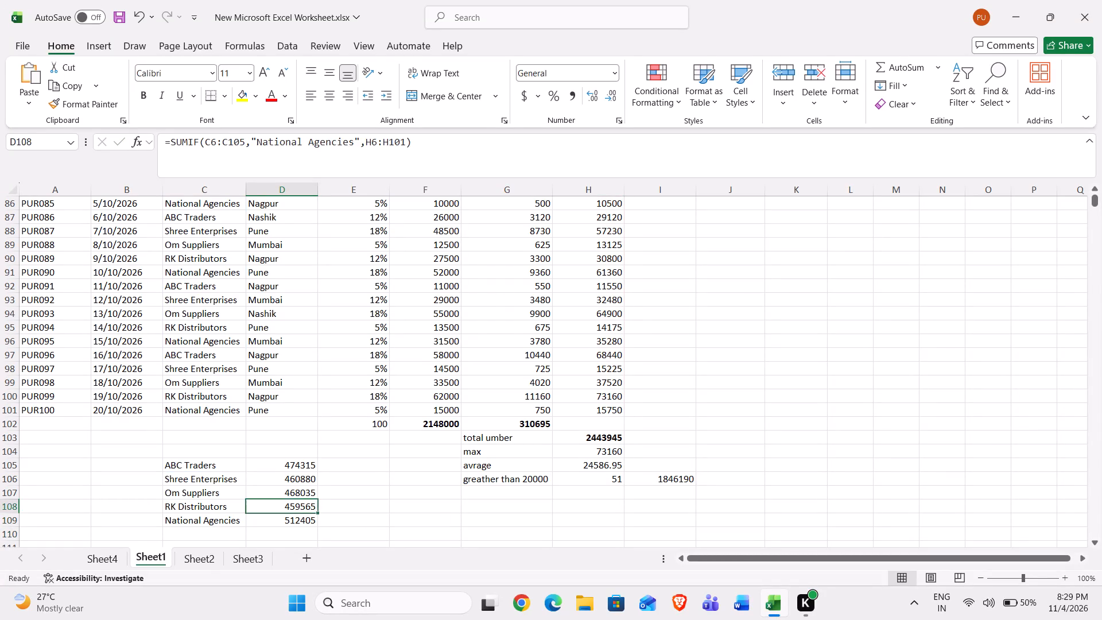
{"action": "key", "text": "Up"}
{"action": "key", "text": "Up"}
{"action": "key", "text": "Up"}
{"action": "key", "text": "Down"}
{"action": "key", "text": "Down"}
{"action": "key", "text": "Down"}
{"action": "key", "text": "Down"}
{"action": "key", "text": "Down"}
{"action": "key", "text": "Down"}
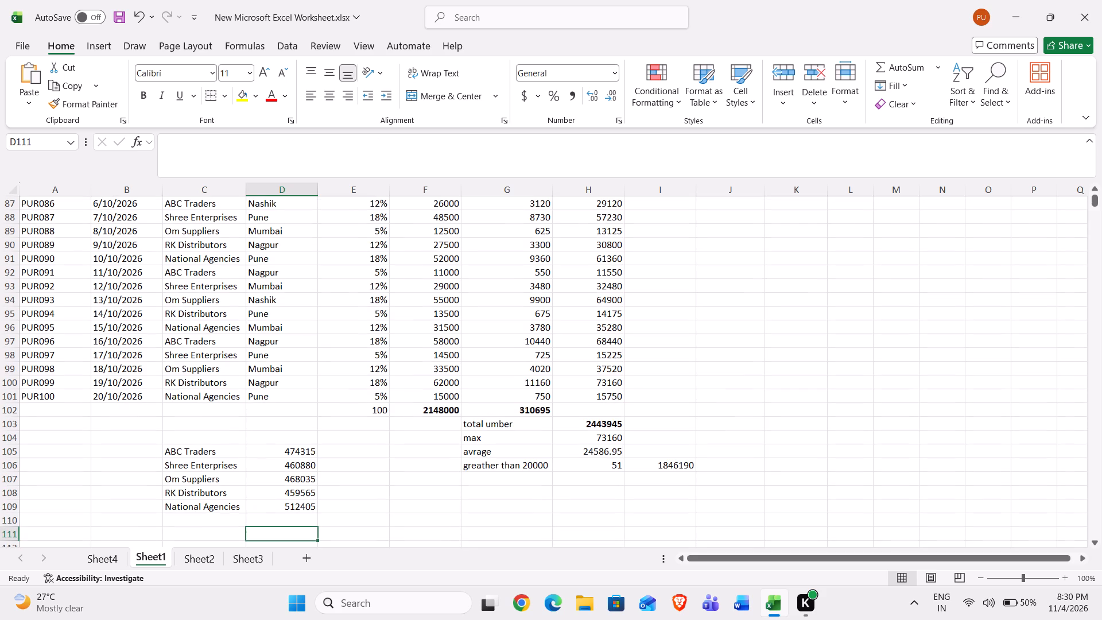
Save the workbook.
{"action": "key", "text": "ctrl+s"}
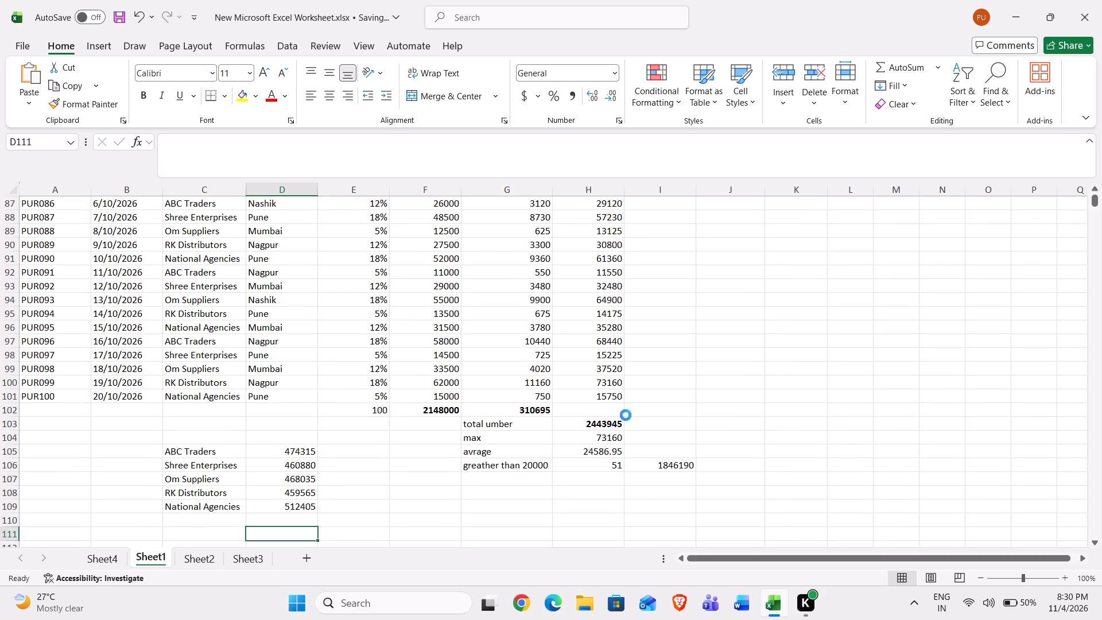
{"action": "key", "text": "ctrl+s"}
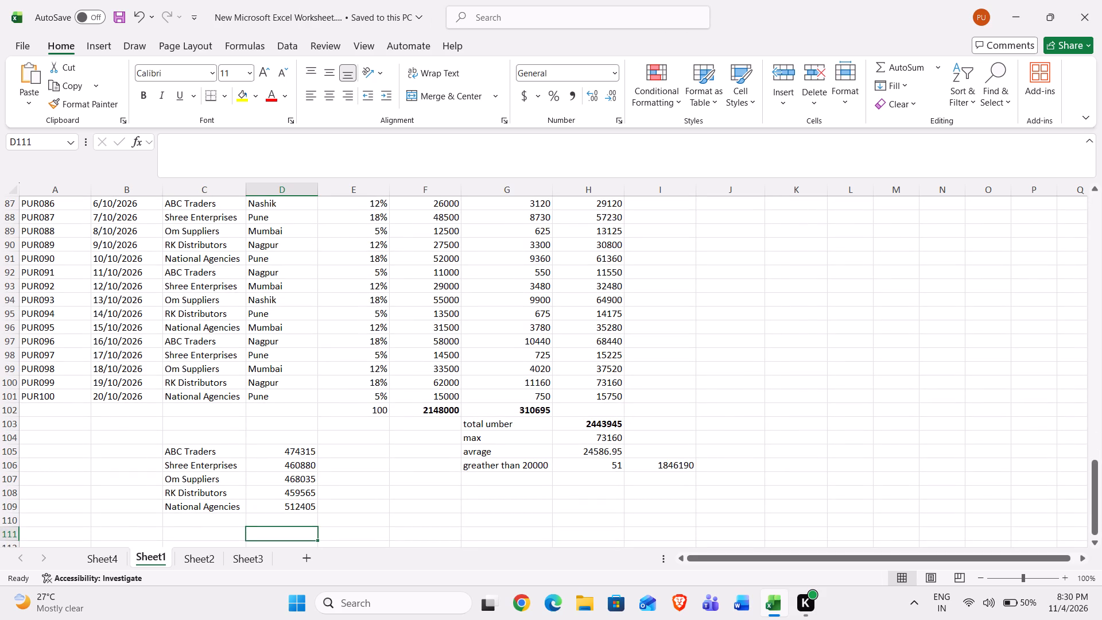